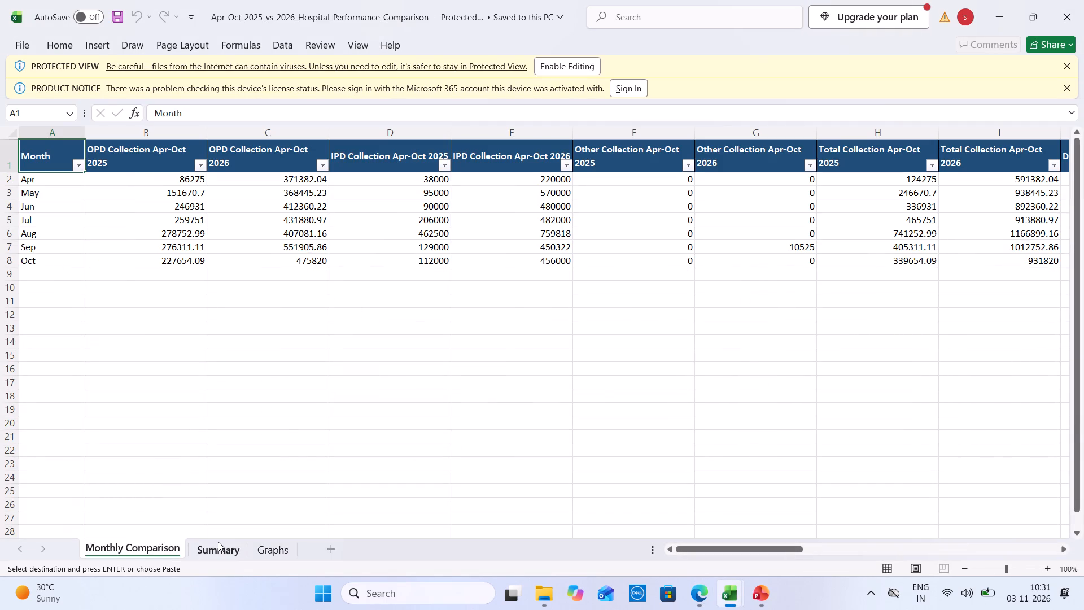
Look through the downloaded workbook's sheets, ending on Graphs, and enable editing.
left_click(218, 542)
left_click(130, 551)
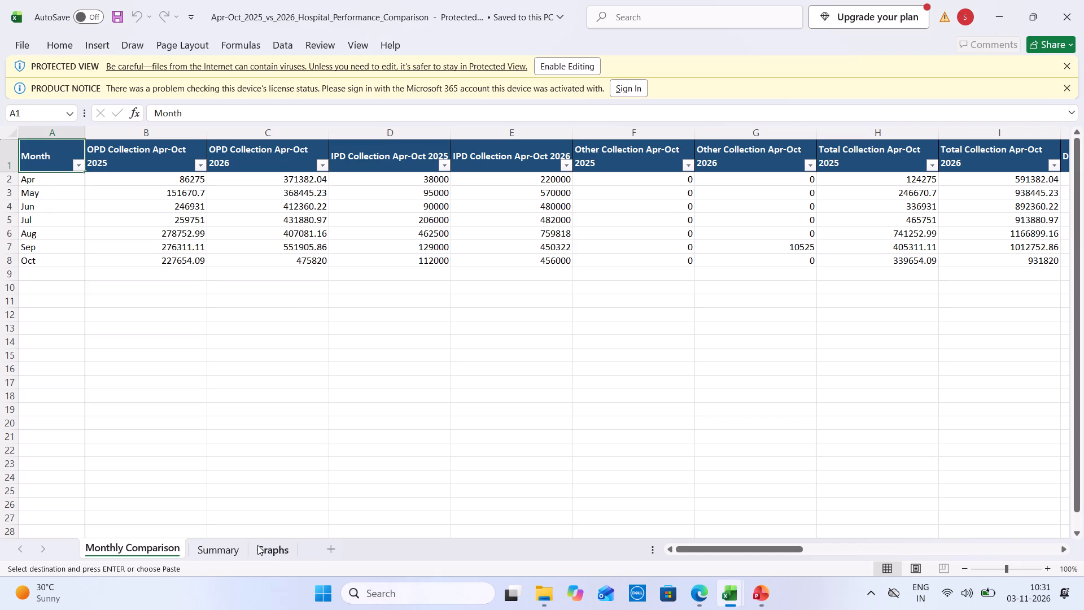
left_click(217, 548)
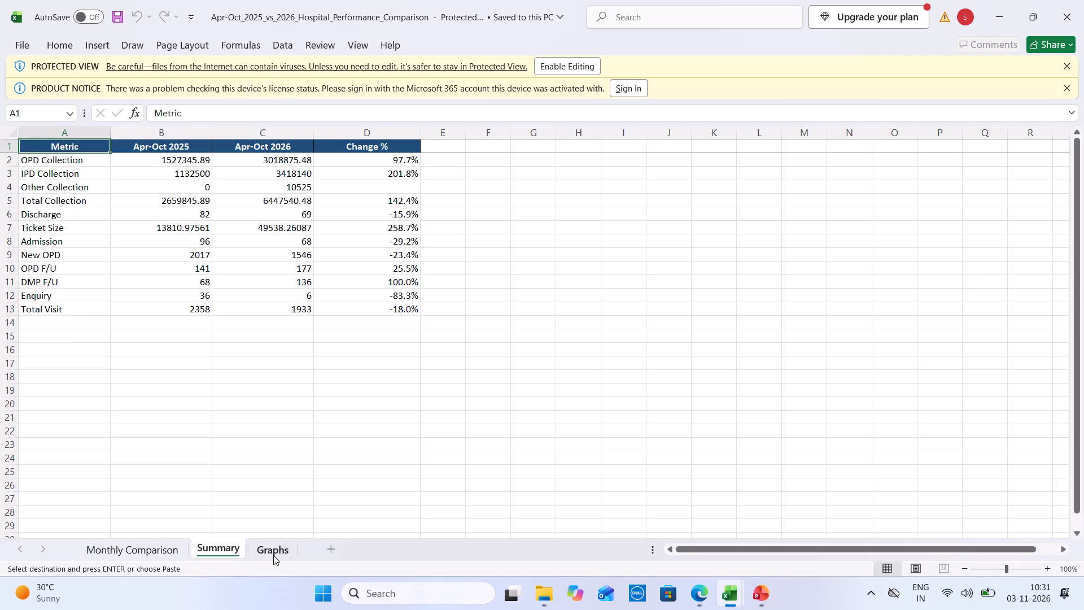
left_click(273, 555)
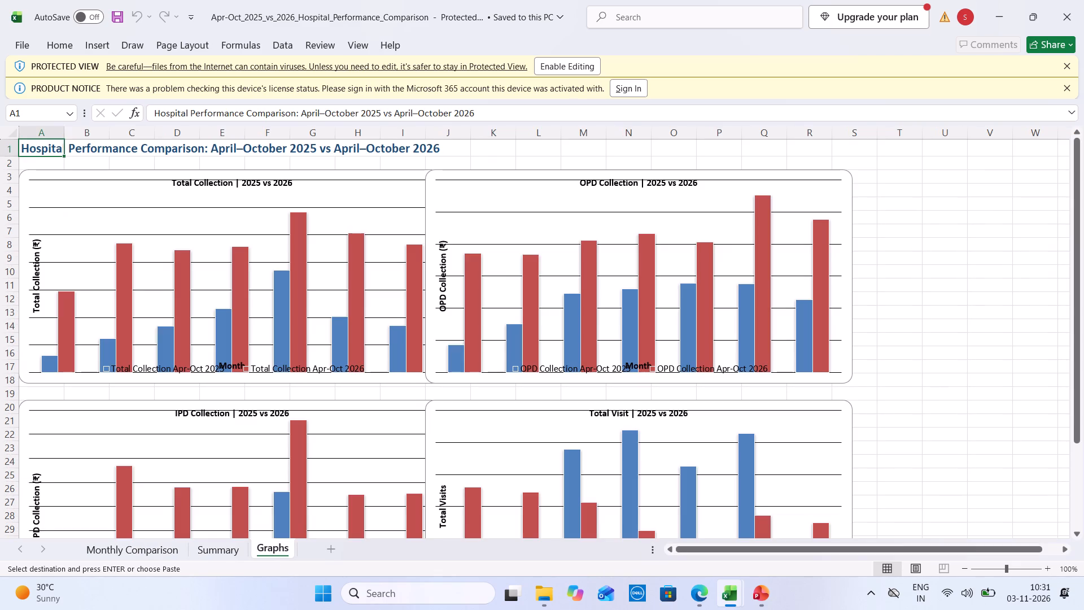
left_click(125, 262)
right_click(125, 262)
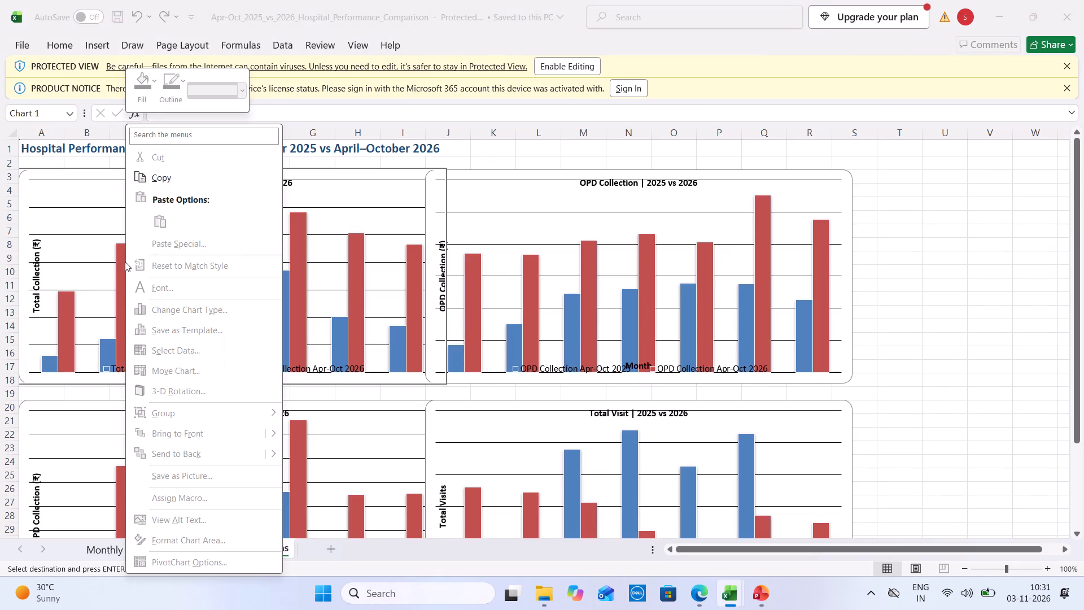
left_click(561, 61)
left_click(558, 65)
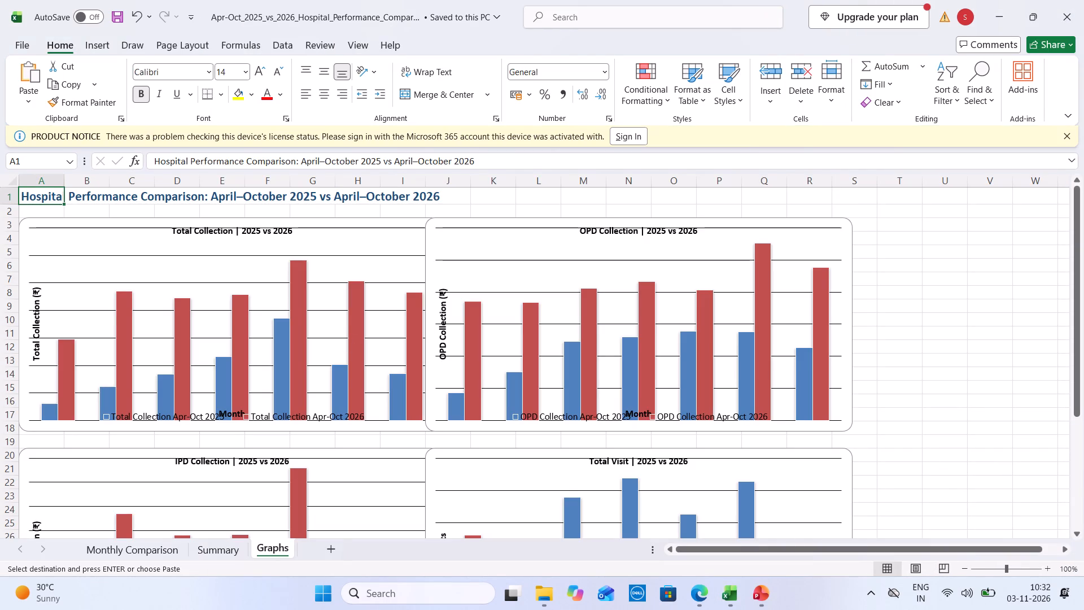
Add data labels to both the Apr-Oct 2026 and Apr-Oct 2025 series of the Total Collection chart.
right_click(123, 333)
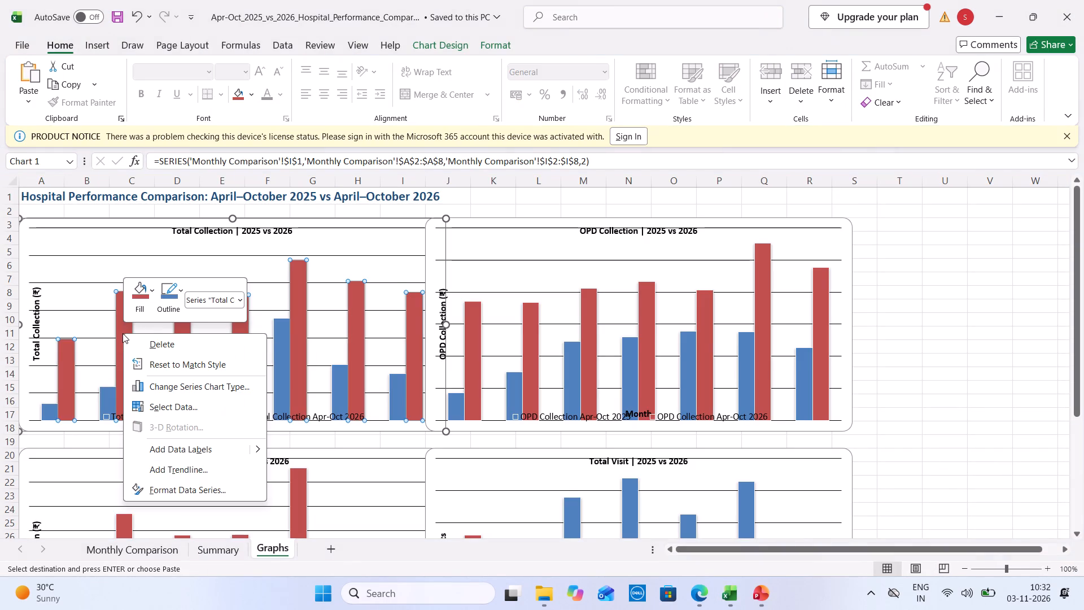
left_click(174, 445)
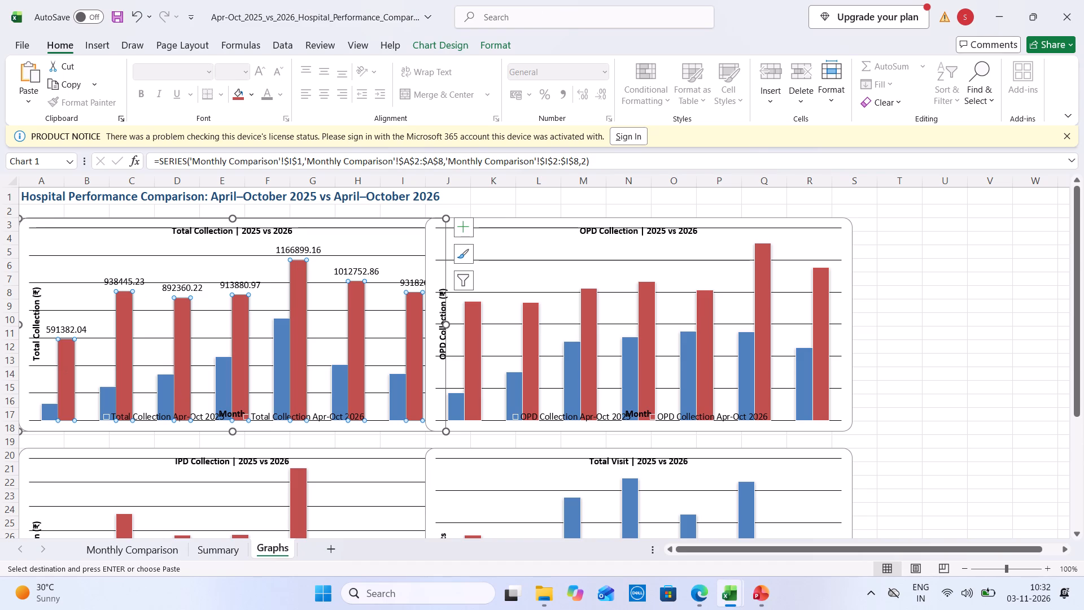
left_click(46, 411)
right_click(46, 411)
left_click(104, 360)
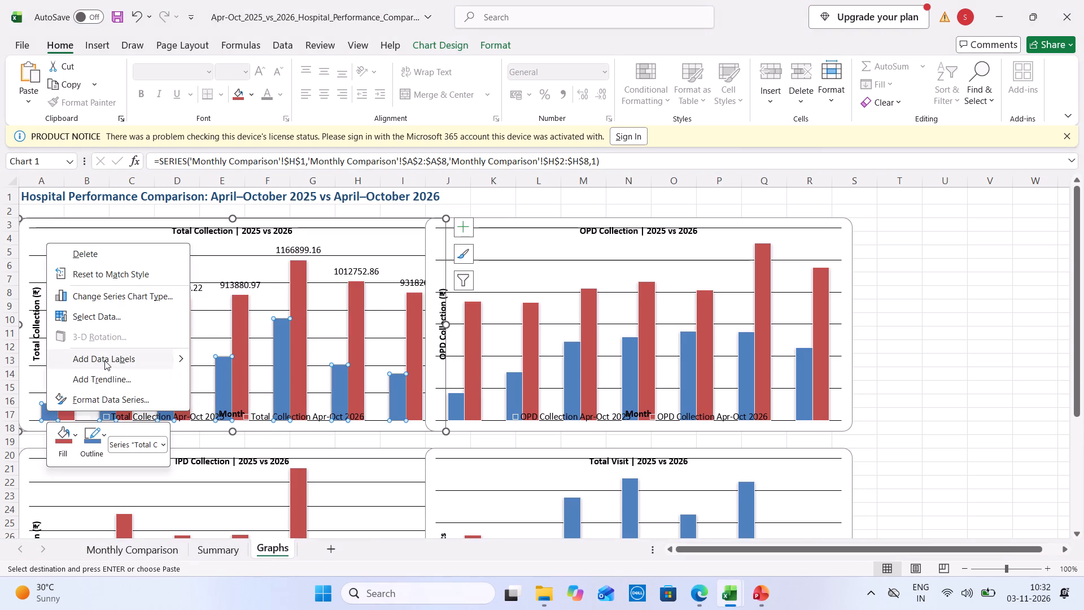
Add data labels to both the Apr-Oct 2025 and Apr-Oct 2026 series of the OPD Collection chart.
left_click(457, 399)
right_click(457, 399)
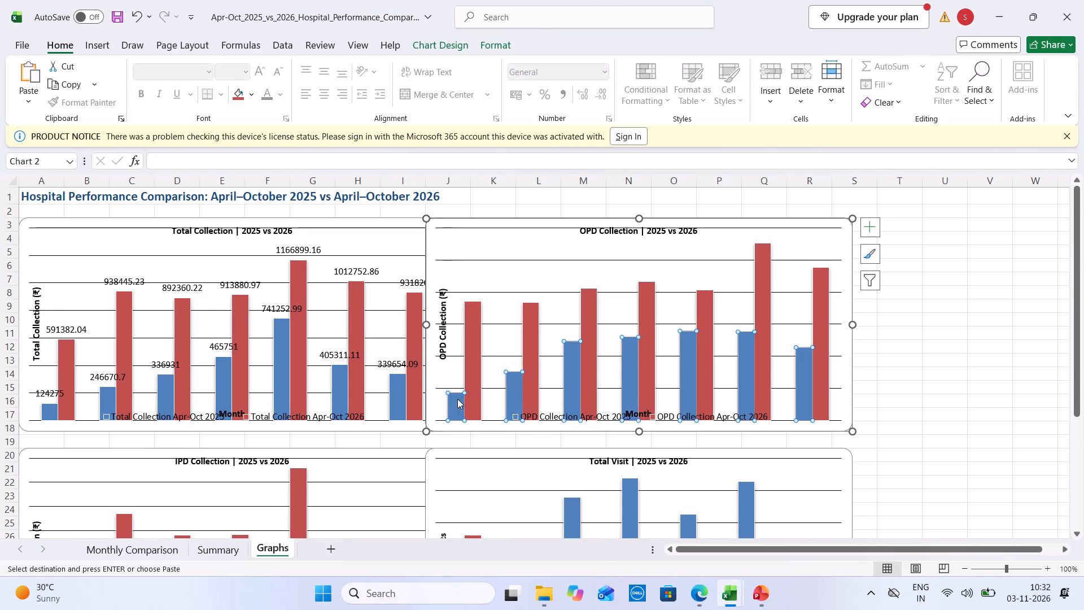
left_click(514, 520)
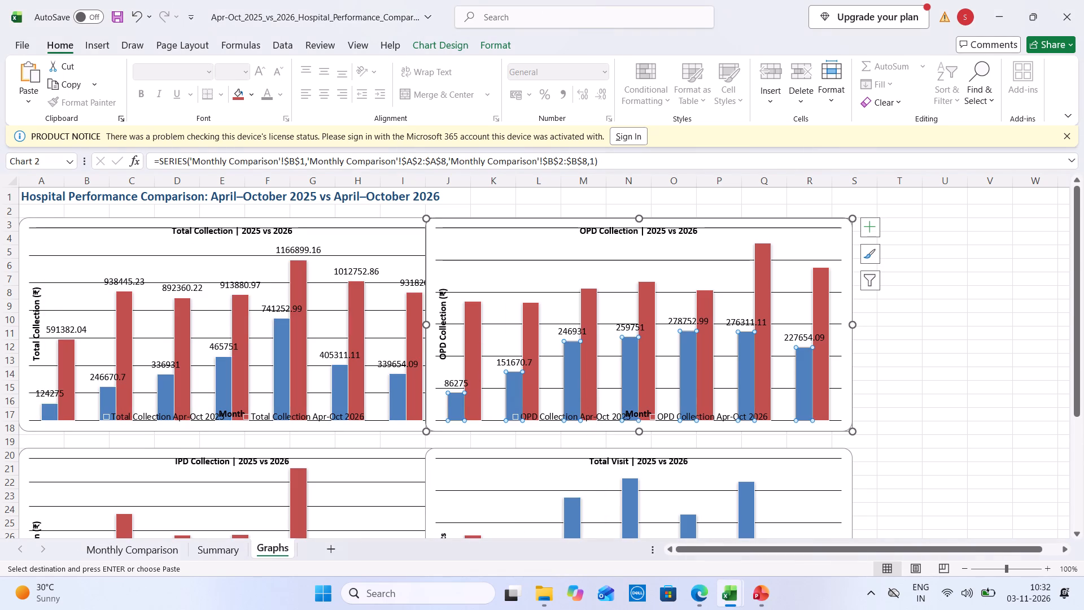
left_click(469, 328)
right_click(469, 328)
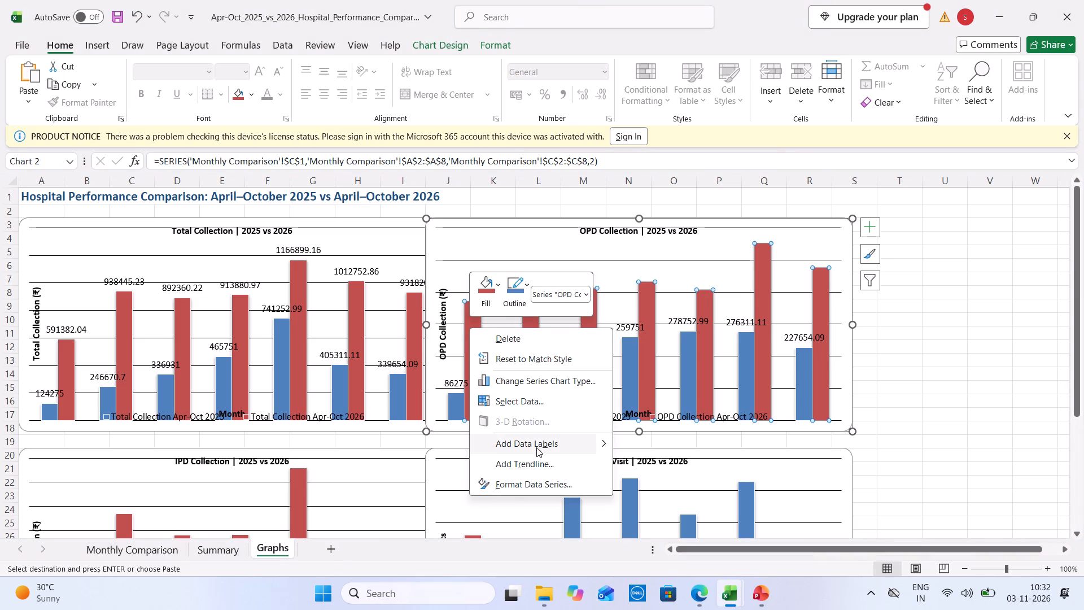
left_click(536, 447)
Add data labels to both the Apr-Oct 2026 and Apr-Oct 2025 series of the IPD Collection chart.
left_click_drag(1076, 319, 1083, 455)
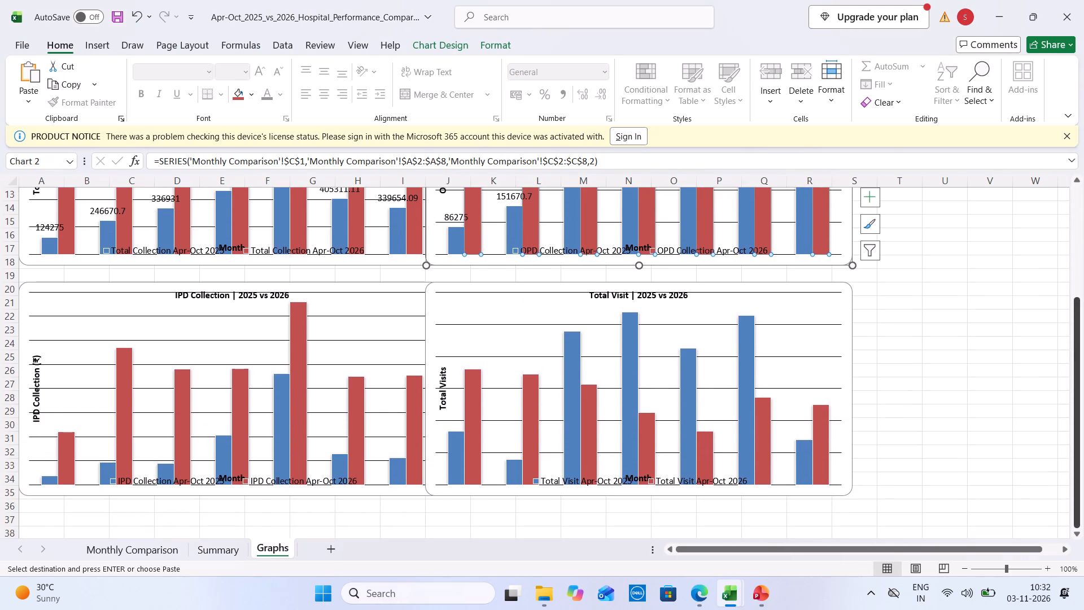
right_click(64, 472)
left_click(123, 415)
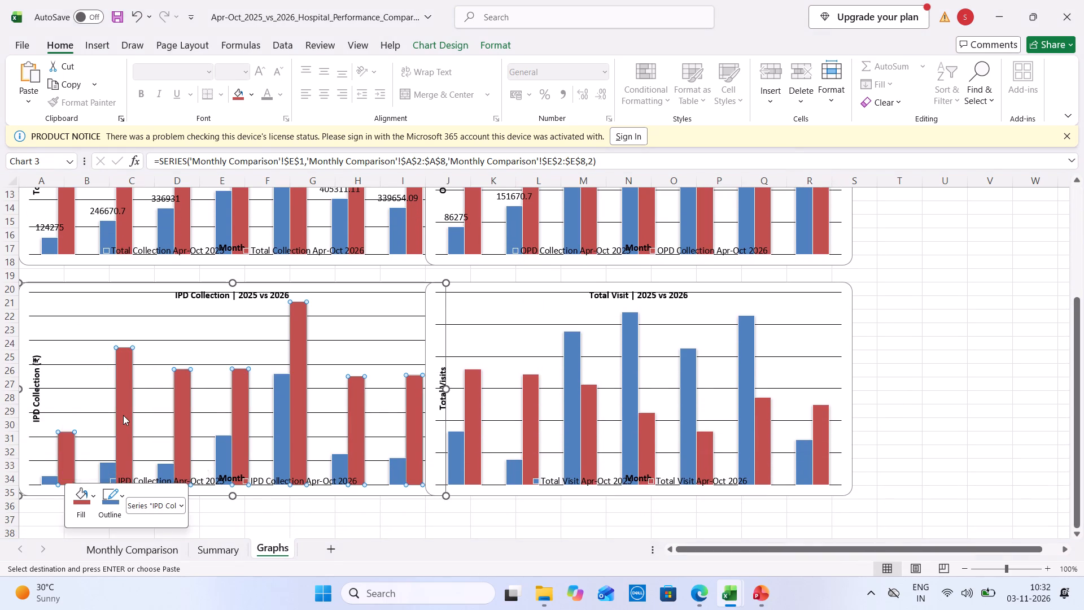
right_click(49, 480)
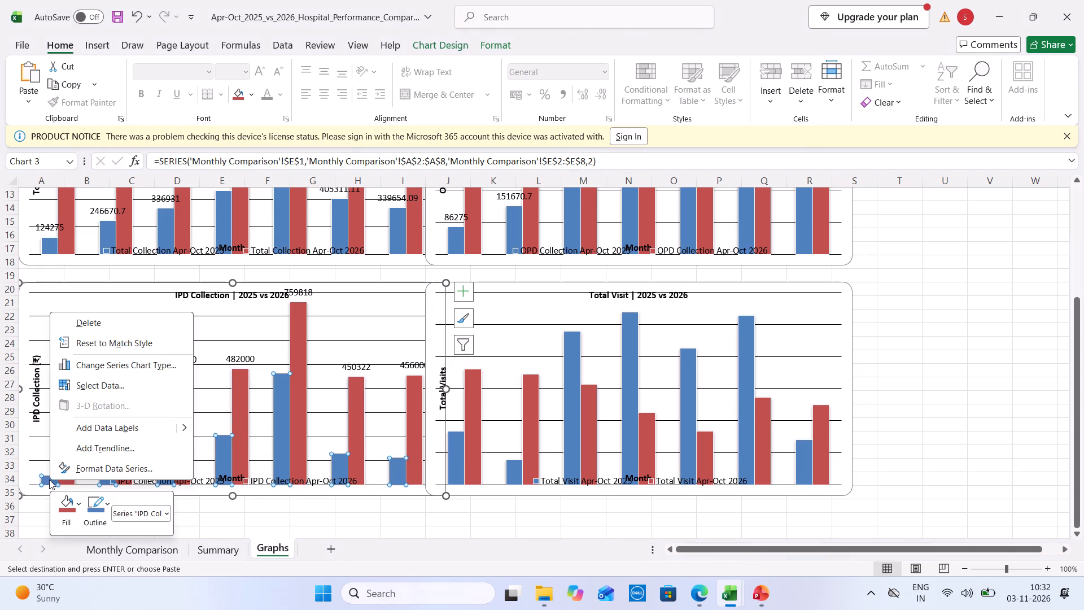
left_click(112, 426)
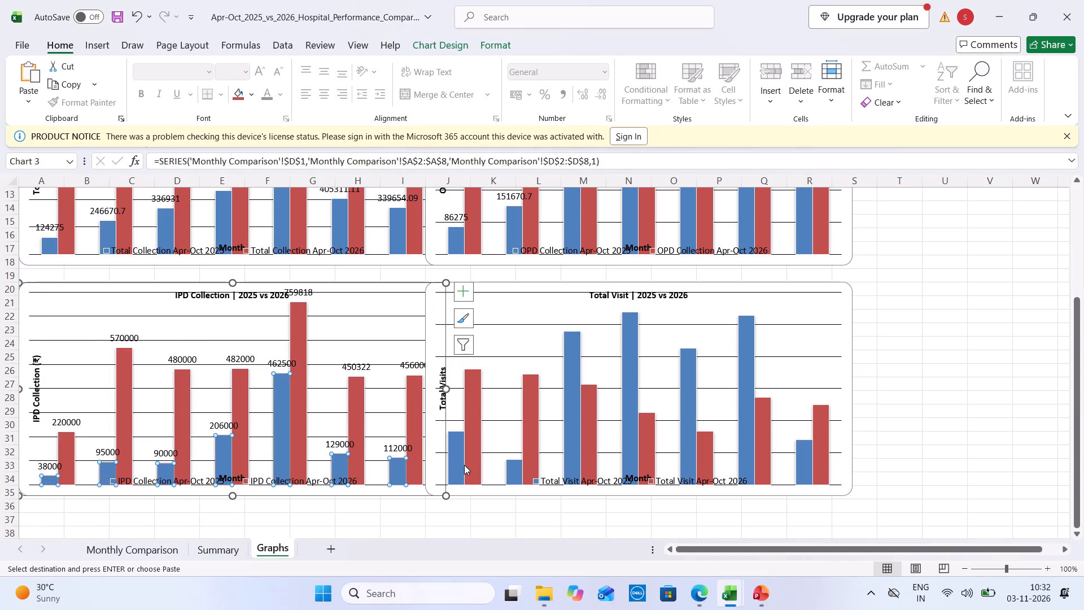
Add data labels to both the Apr-Oct 2026 and Apr-Oct 2025 series of the Total Visit chart.
right_click(462, 465)
left_click(512, 416)
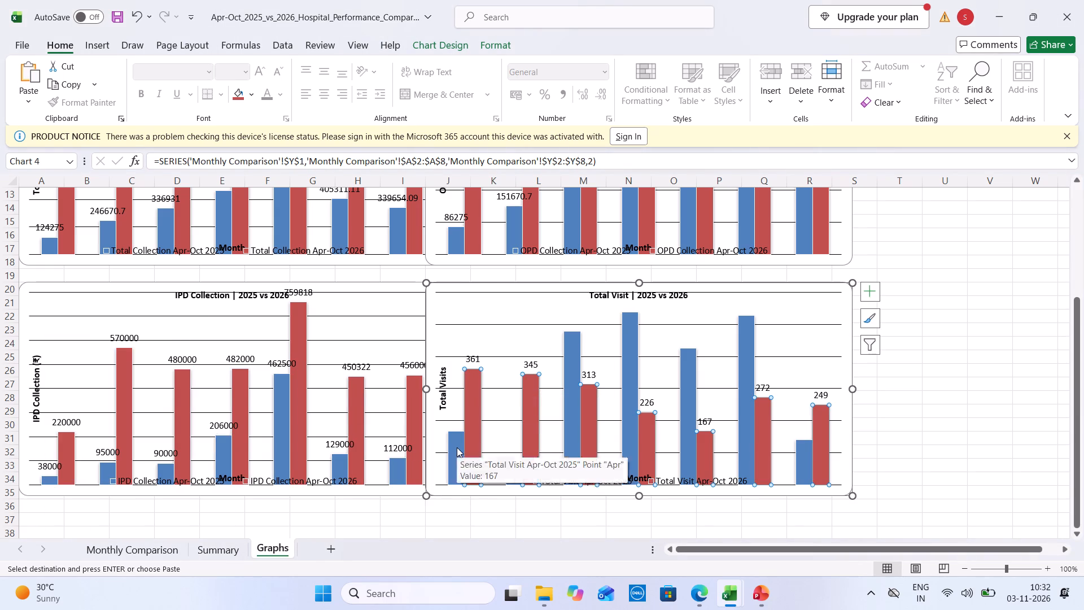
right_click(457, 447)
left_click(512, 393)
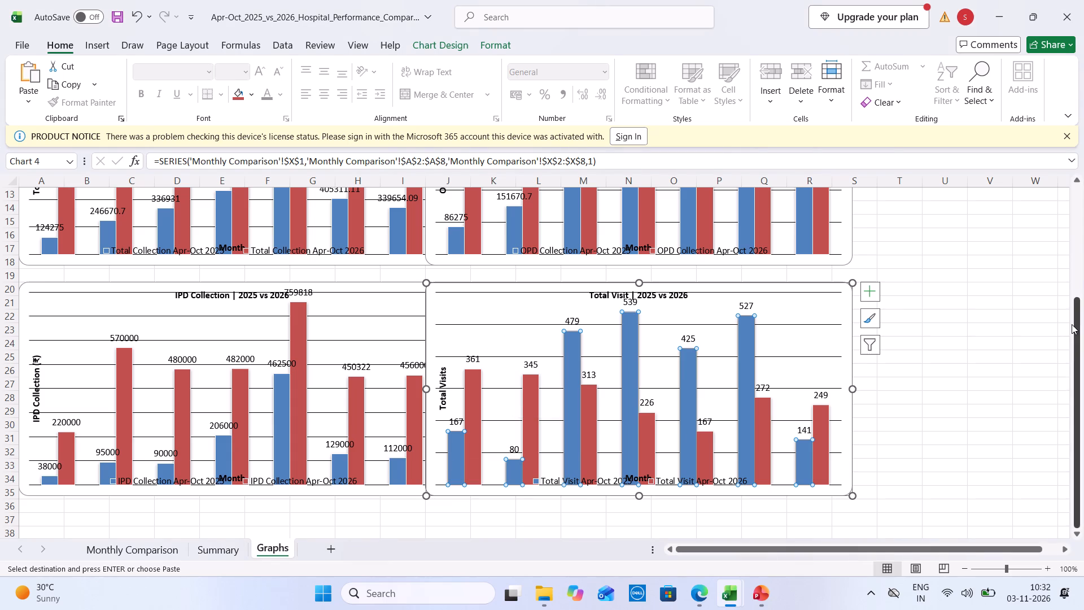
Toggle middle vertical alignment on and back off for all cells of the Summary sheet.
left_click_drag(1080, 351, 1083, 426)
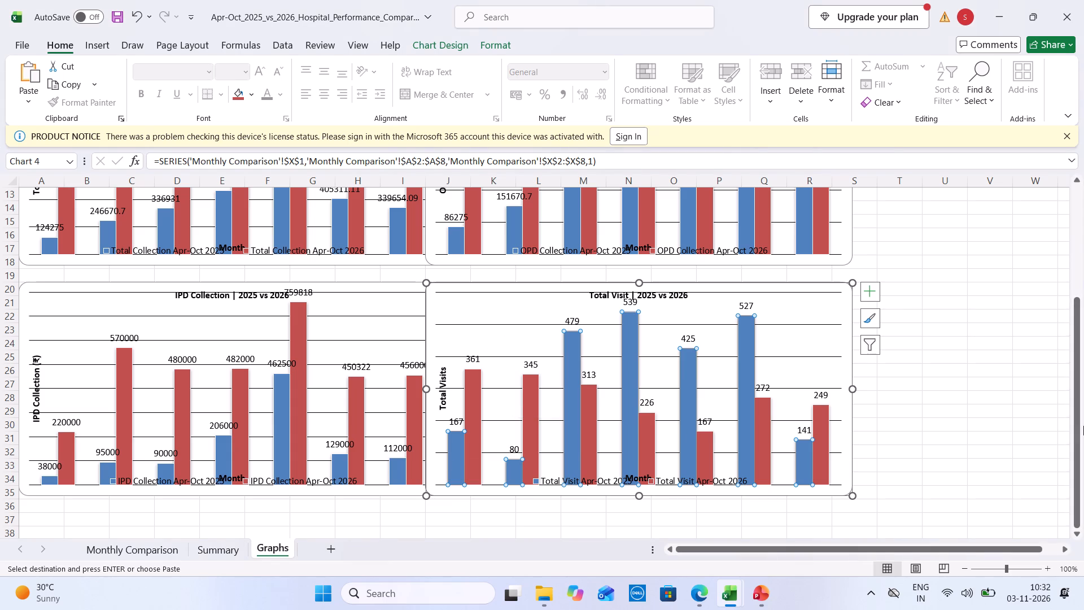
left_click_drag(1071, 397, 1076, 428)
left_click(163, 553)
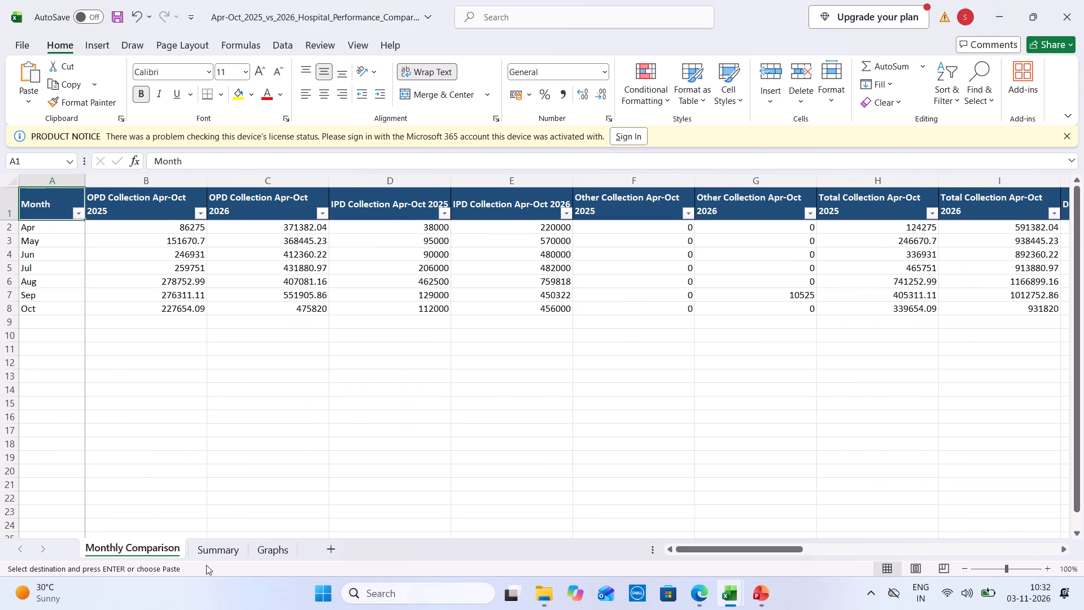
left_click(212, 556)
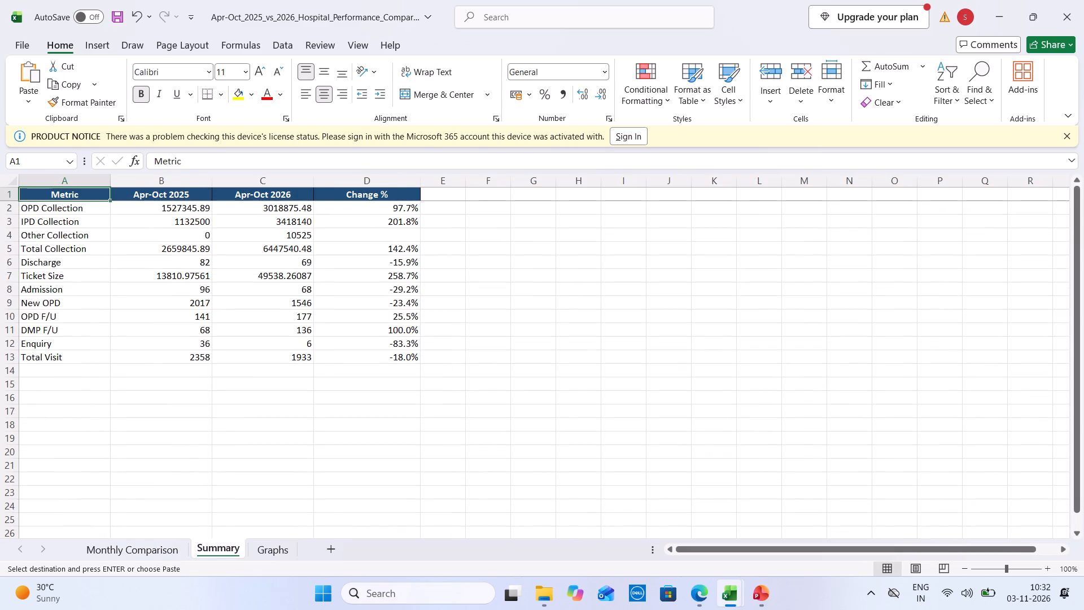
left_click(7, 184)
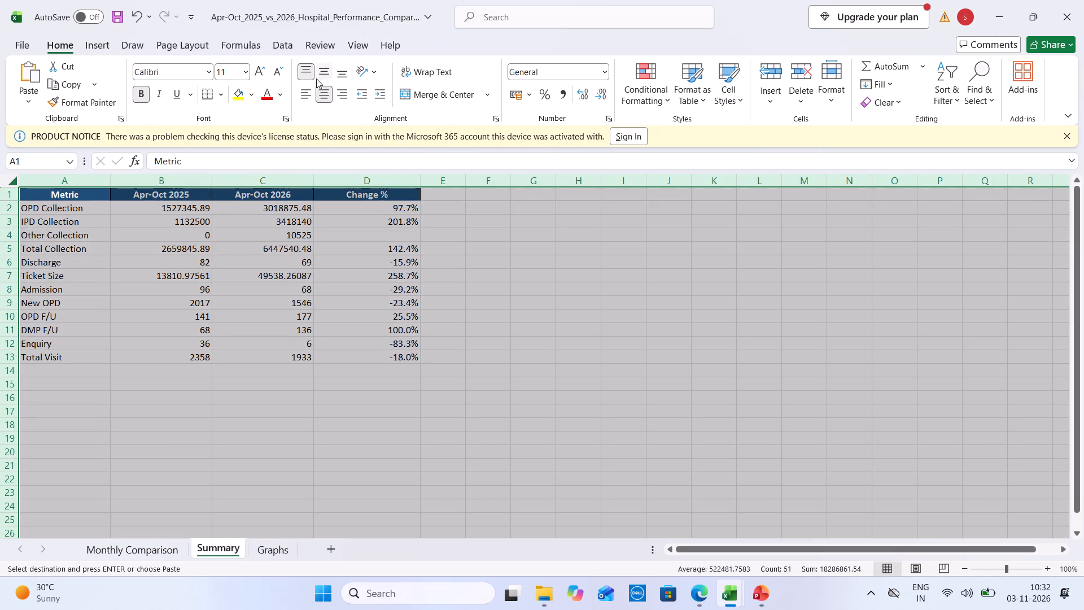
left_click(323, 66)
left_click(323, 66)
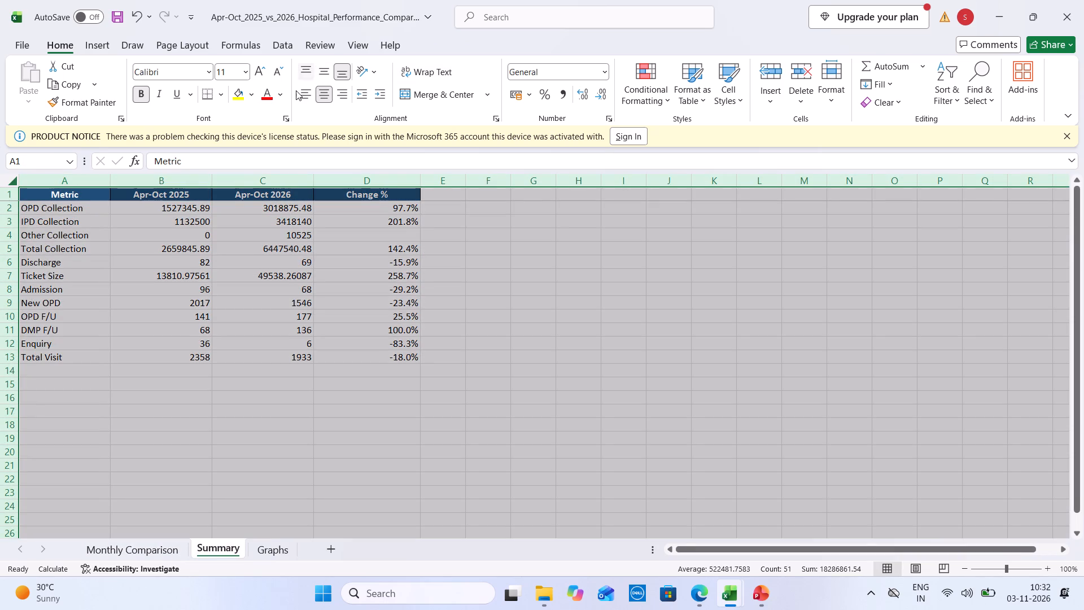
Apply middle vertical alignment to the Summary sheet's table in cells A1:D13.
left_click_drag(95, 191, 407, 361)
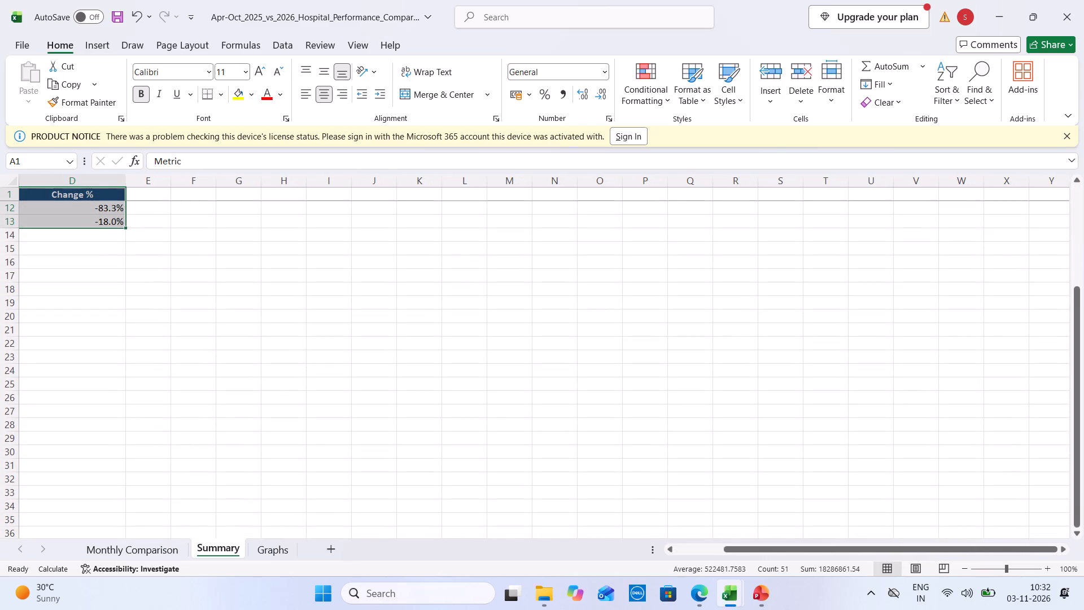
left_click_drag(1078, 346, 1083, 147)
key("Left")
key("Left")
key("Left")
key("Left")
key("Left")
key("Left")
key("Left")
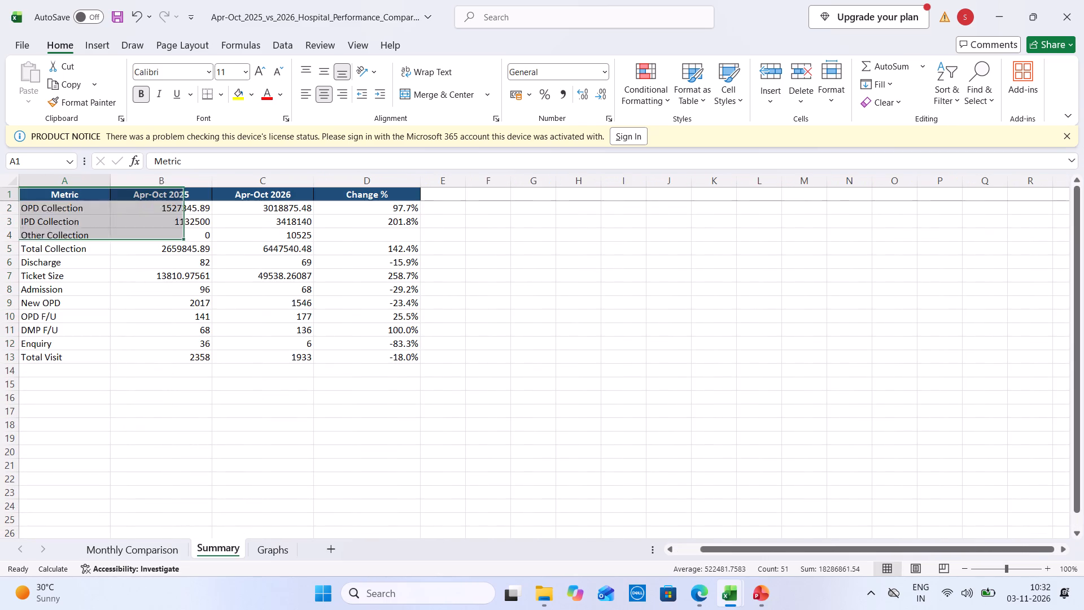
left_click_drag(88, 196, 407, 361)
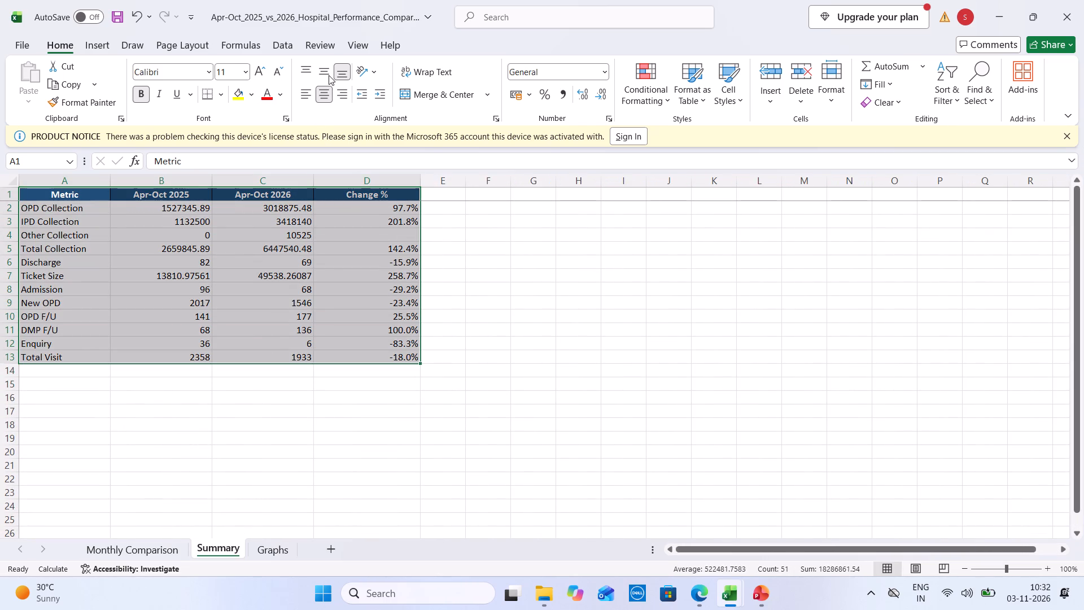
left_click(329, 75)
left_click(329, 75)
left_click(320, 75)
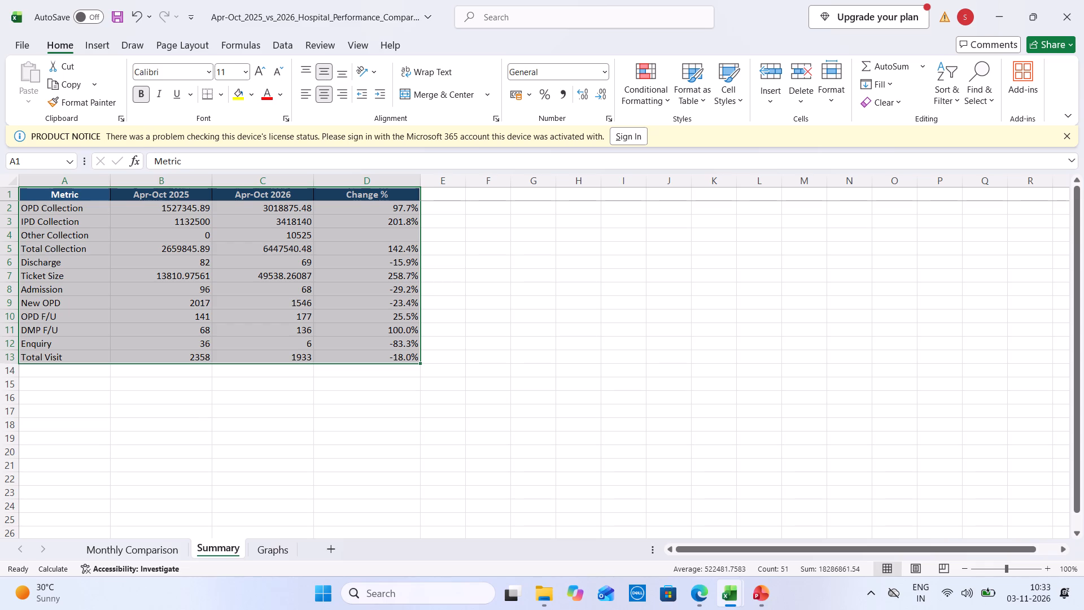
Copy the Summary table into slide 2 of the PowerPoint presentation using destination styles.
key("ctrl+c")
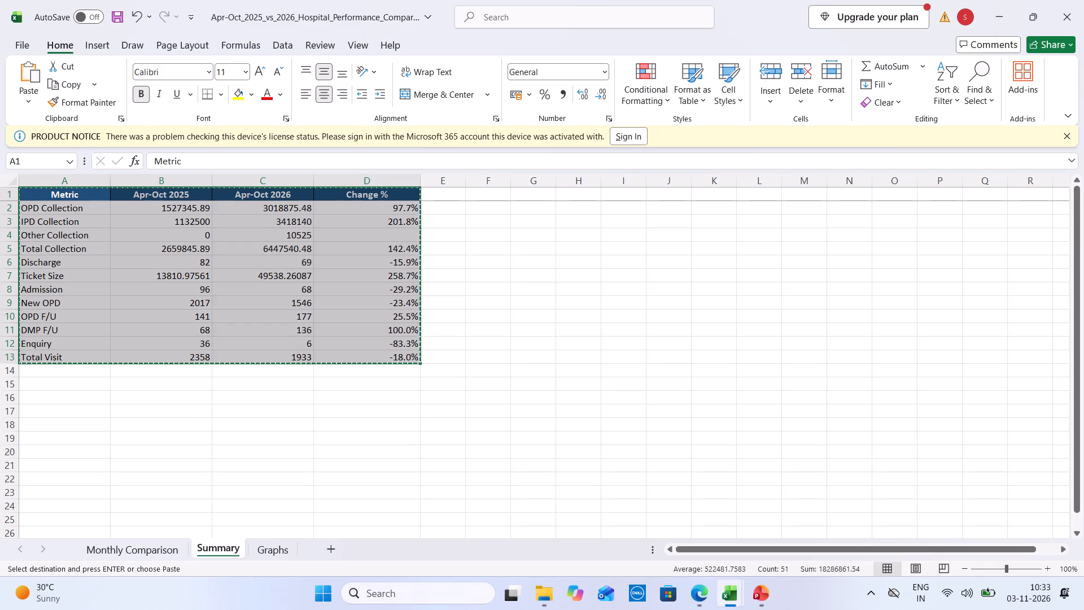
left_click(755, 589)
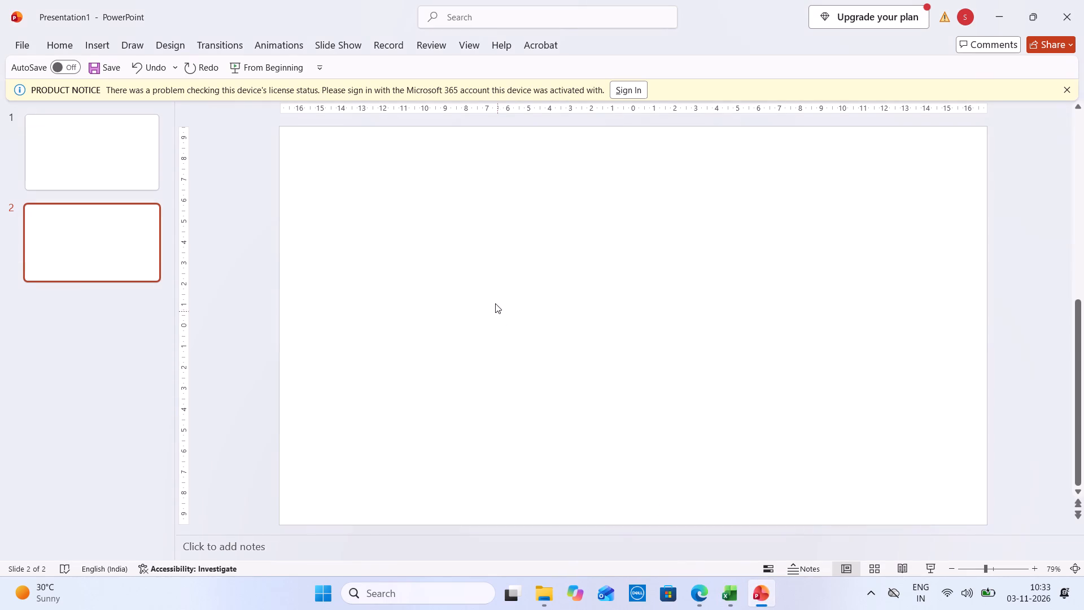
right_click(429, 211)
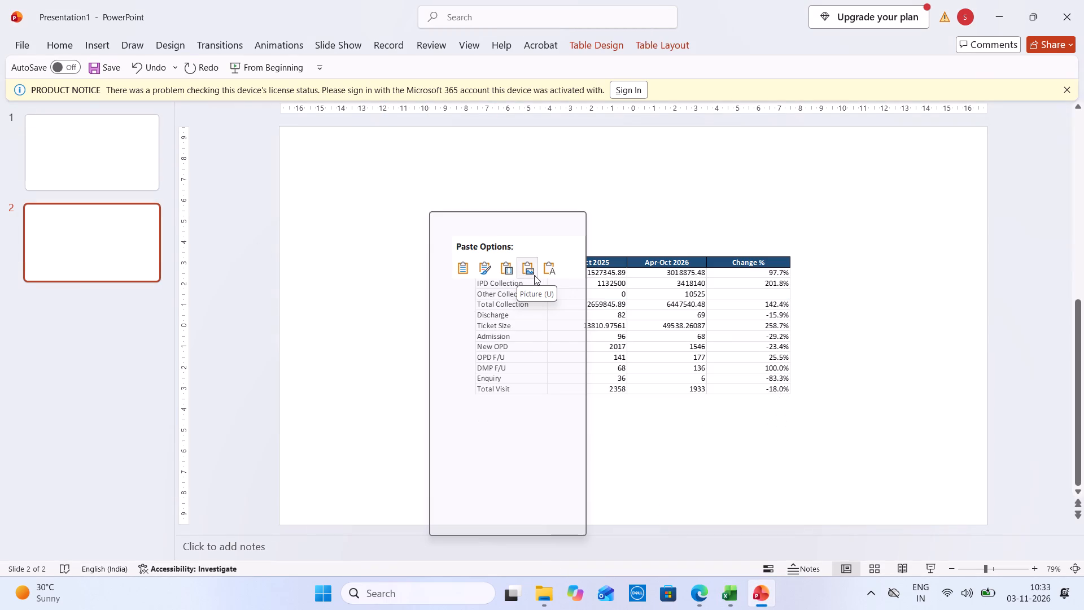
left_click(460, 272)
left_click(495, 290)
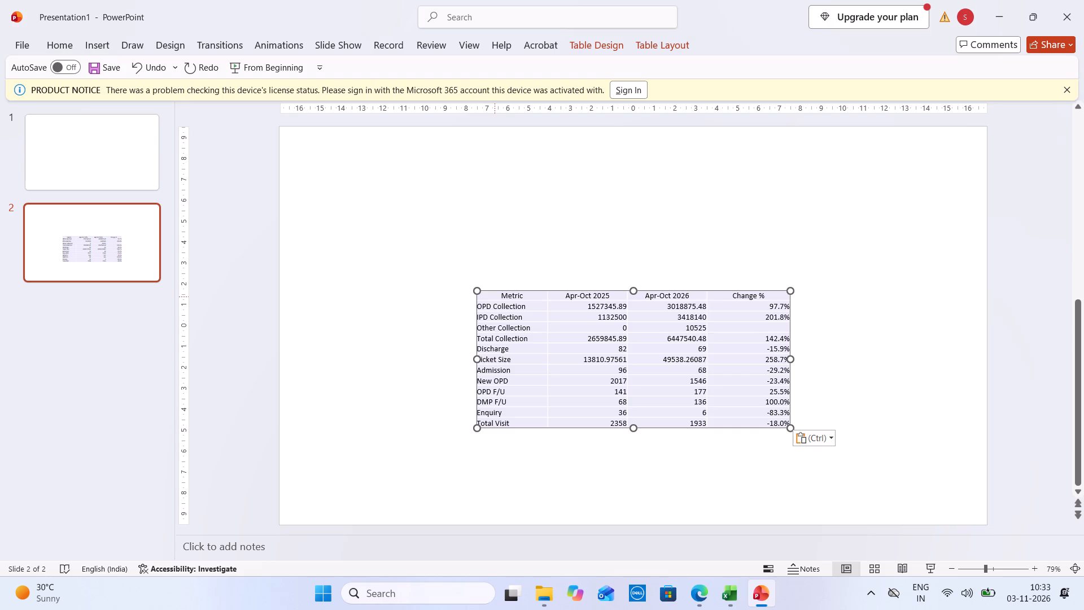
Centre the text horizontally in all cells of the table on slide 2.
left_click_drag(495, 297, 756, 426)
scroll(103, 38, "left", 1)
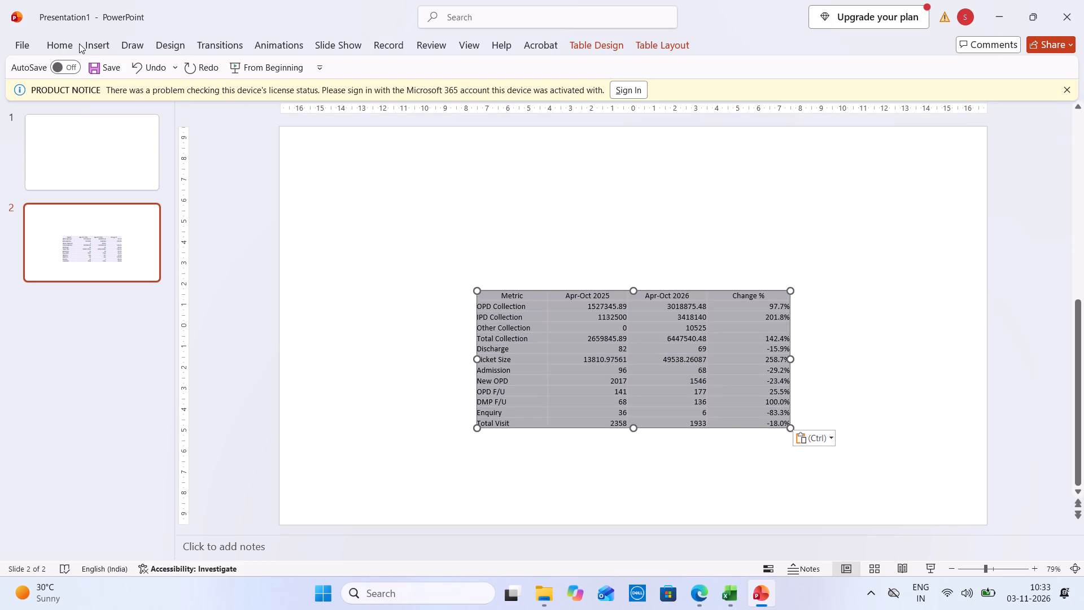
left_click(54, 46)
left_click(434, 91)
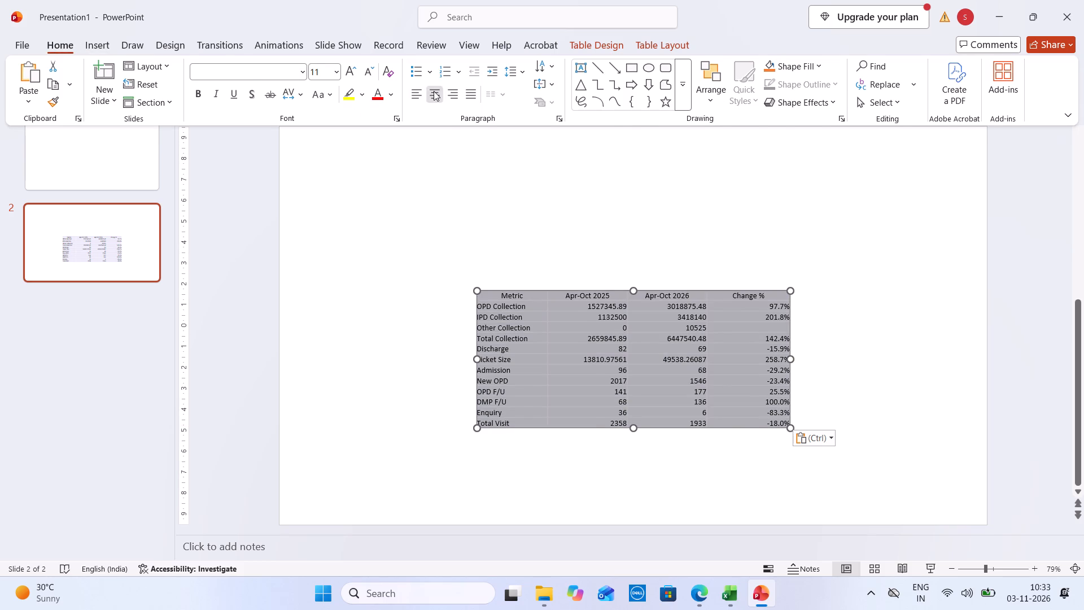
Apply the black-gridlined Medium table style without an accent colour to the table on slide 2.
left_click(613, 38)
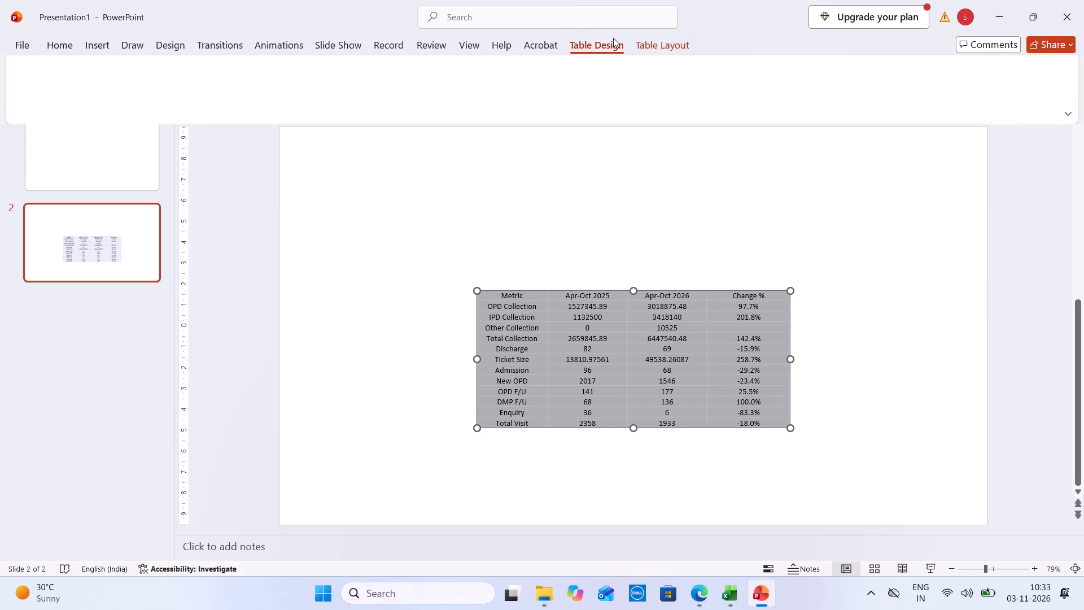
left_click(541, 88)
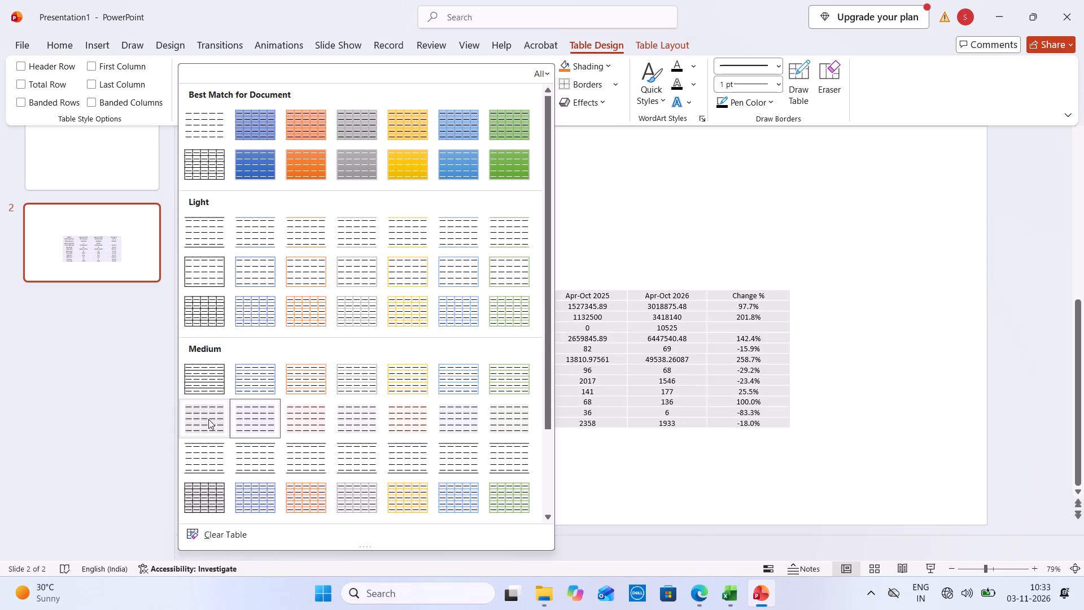
left_click(207, 502)
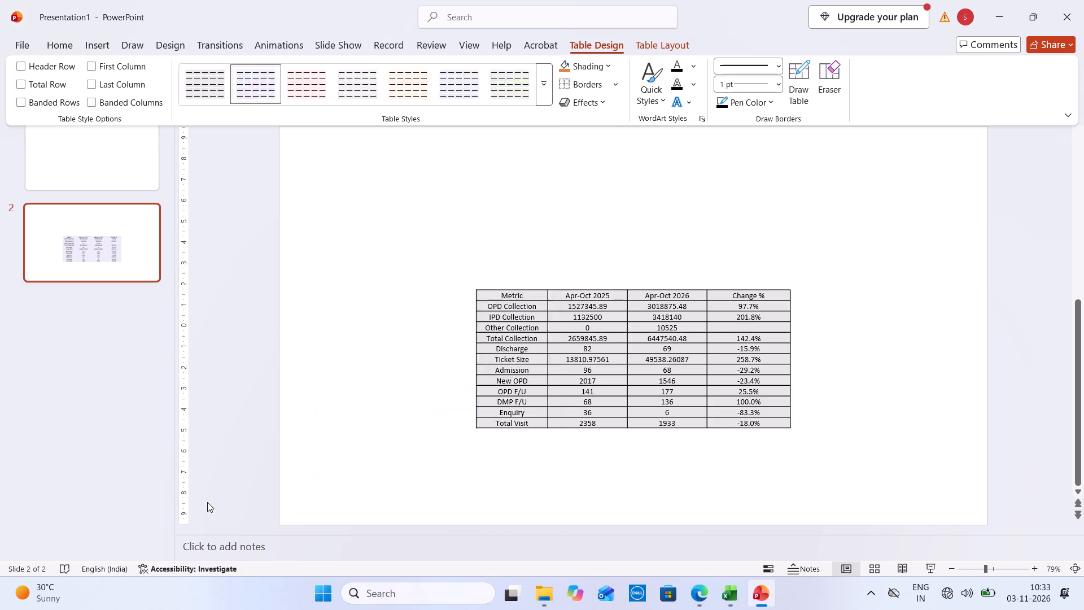
Make all of the table's text bold and set its font to Cambria.
left_click(52, 51)
left_click(196, 92)
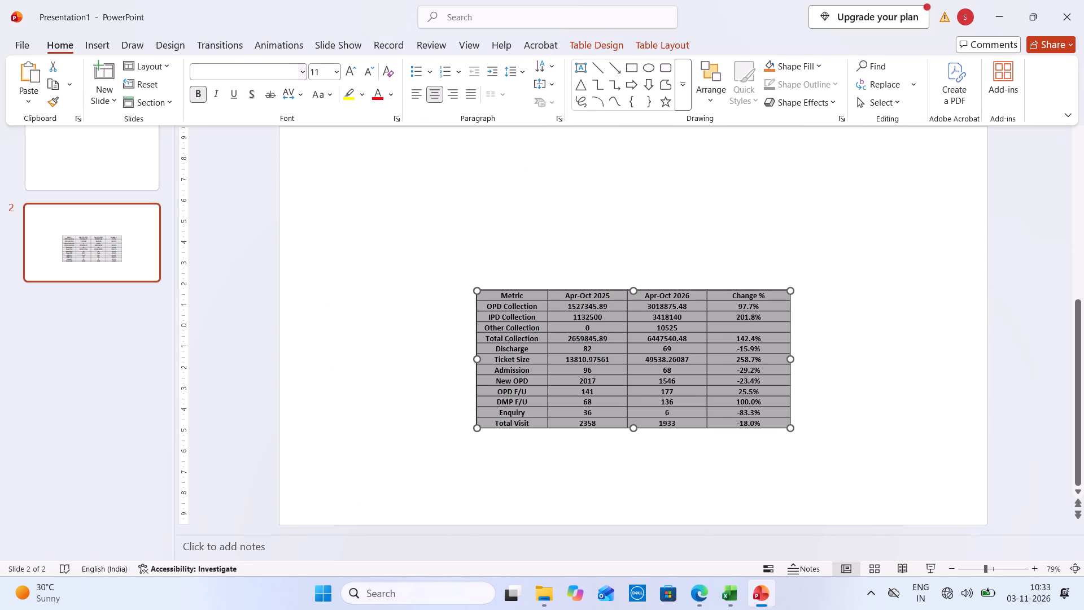
left_click(242, 71)
type("cam")
key("Return")
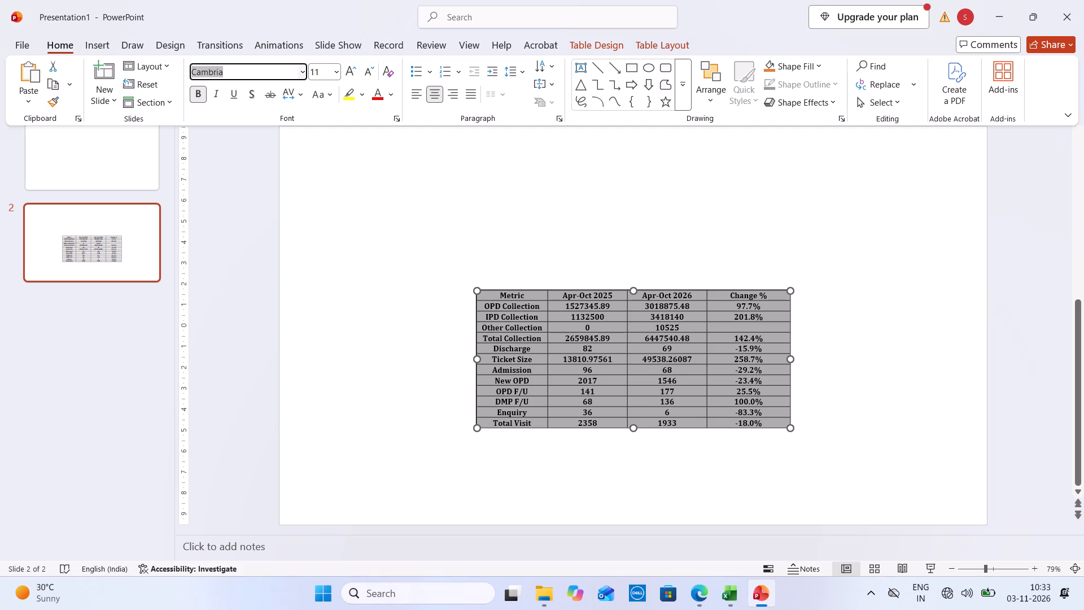
Enlarge the table towards the slide's upper-left corner to about 21.5 cm wide and 10 cm tall.
left_click(477, 287)
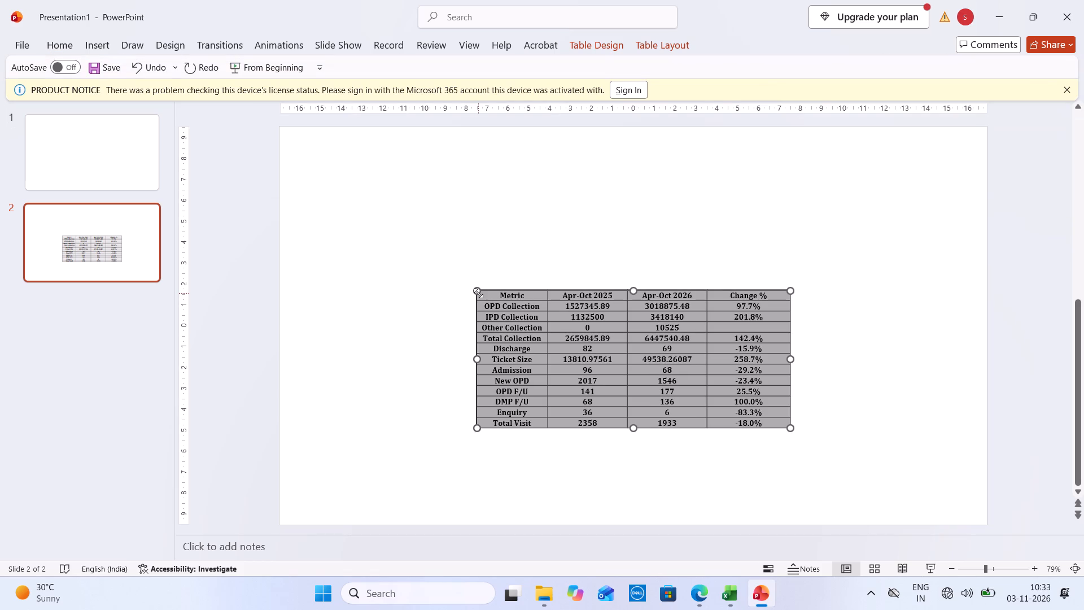
left_click_drag(478, 293, 342, 212)
Remove bold from the value cells of the table, leaving out the header row and Metric column.
left_click_drag(478, 235, 722, 318)
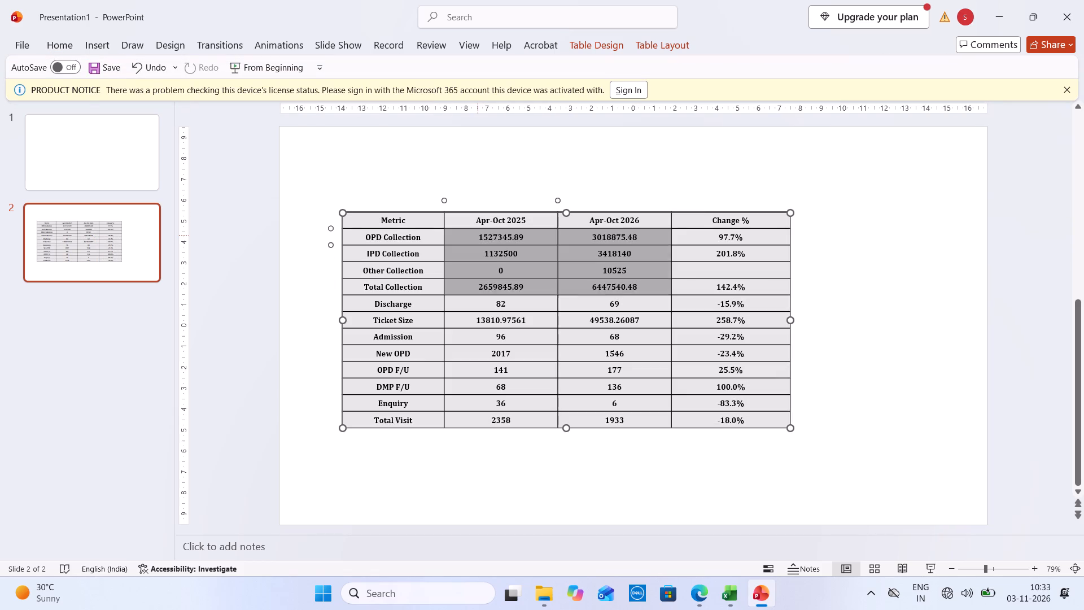
left_click_drag(722, 318, 745, 415)
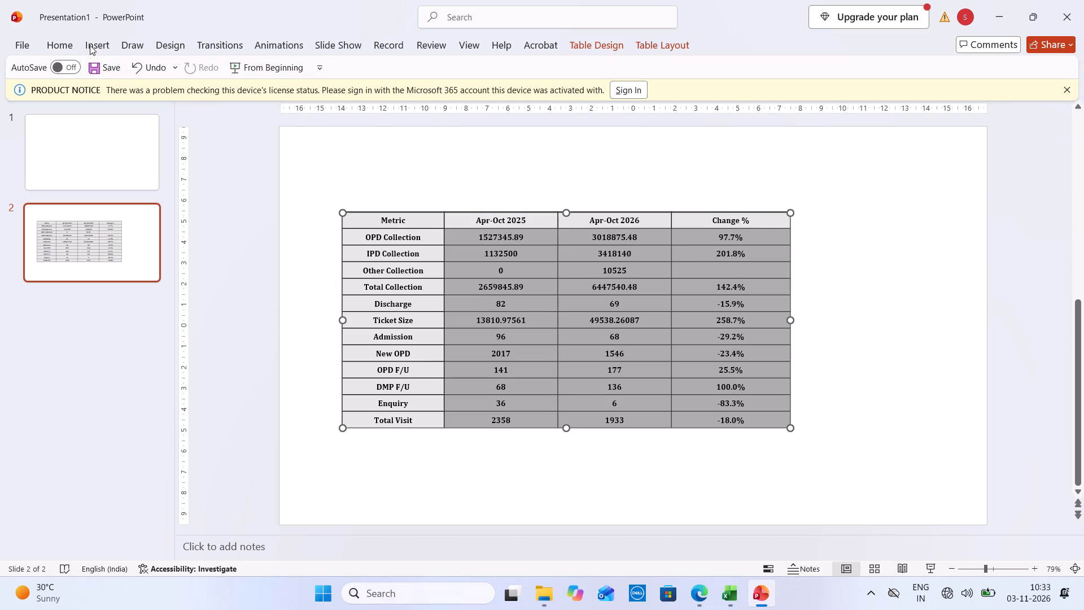
left_click(60, 44)
left_click(197, 99)
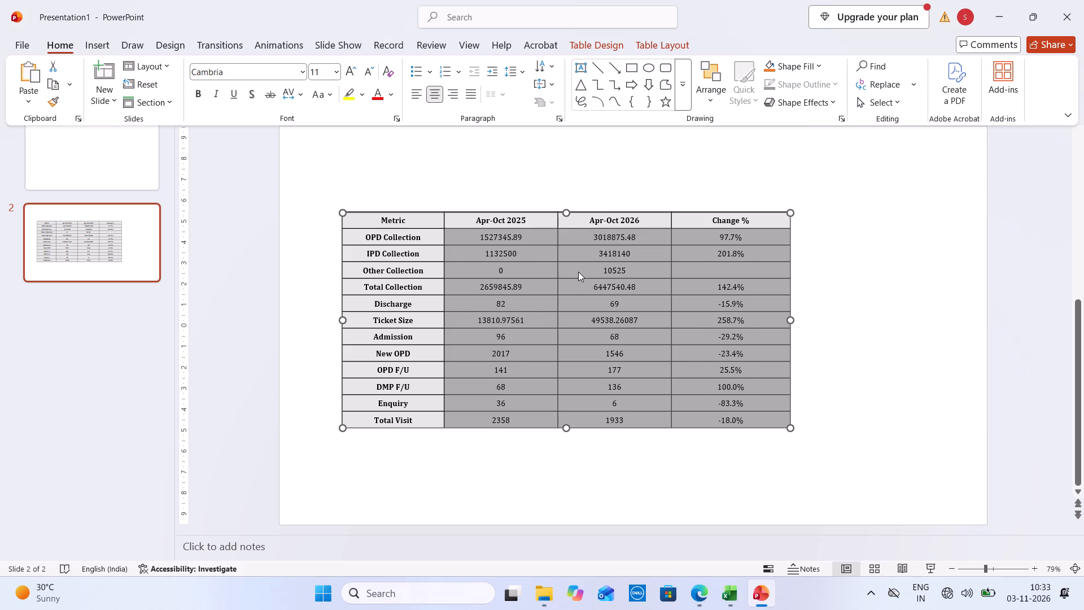
Increase the font size of all the table's text to 16.
left_click(379, 219)
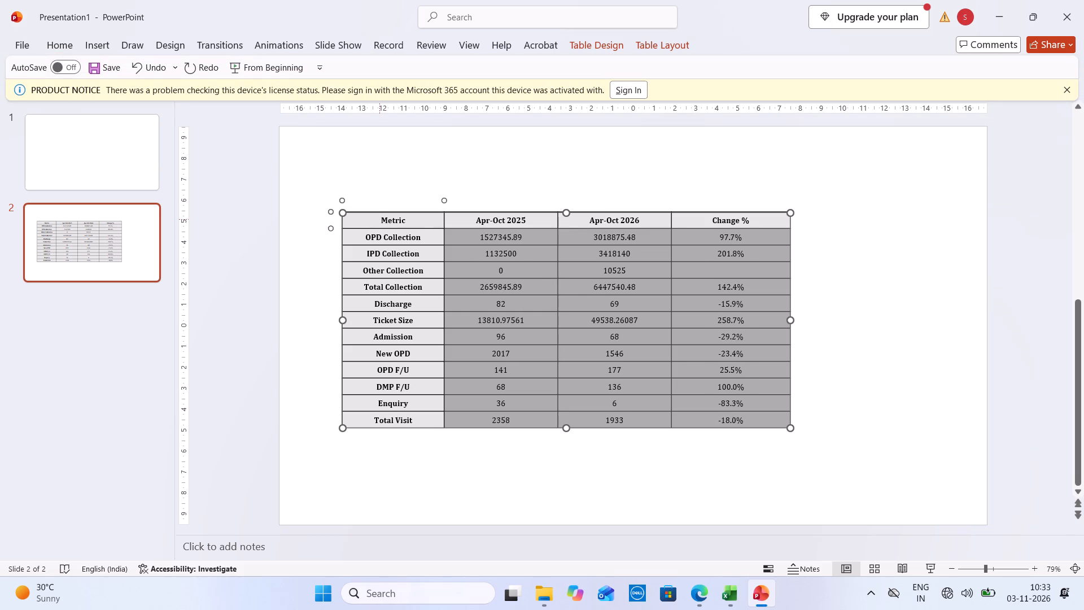
left_click_drag(381, 220, 734, 422)
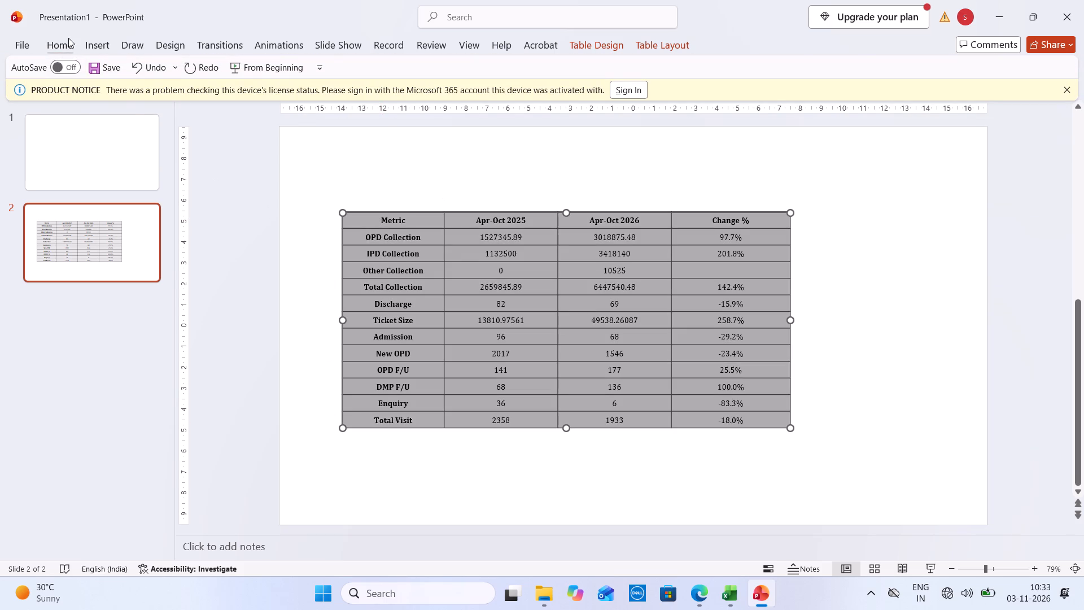
left_click(68, 38)
left_click(349, 68)
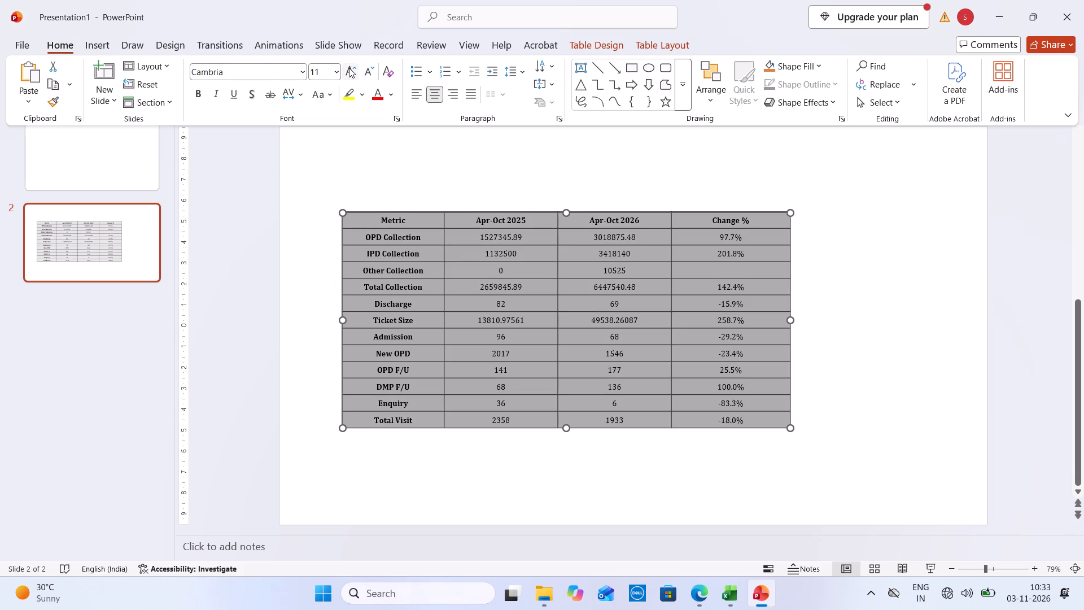
left_click(349, 68)
left_click(349, 68)
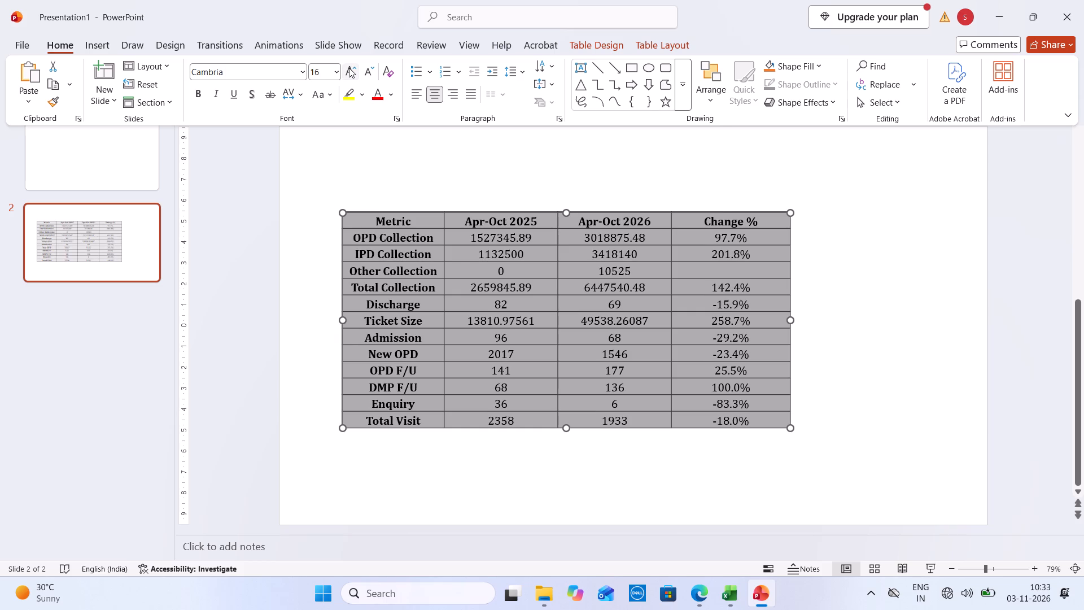
Move the table up and to the right so it sits centrally in the slide's upper part.
left_click(876, 270)
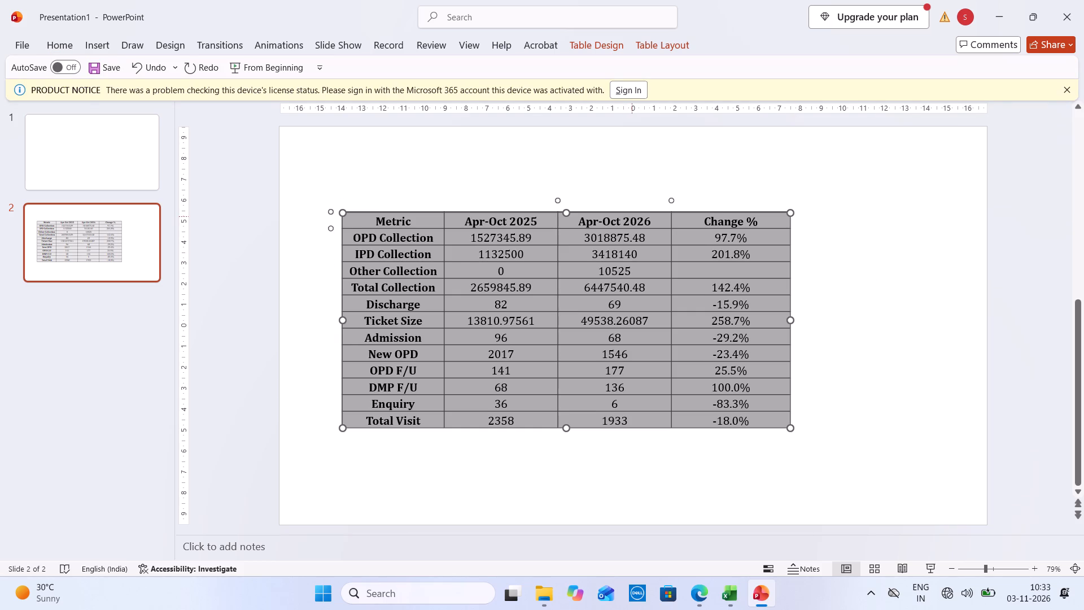
left_click_drag(636, 212, 690, 178)
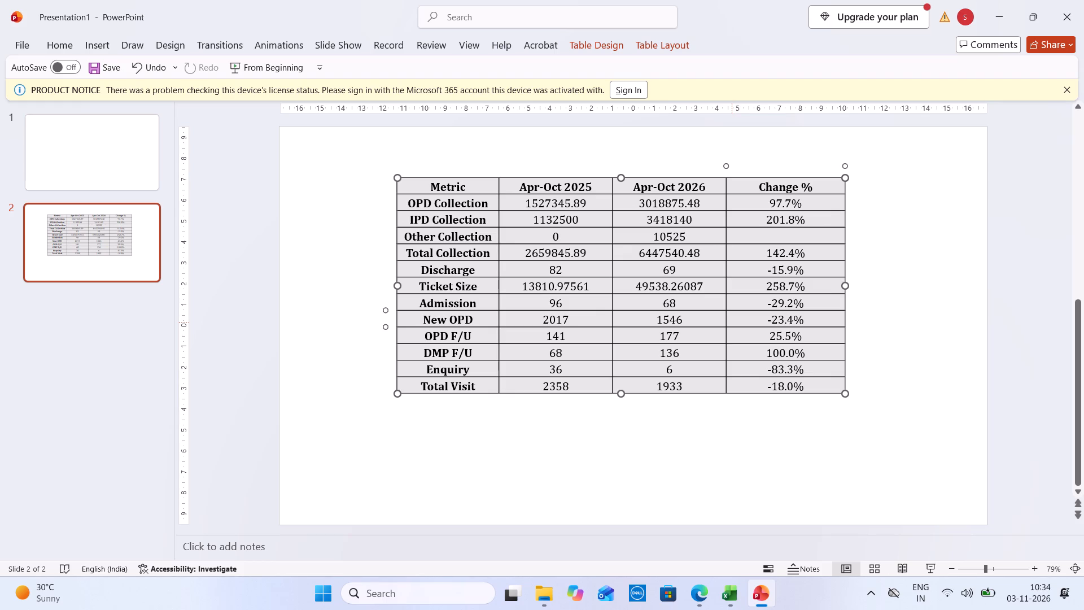
Examine the monthly figures and totals on the Vadodara sheet of the data workbook, and return to the presentation.
left_click(749, 593)
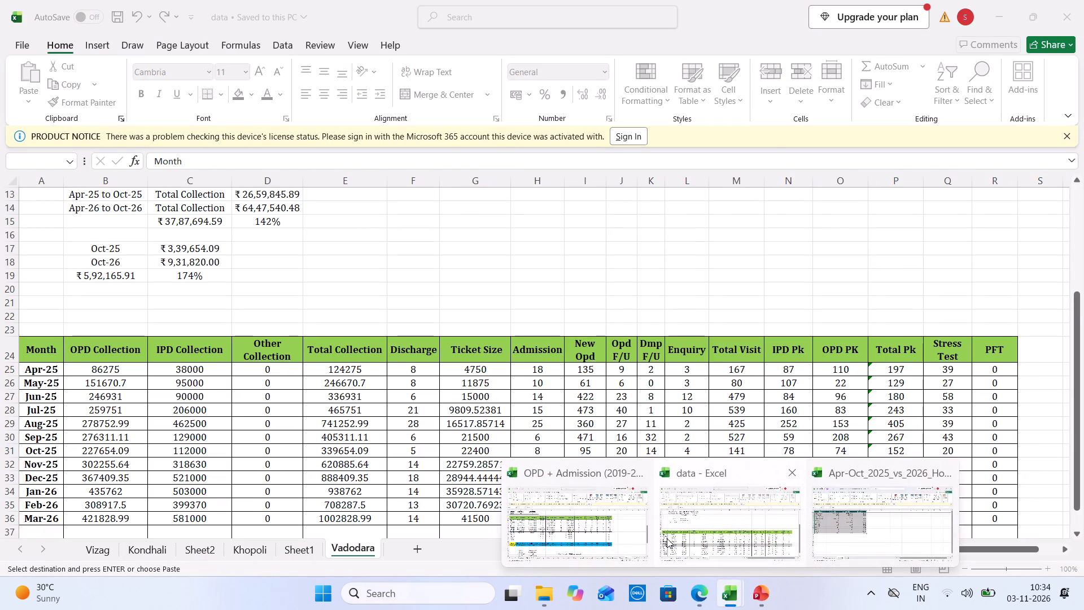
left_click(758, 594)
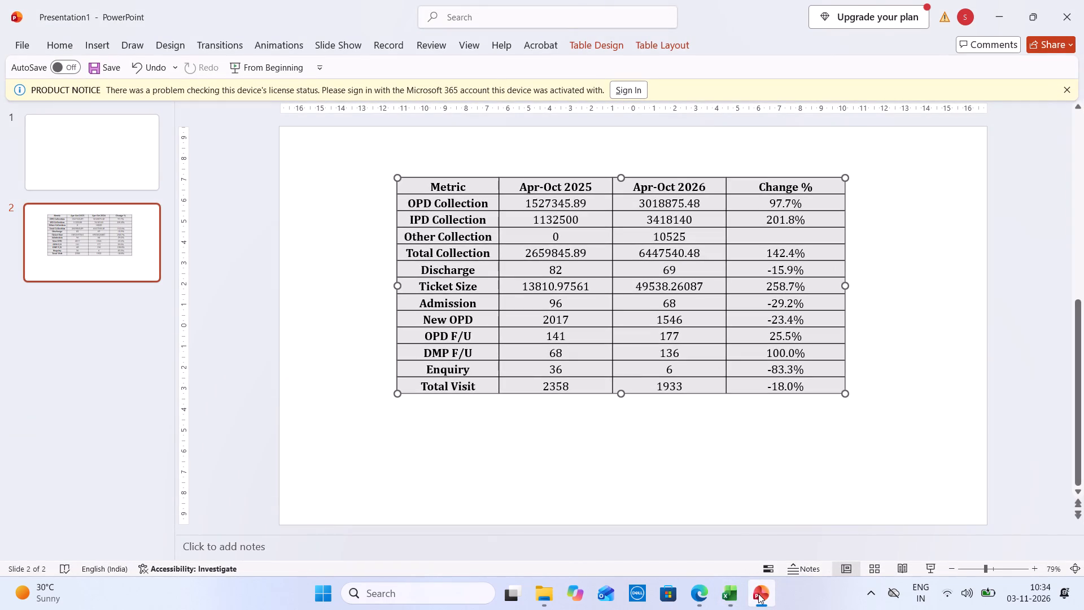
left_click(758, 594)
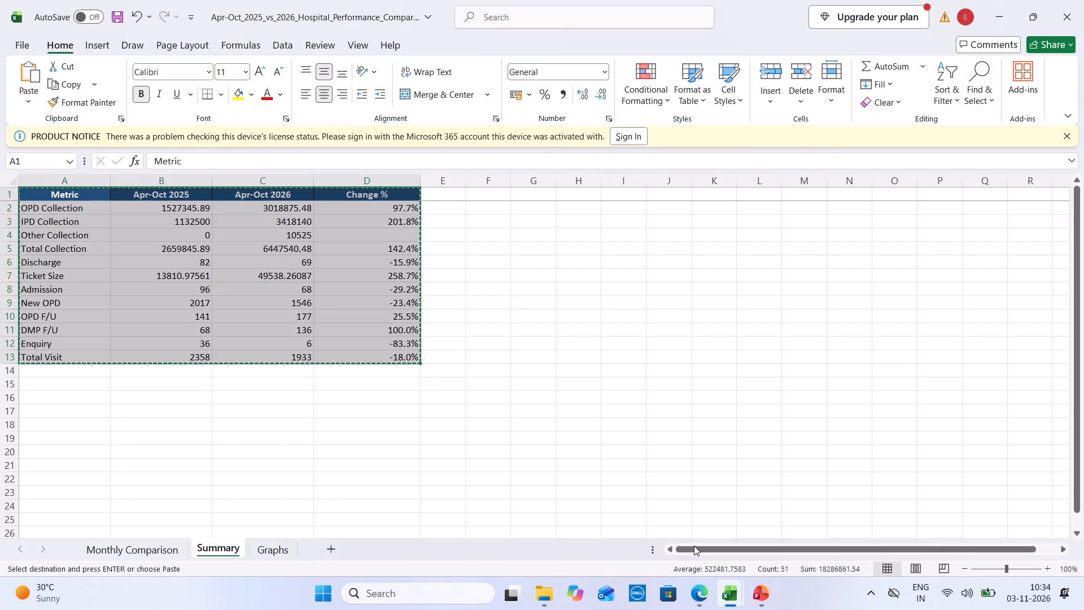
left_click(731, 518)
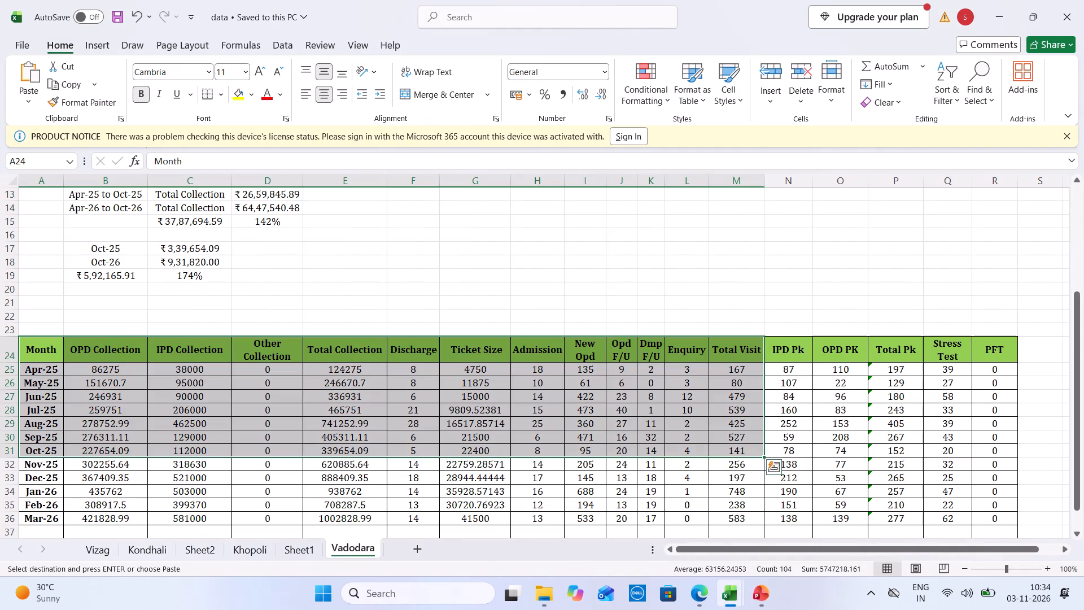
left_click(150, 220)
key("Up")
key("Up")
key("Up")
key("Up")
key("Up")
key("Up")
key("Up")
key("Up")
key("Up")
key("Up")
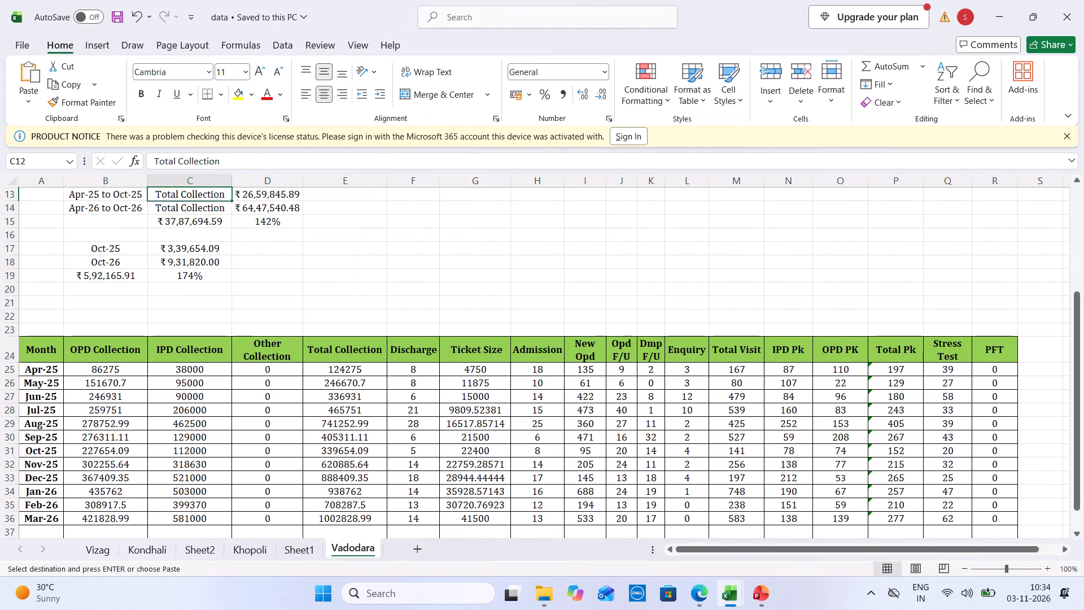
left_click(764, 602)
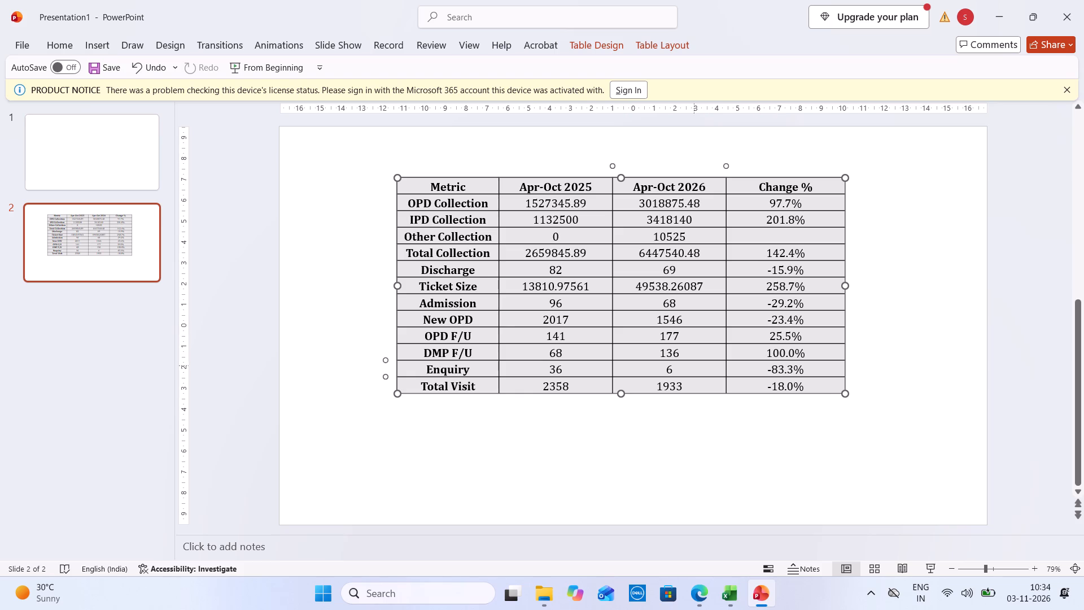
Copy the heading "Hospital Performance Comparison: April–October 2025 vs April–October 2026" from the Graphs sheet of the Apr-Oct comparison workbook.
left_click(763, 583)
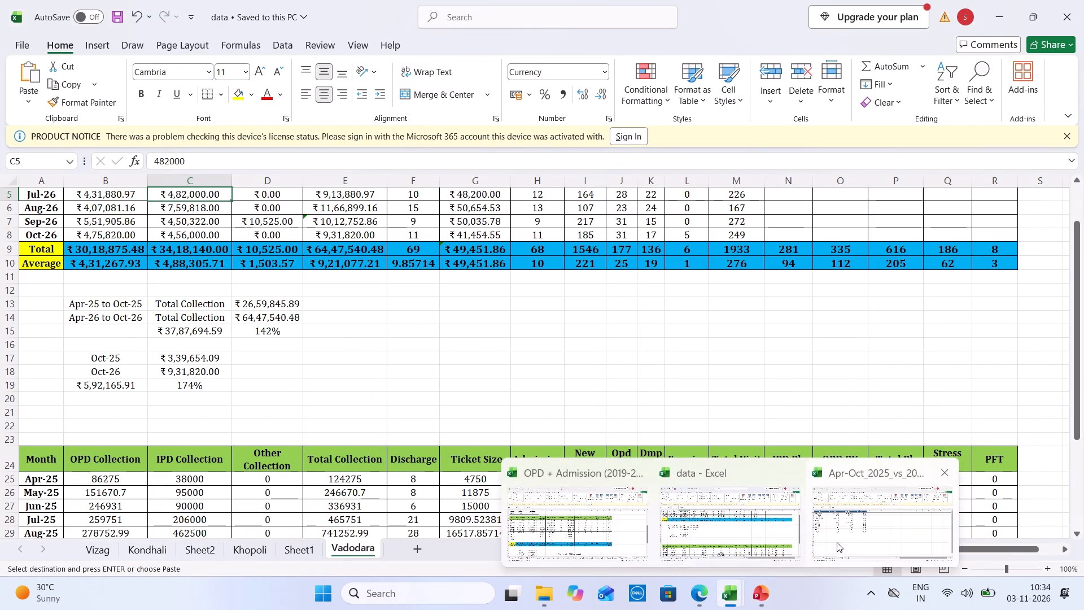
left_click(855, 509)
left_click(276, 551)
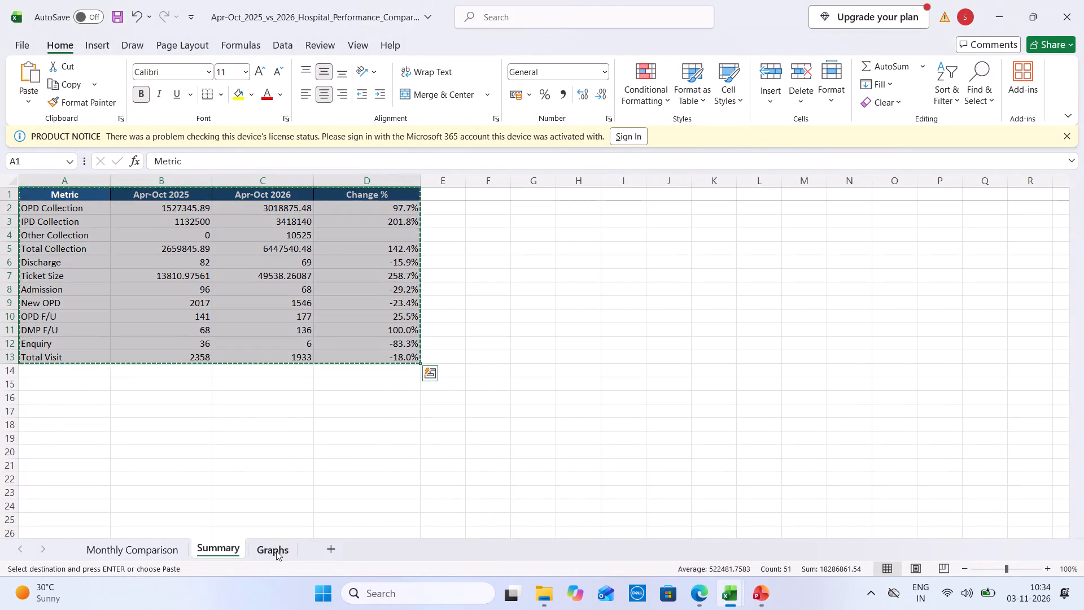
left_click_drag(1079, 421, 1083, 268)
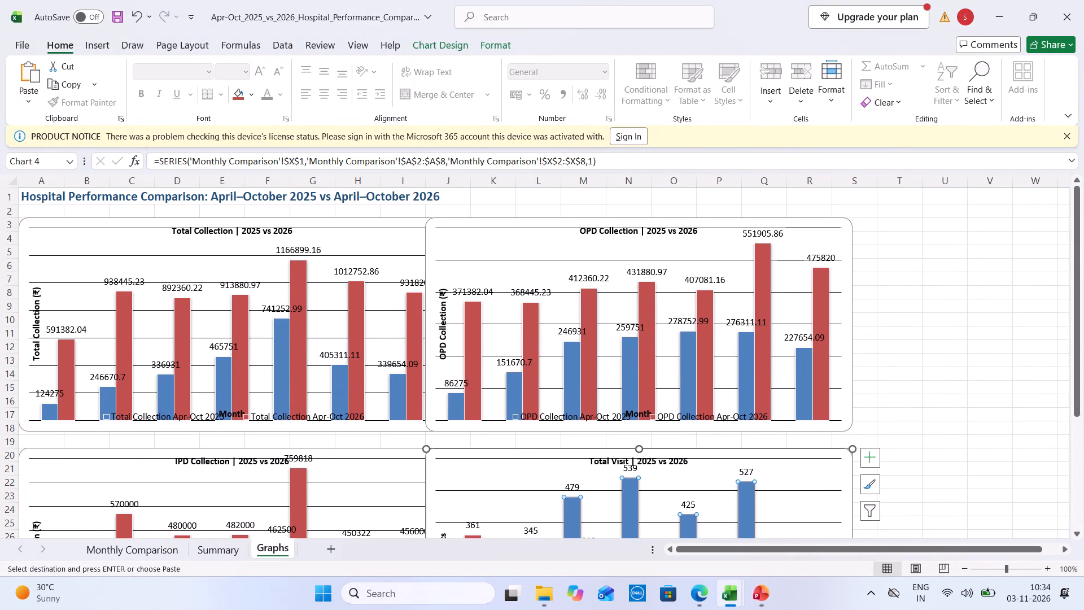
left_click(58, 298)
left_click(99, 194)
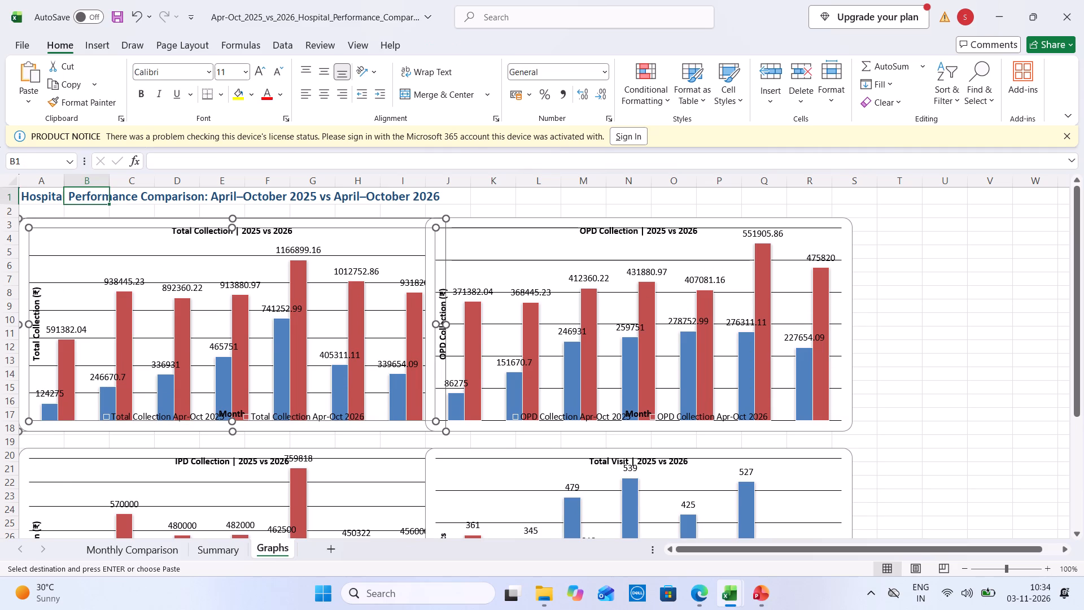
left_click(5, 197)
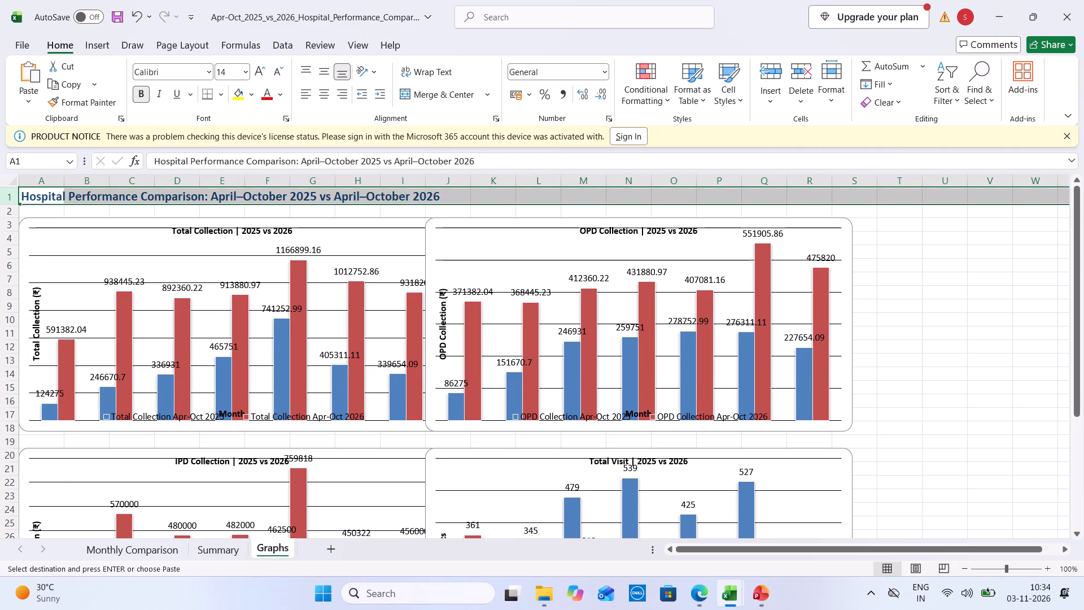
left_click(30, 194)
key("ctrl+c")
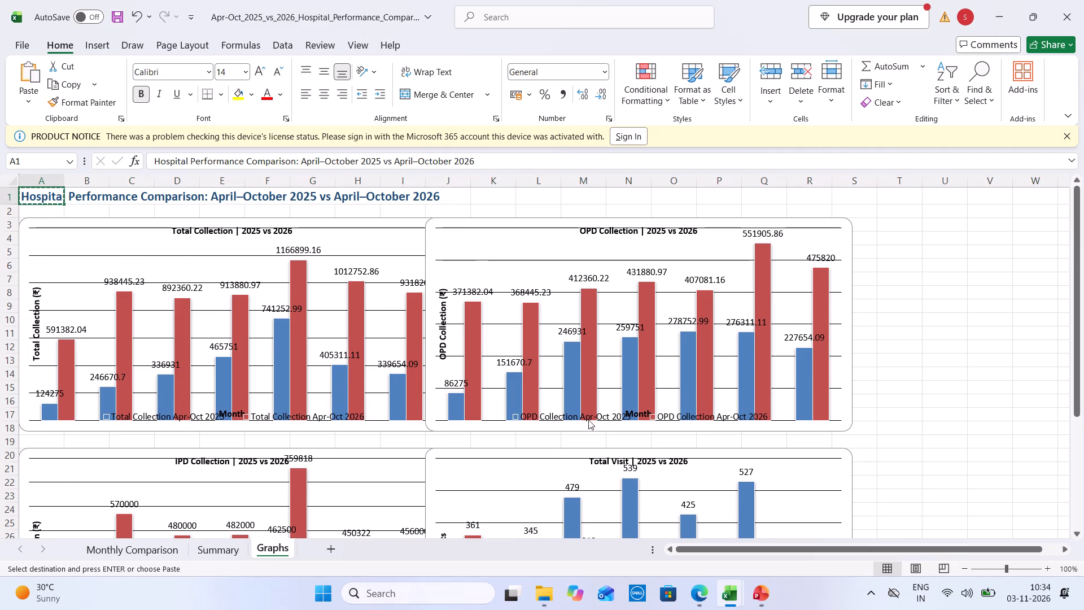
Return to the presentation and add a blank third slide after the table slide.
left_click(749, 595)
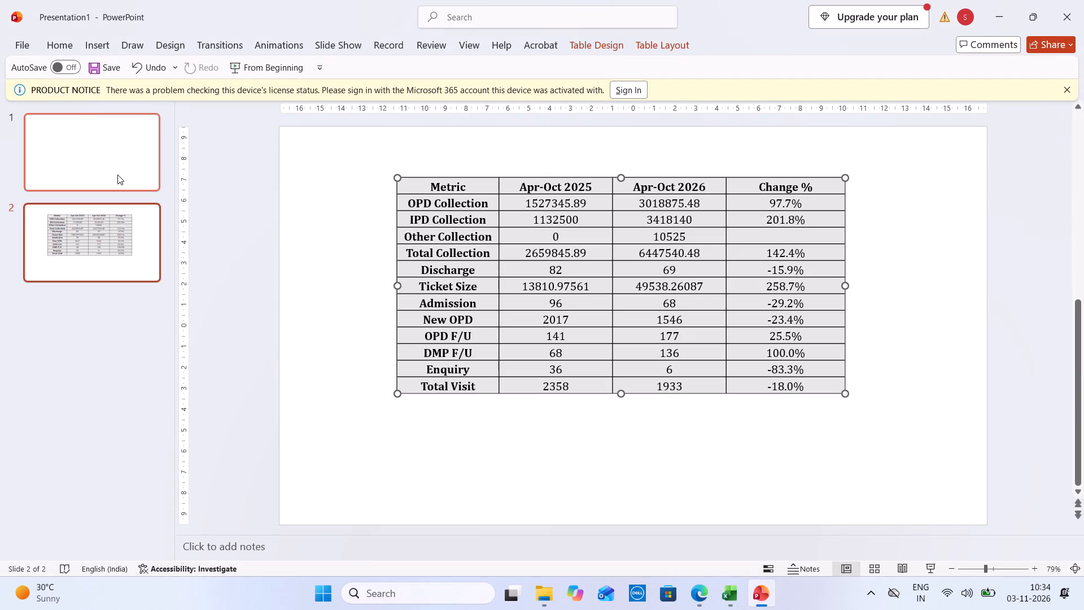
left_click(69, 46)
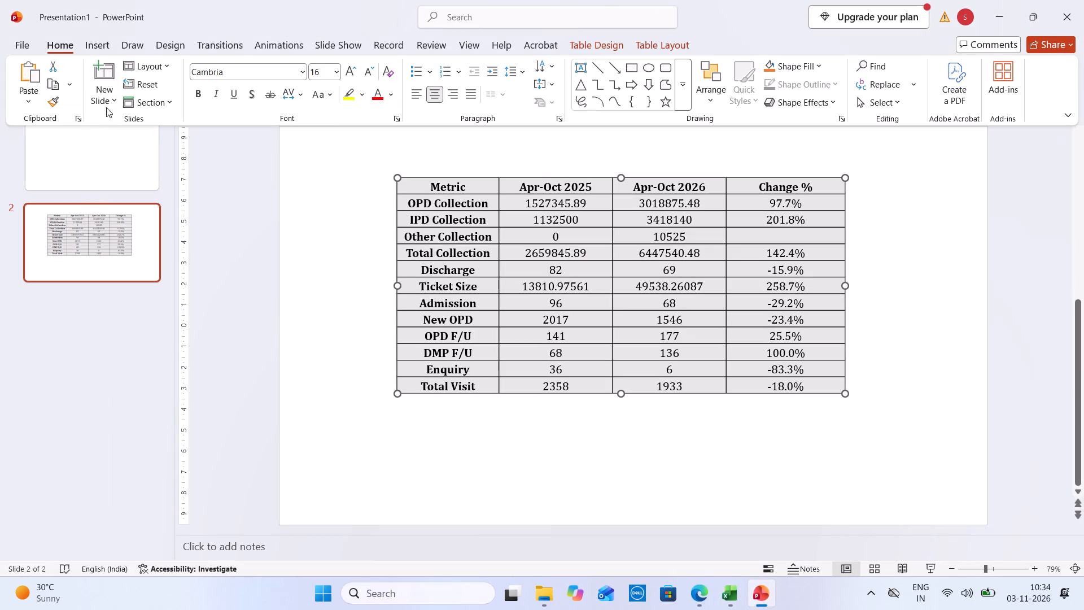
left_click(108, 106)
left_click_drag(175, 315, 140, 300)
left_click(140, 300)
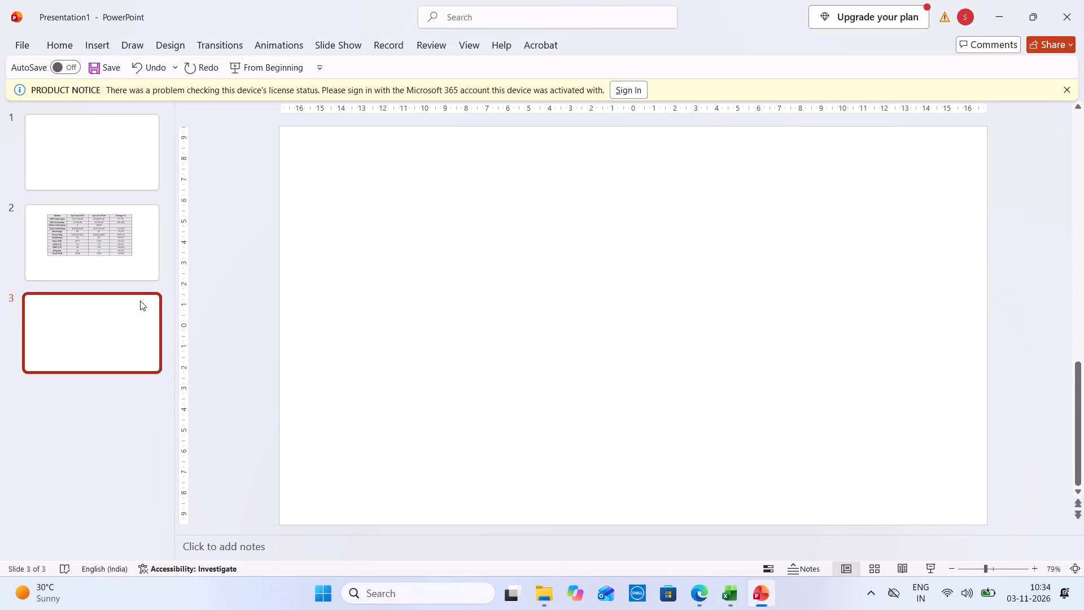
Paste the copied heading onto slide 3 and move it to the slide's upper left, near the top edge.
key("ctrl+v")
left_click_drag(614, 329, 283, 212)
left_click_drag(614, 252, 647, 176)
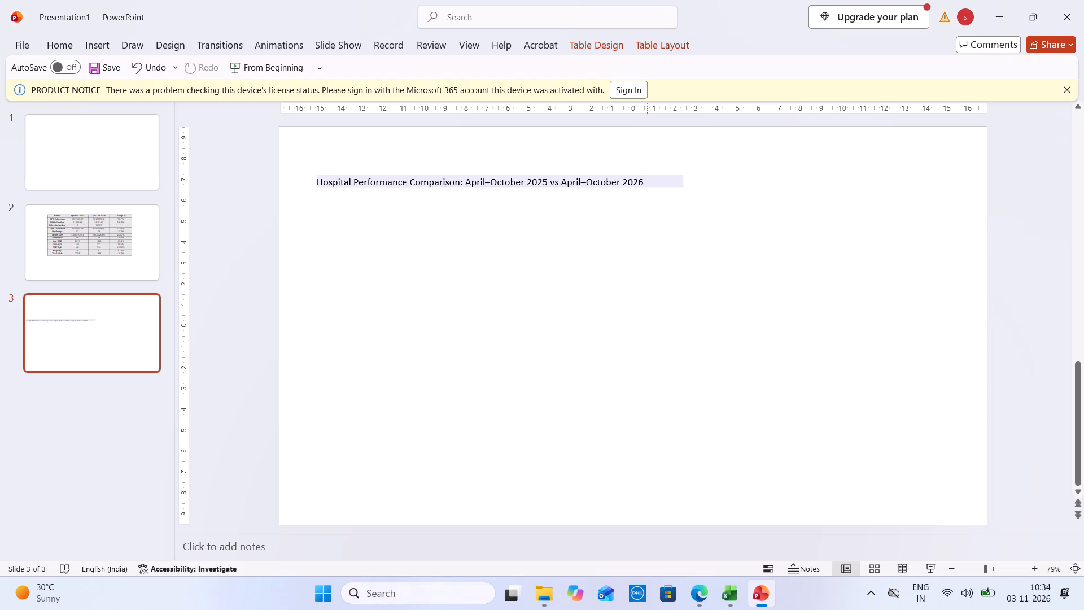
left_click_drag(647, 176, 644, 149)
Copy the "Total Collection | 2025 vs 2026" chart from the workbook's Graphs sheet and paste it onto slide 3 in the presentation's theme colours.
left_click(744, 590)
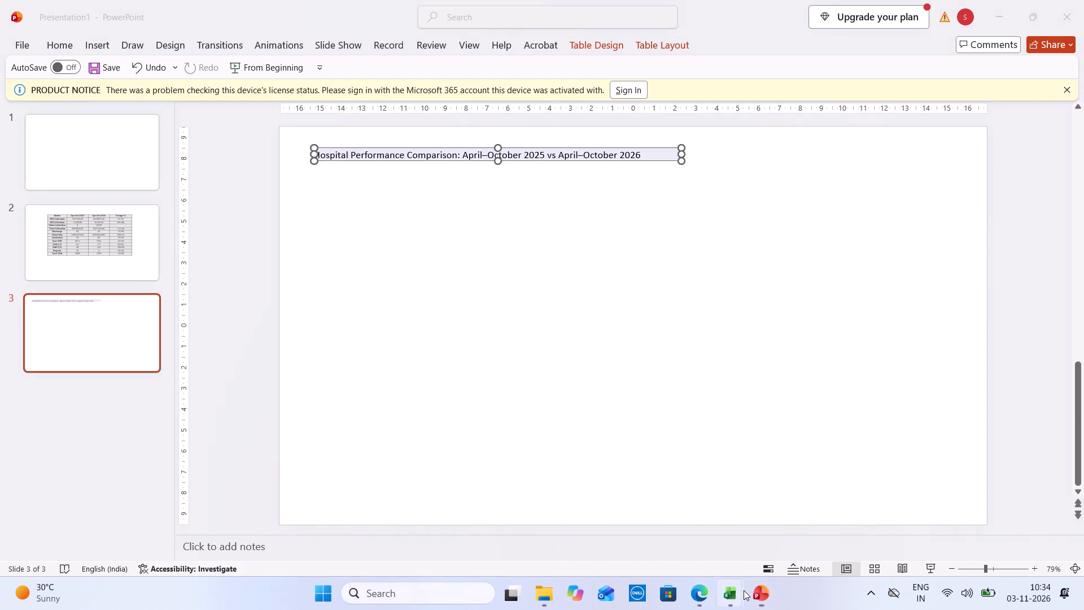
left_click(823, 518)
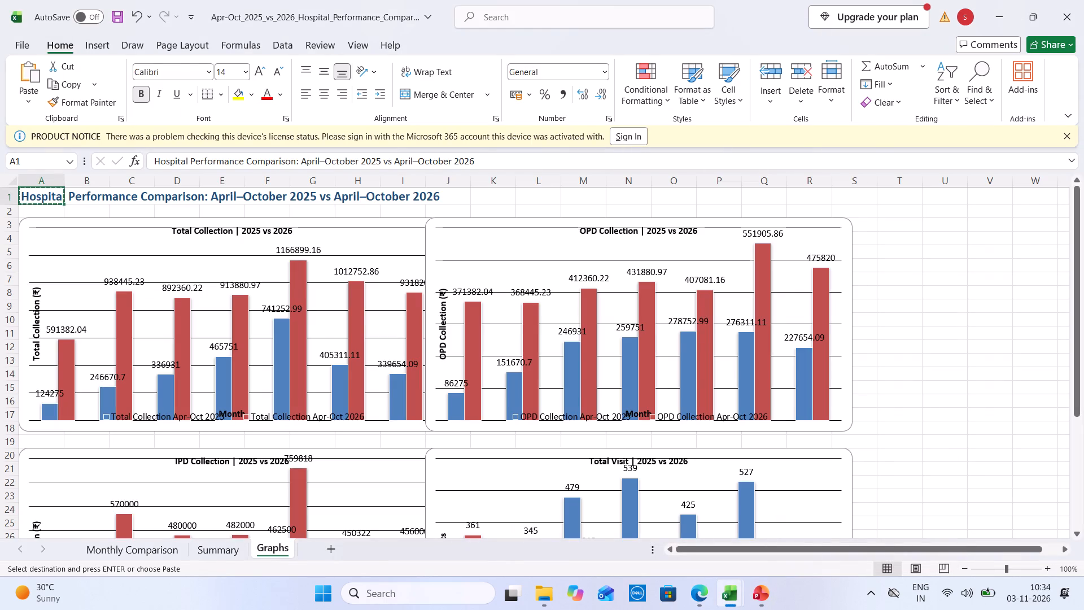
left_click(412, 225)
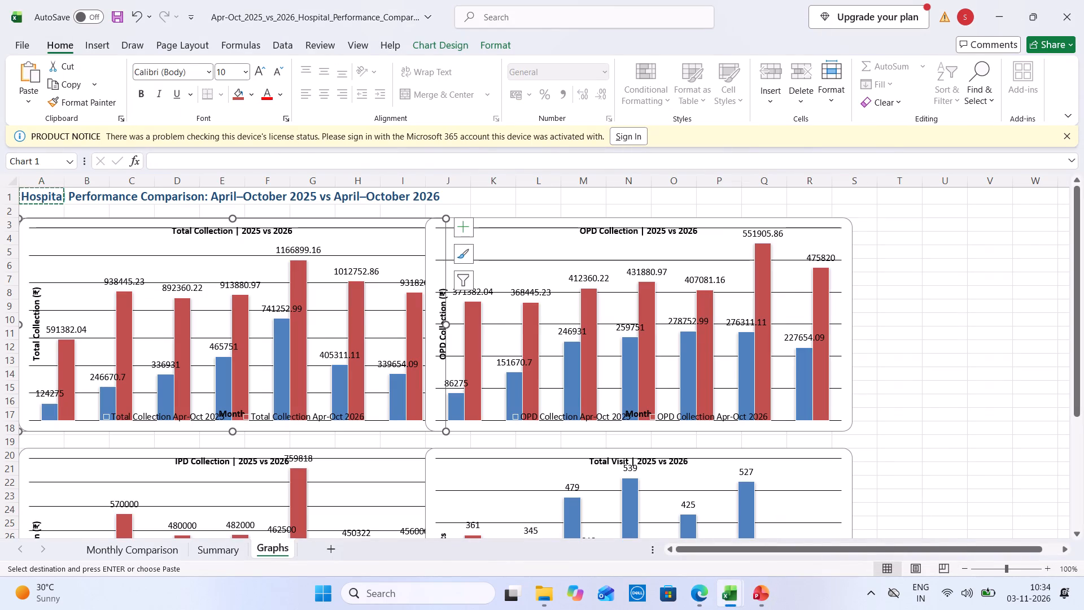
right_click(412, 225)
left_click(452, 182)
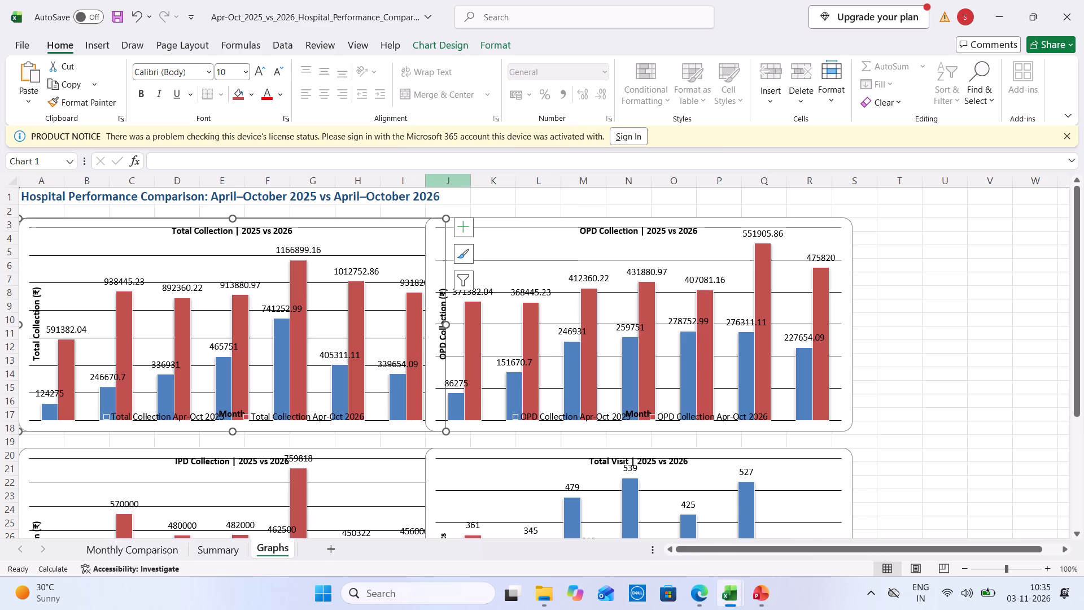
left_click(768, 595)
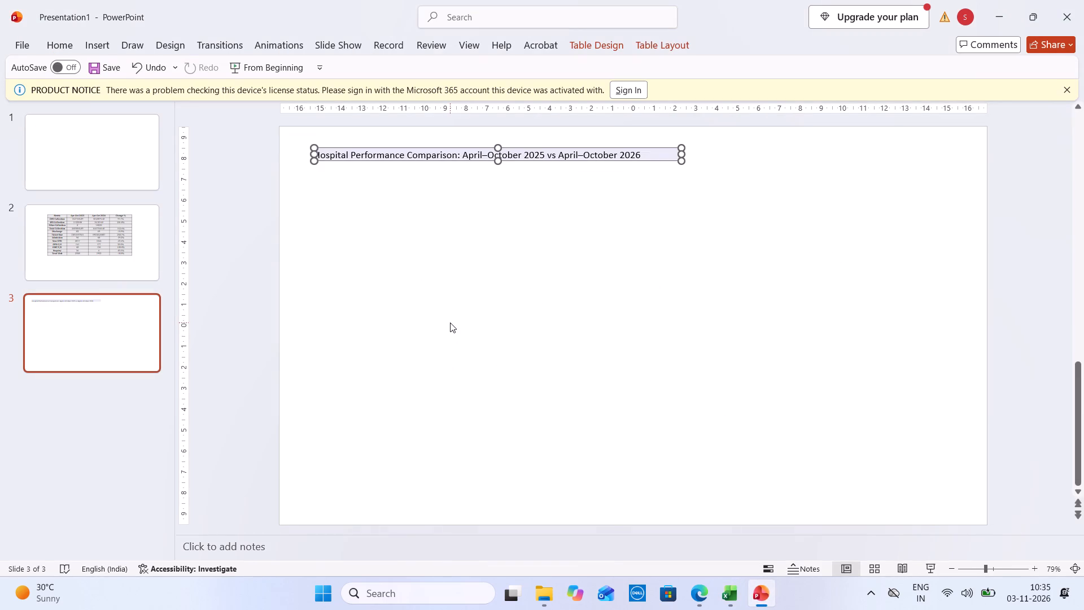
right_click(450, 323)
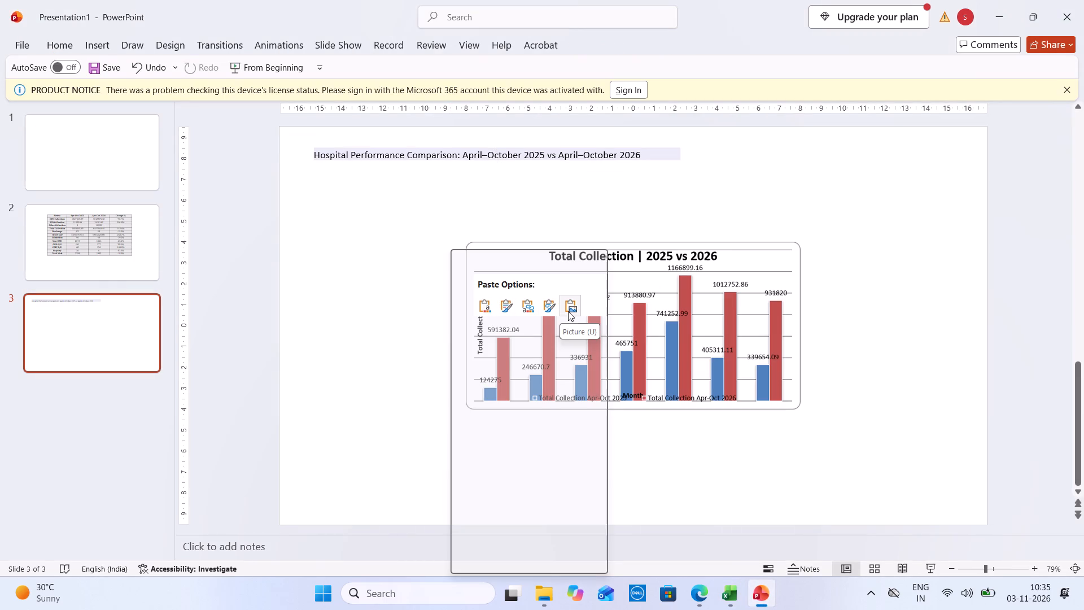
left_click(484, 307)
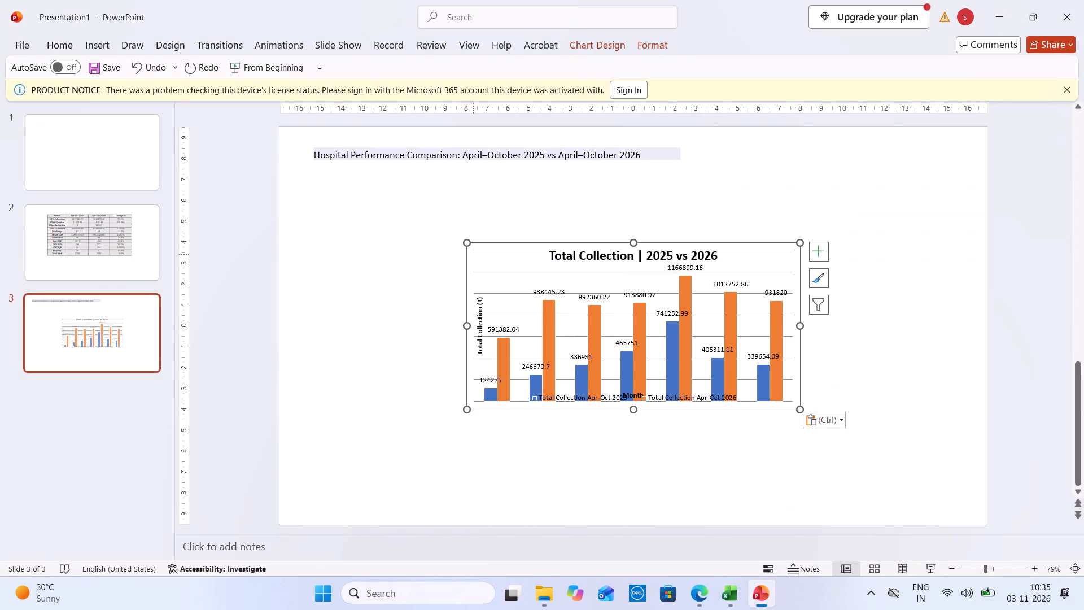
Enlarge the Total Collection chart up and to the left, so its left edge nearly lines up with the heading.
left_click_drag(468, 242, 322, 205)
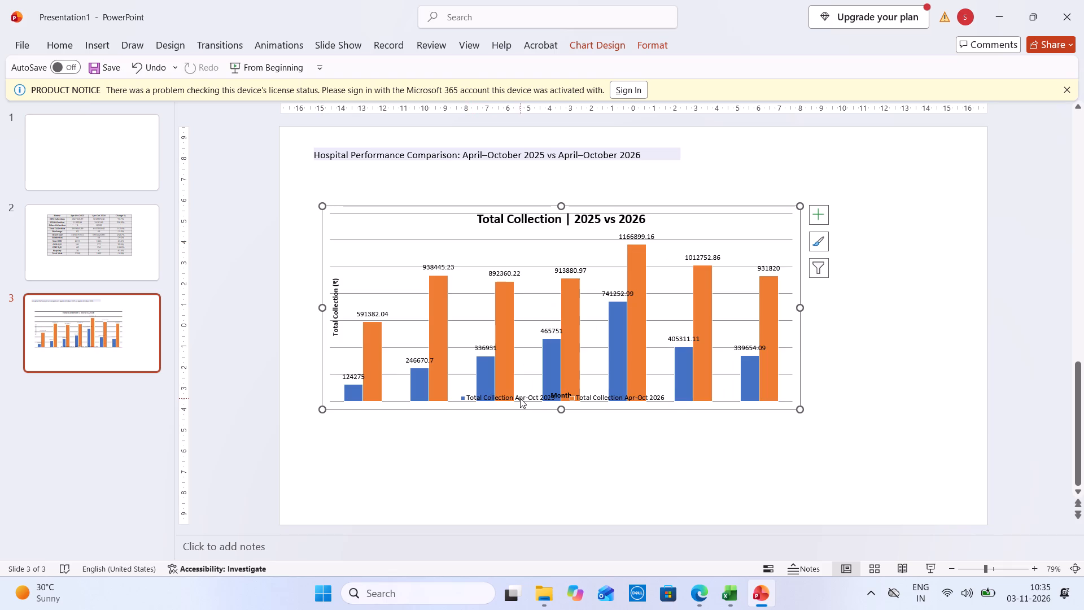
Move the chart's legend down to the bottom edge of the chart area, away from the Month axis title.
left_click_drag(521, 398, 502, 422)
left_click(531, 387)
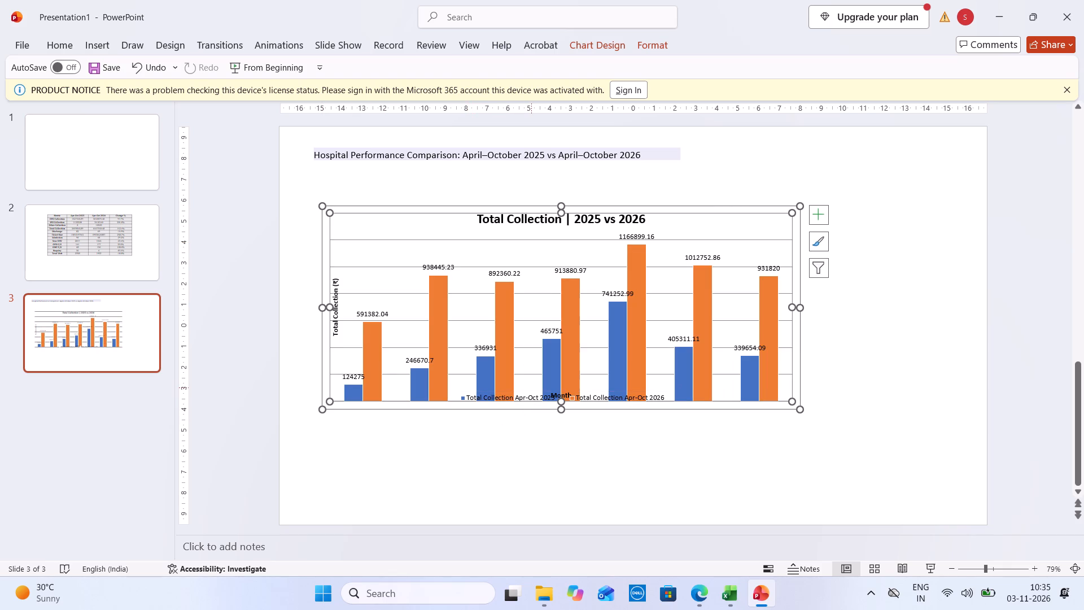
left_click(530, 398)
left_click_drag(534, 391, 547, 436)
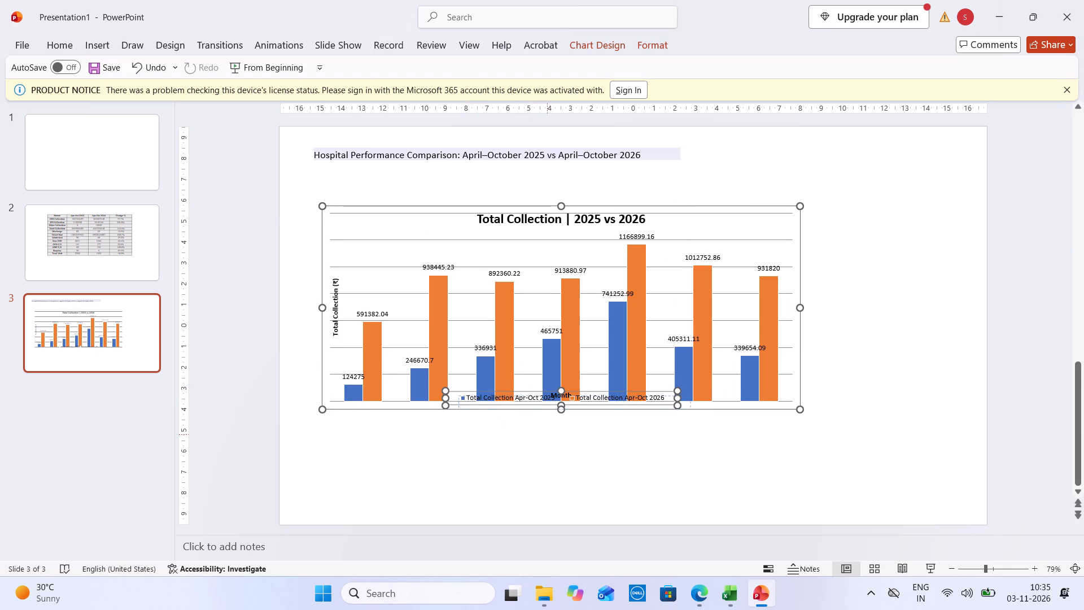
left_click_drag(547, 436, 550, 425)
left_click_drag(544, 409, 544, 430)
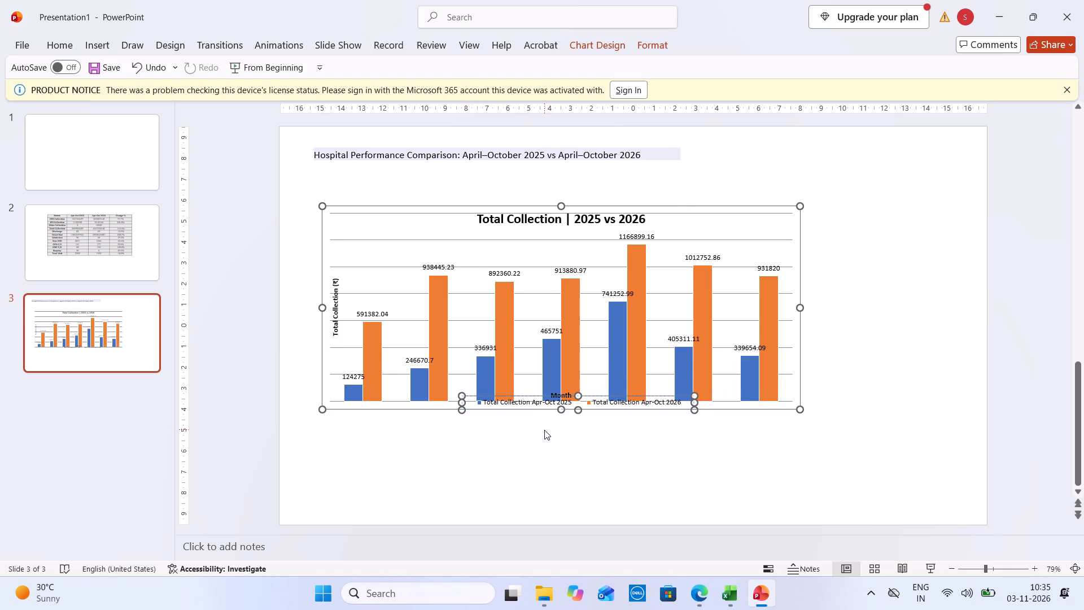
left_click_drag(536, 395, 537, 425)
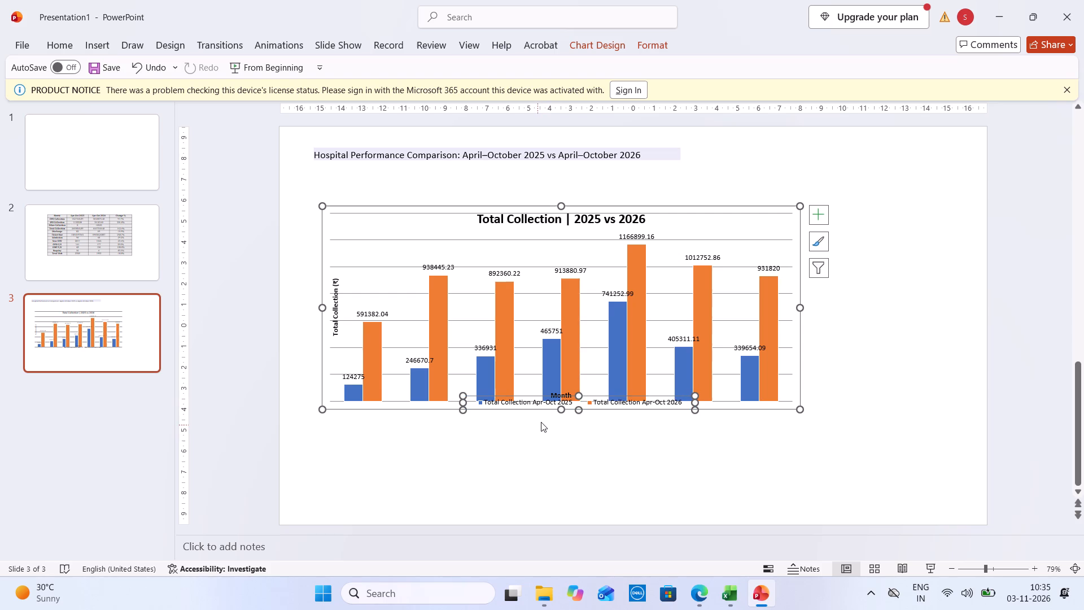
left_click_drag(653, 395, 653, 426)
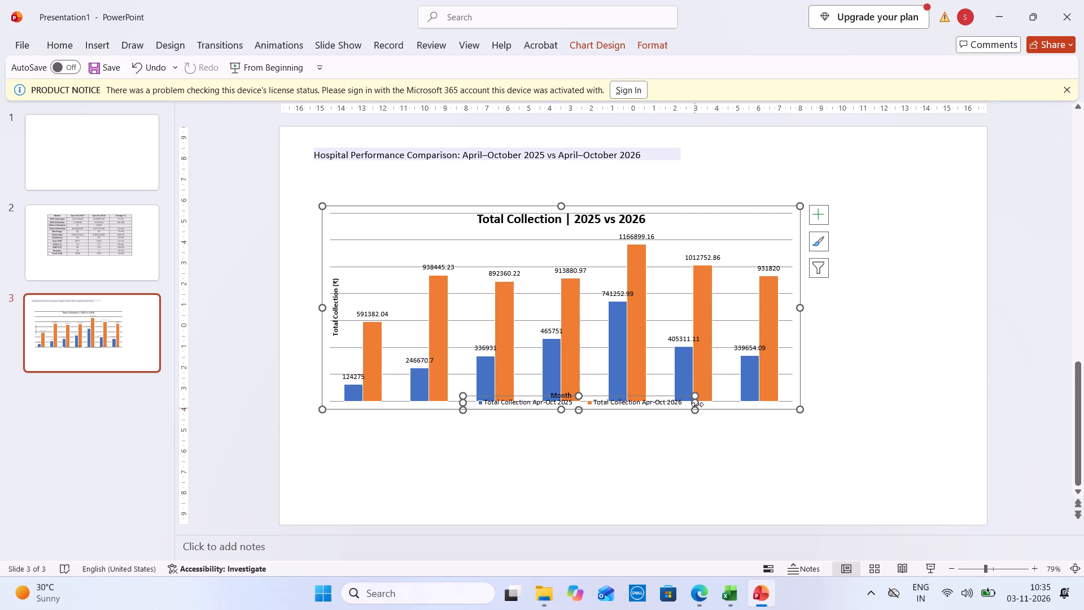
left_click_drag(697, 404, 688, 429)
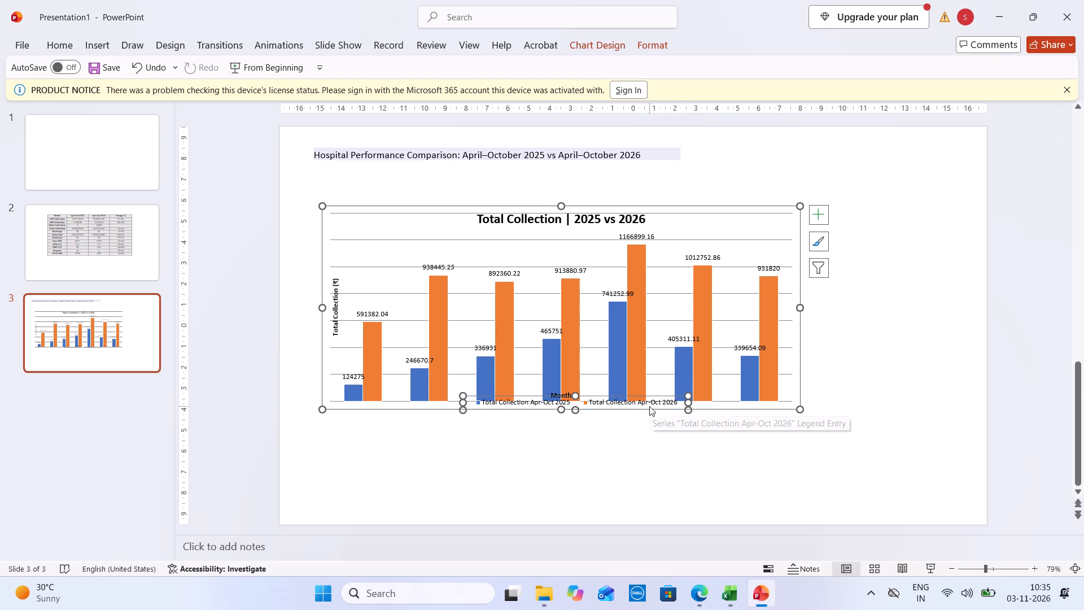
left_click_drag(519, 395, 519, 435)
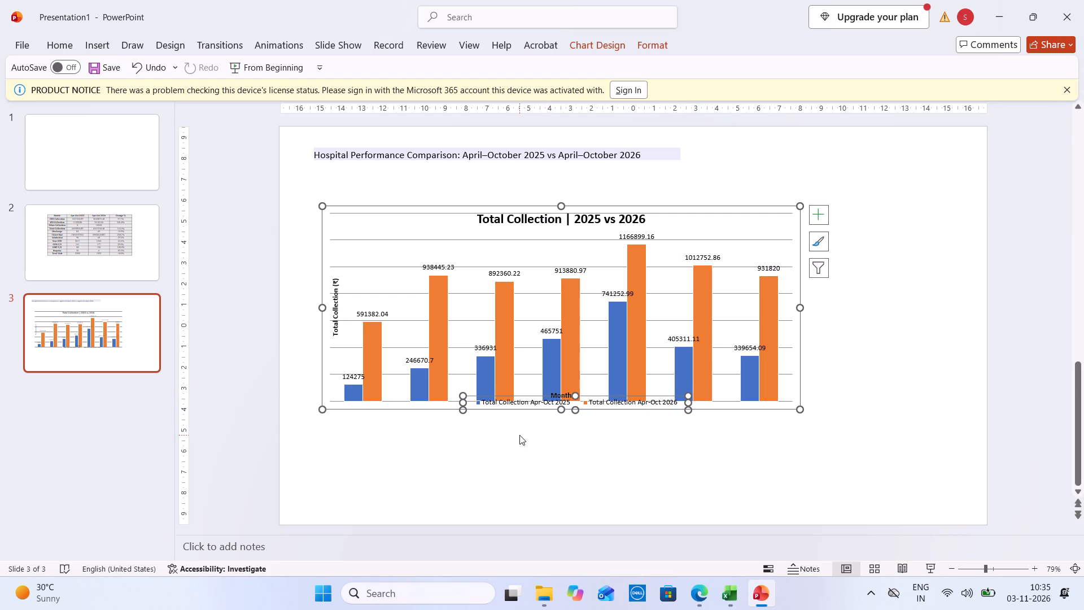
left_click_drag(465, 411, 461, 451)
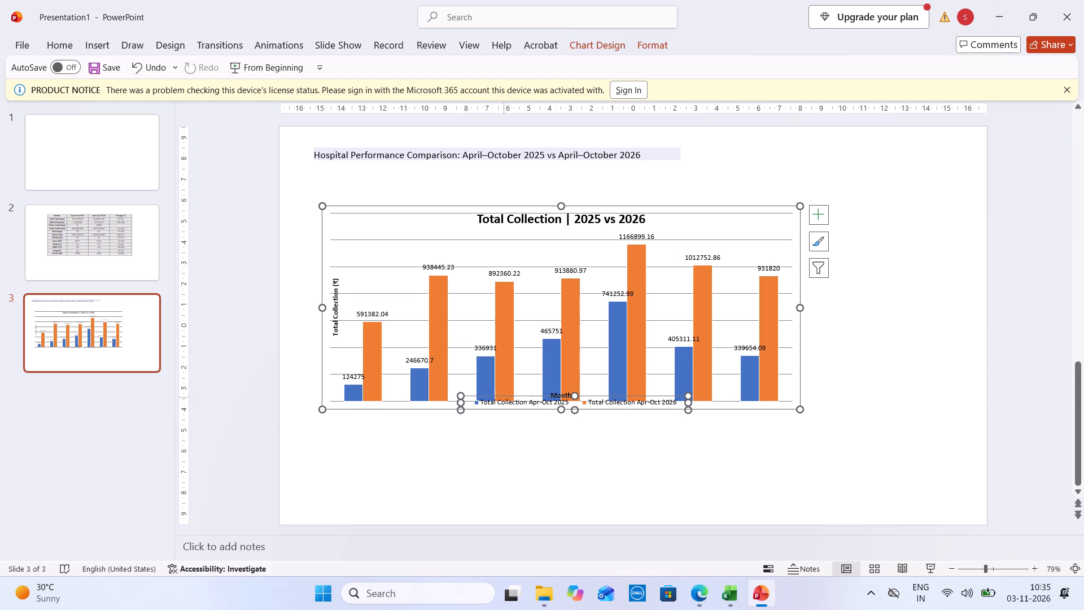
left_click(527, 398)
left_click(491, 407)
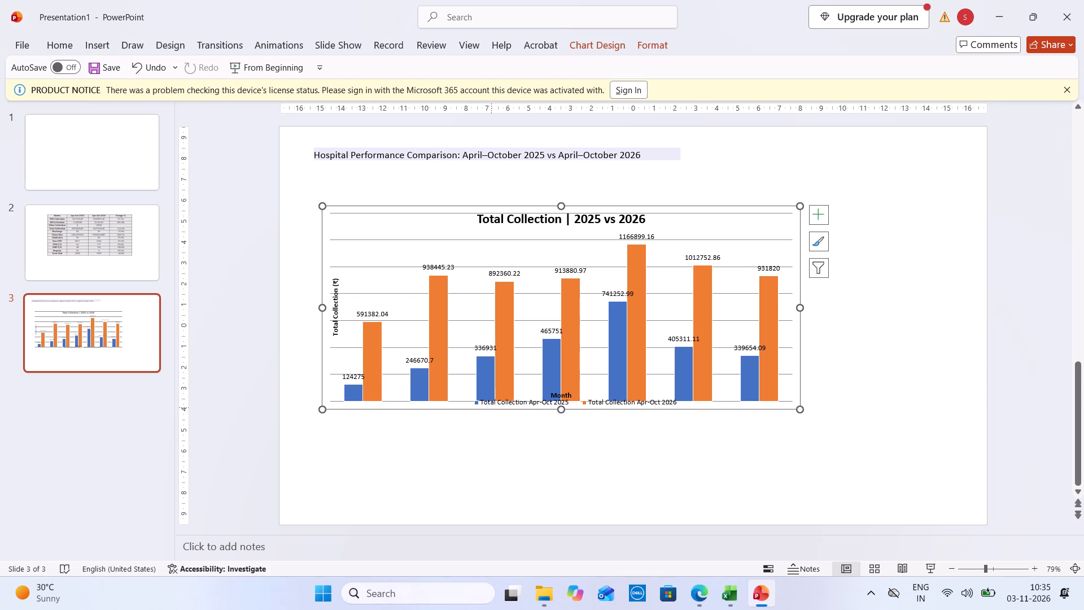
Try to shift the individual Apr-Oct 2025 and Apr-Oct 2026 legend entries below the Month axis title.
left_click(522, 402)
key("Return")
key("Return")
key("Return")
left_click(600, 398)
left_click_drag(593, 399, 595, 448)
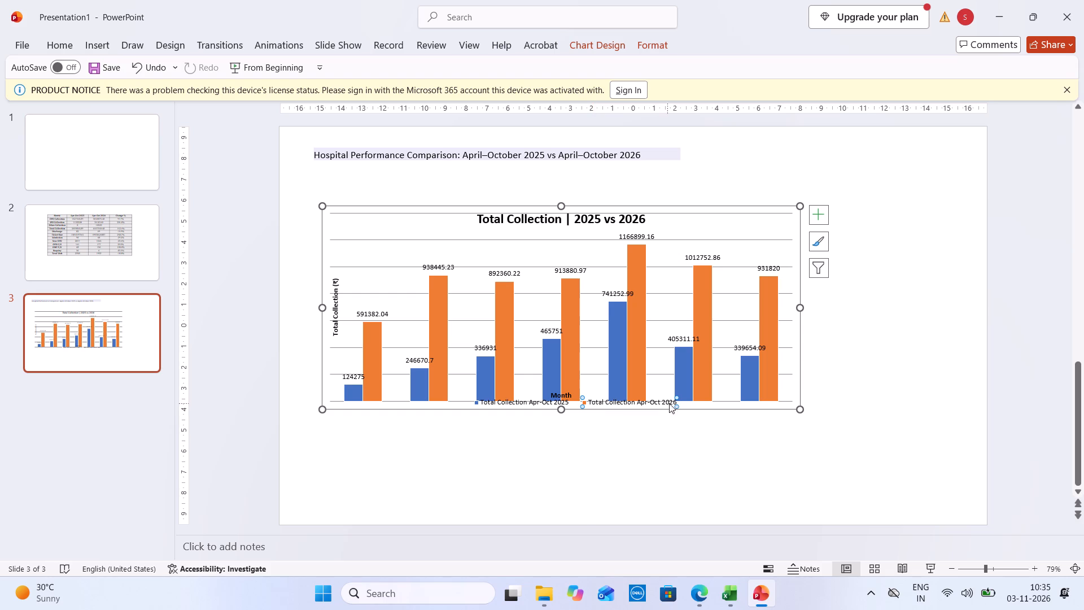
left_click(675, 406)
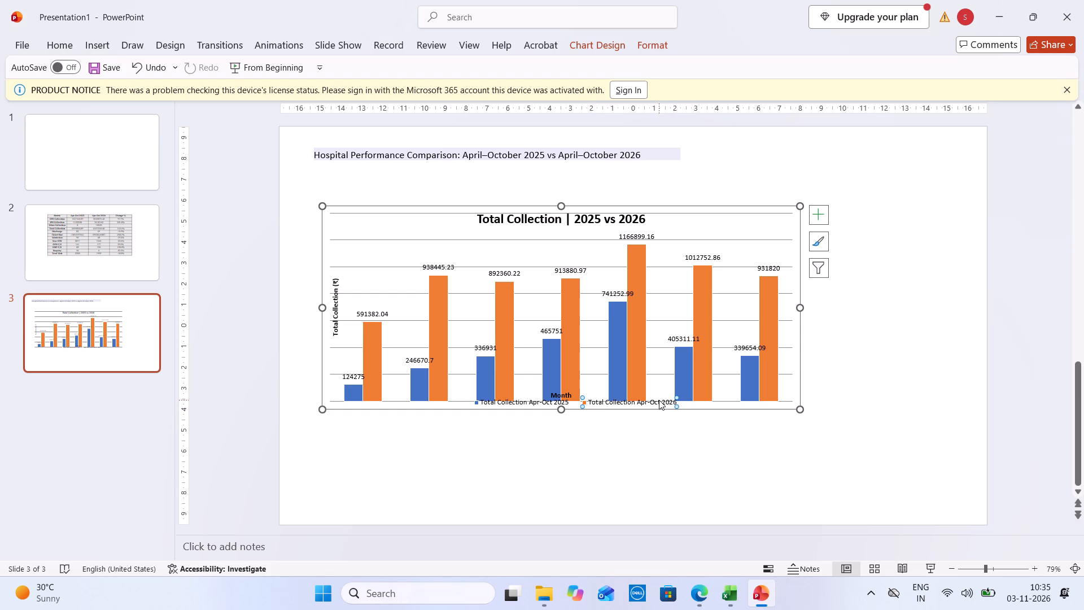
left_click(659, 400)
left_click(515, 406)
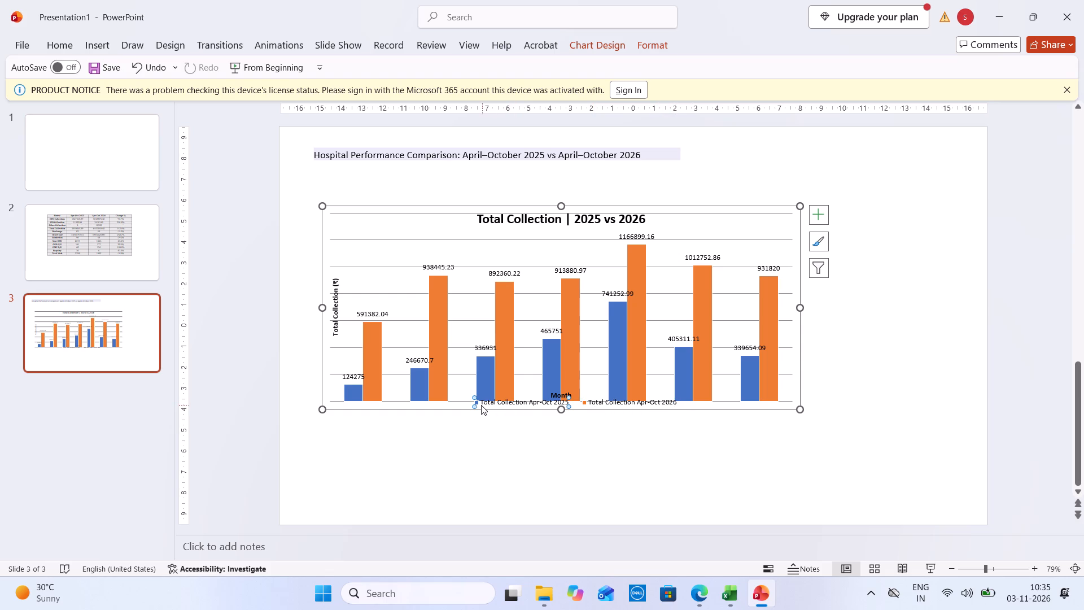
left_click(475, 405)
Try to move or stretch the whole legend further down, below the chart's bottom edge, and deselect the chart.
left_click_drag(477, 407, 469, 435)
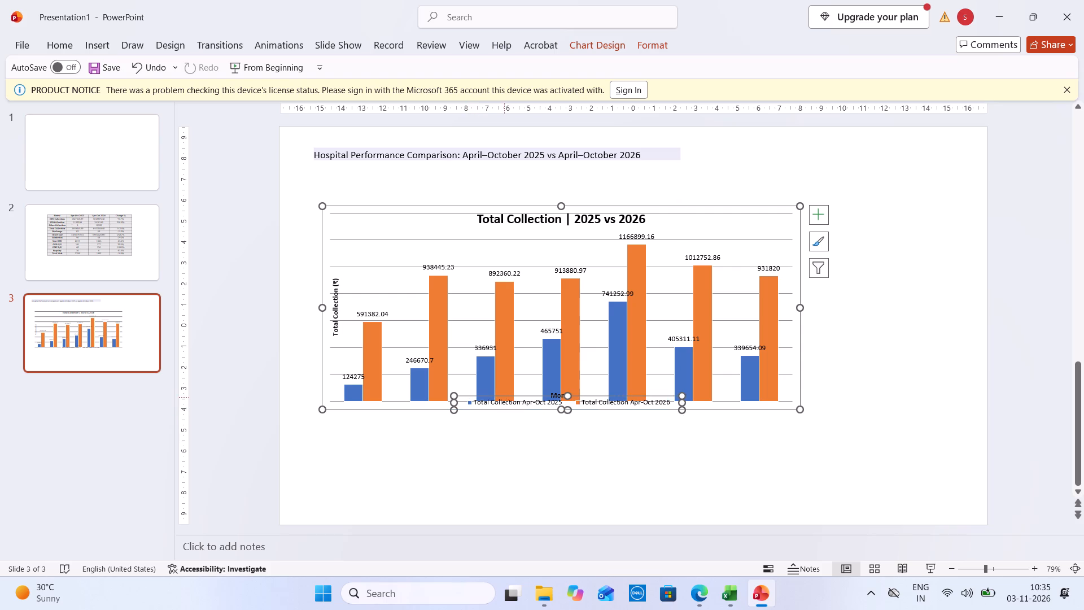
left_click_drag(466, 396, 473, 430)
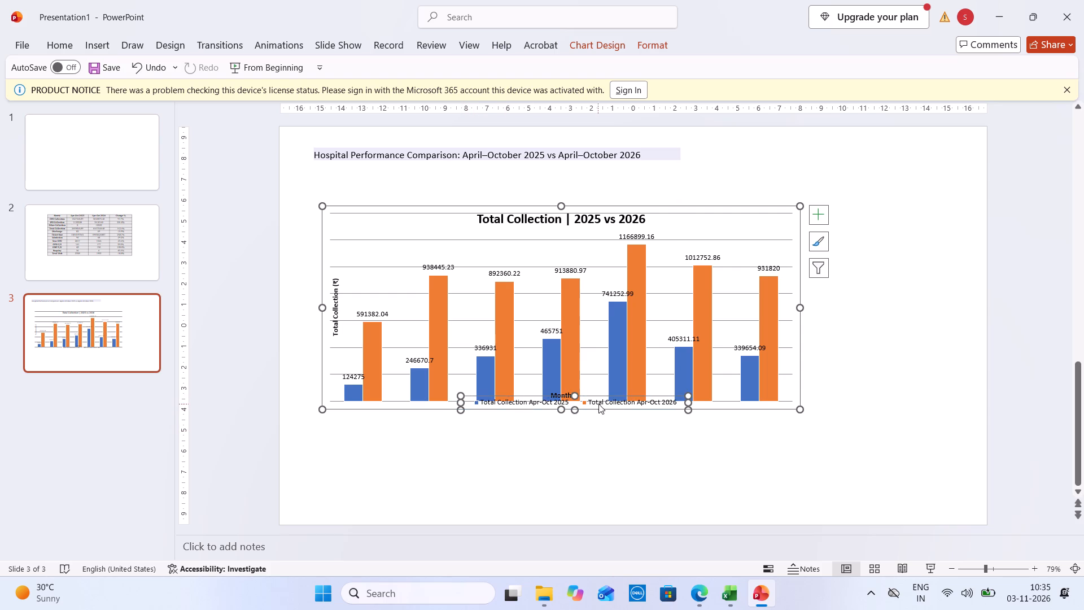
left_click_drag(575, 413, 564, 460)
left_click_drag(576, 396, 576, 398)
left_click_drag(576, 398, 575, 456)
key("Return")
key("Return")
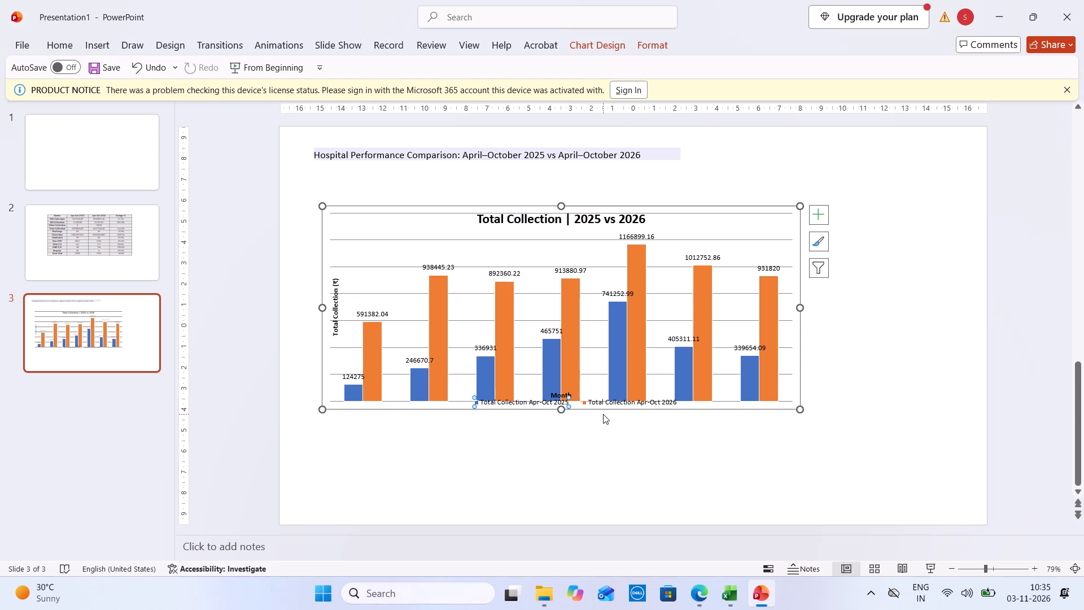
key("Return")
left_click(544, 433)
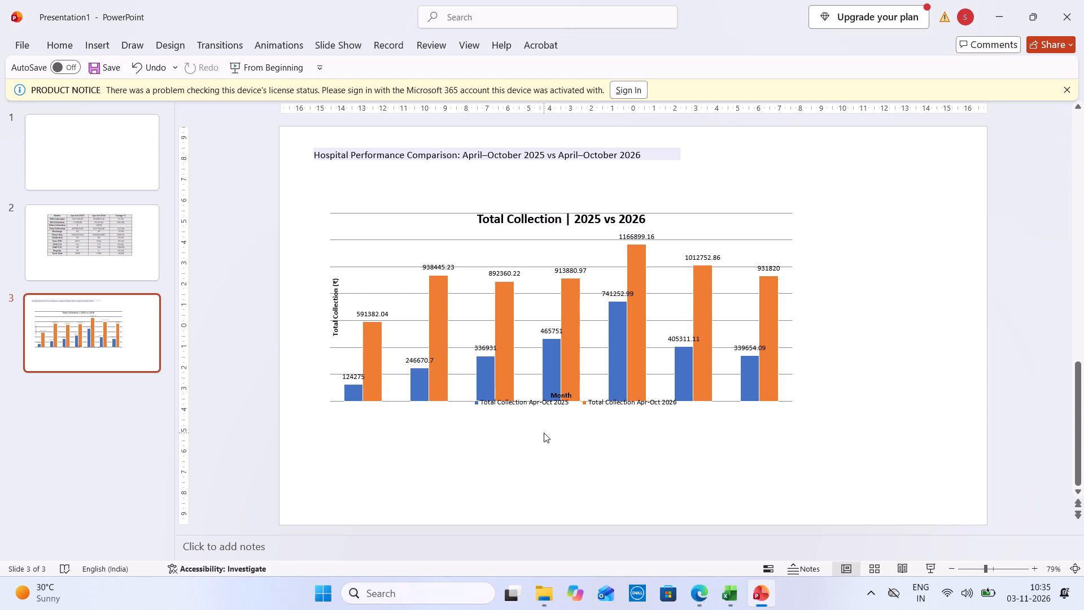
Enlarge the Total Collection chart up and to the right, leaving its top edge just below the heading.
left_click(490, 289)
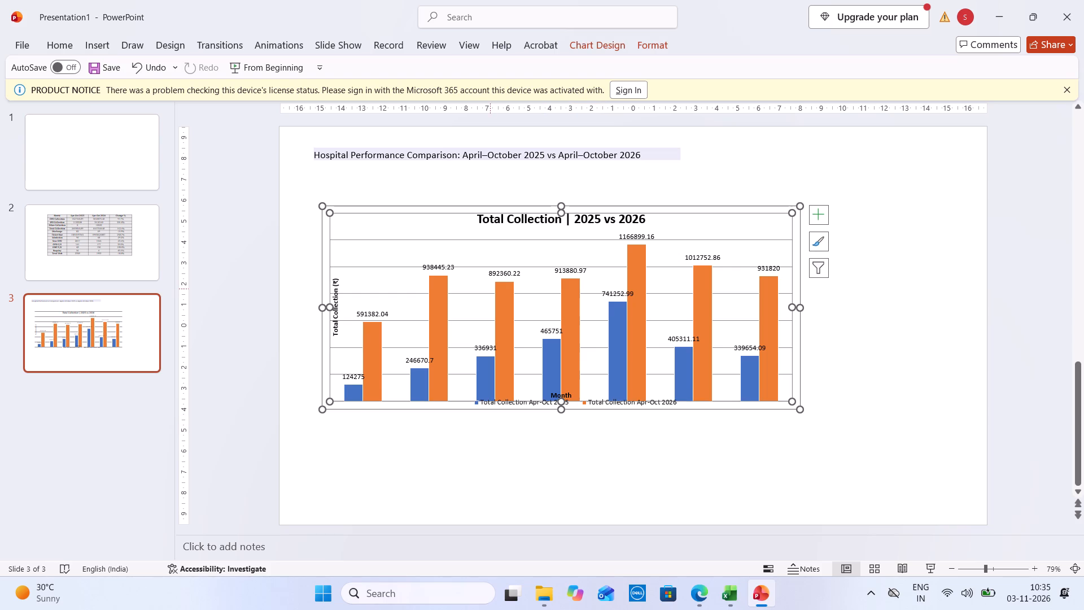
left_click_drag(802, 204, 831, 182)
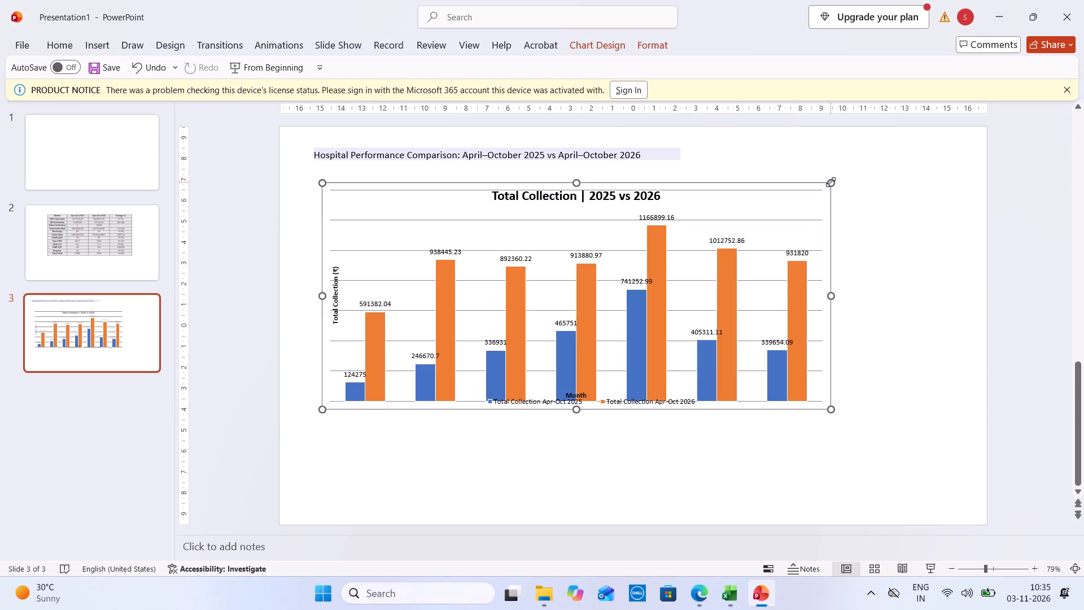
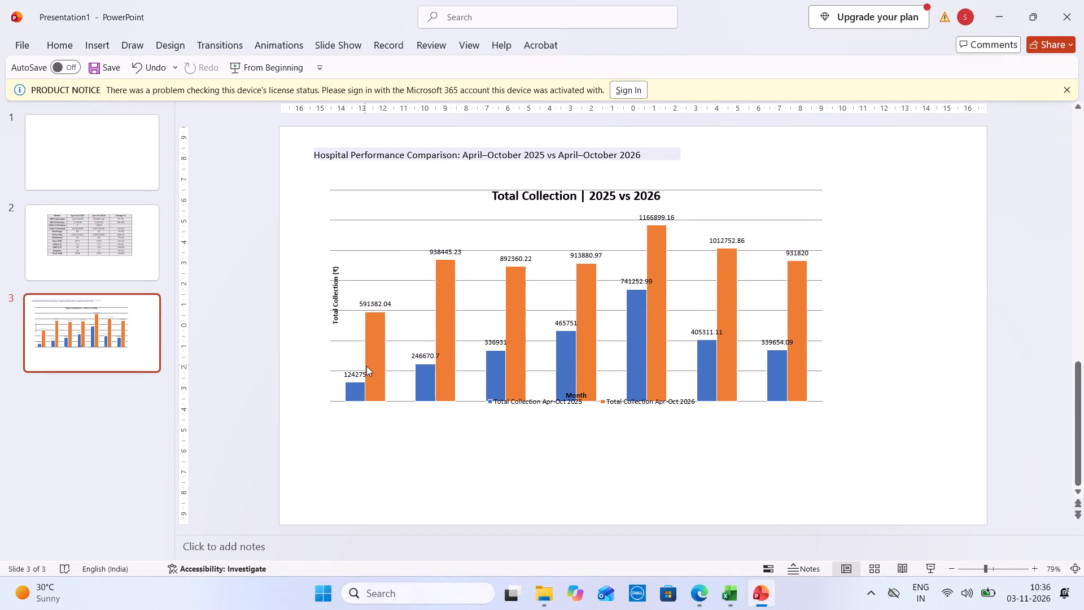
Add a linear trendline to the Total Collection Apr-Oct 2025 series in the chart, and deselect the chart.
left_click(377, 376)
right_click(363, 389)
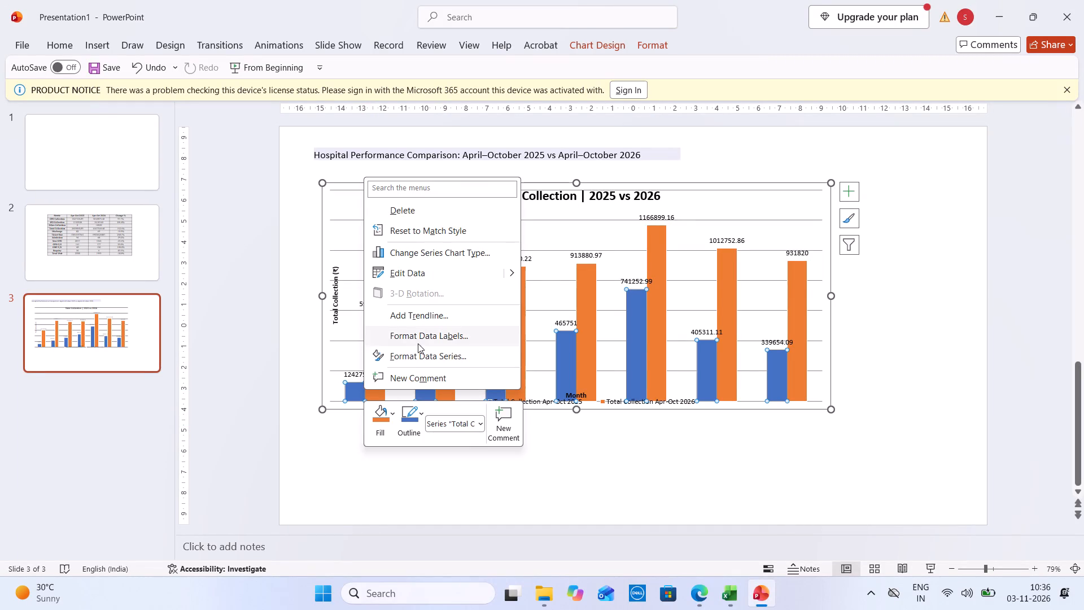
left_click(436, 320)
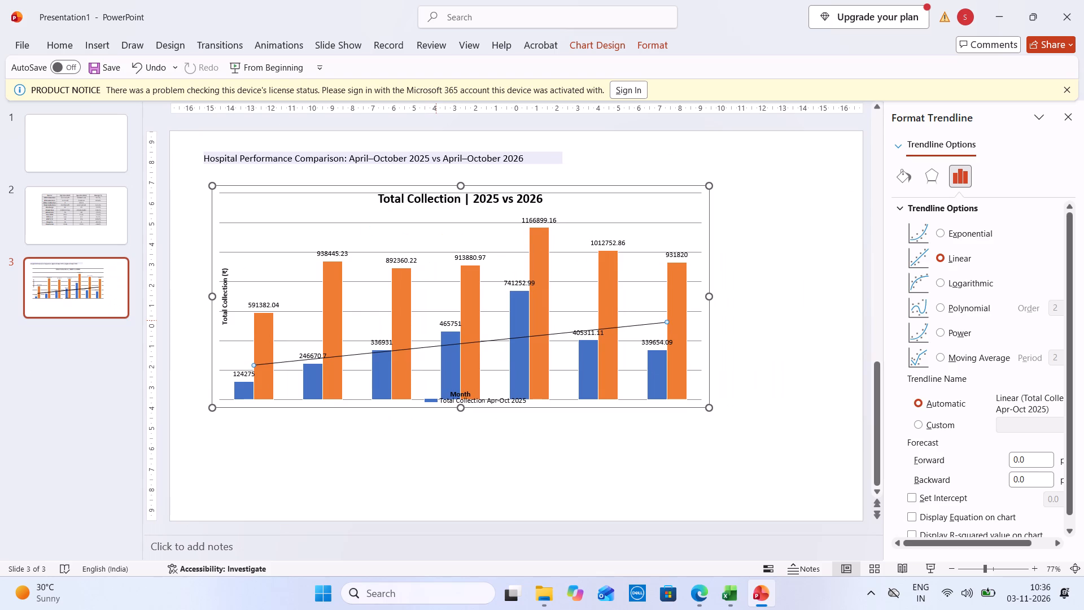
left_click(598, 455)
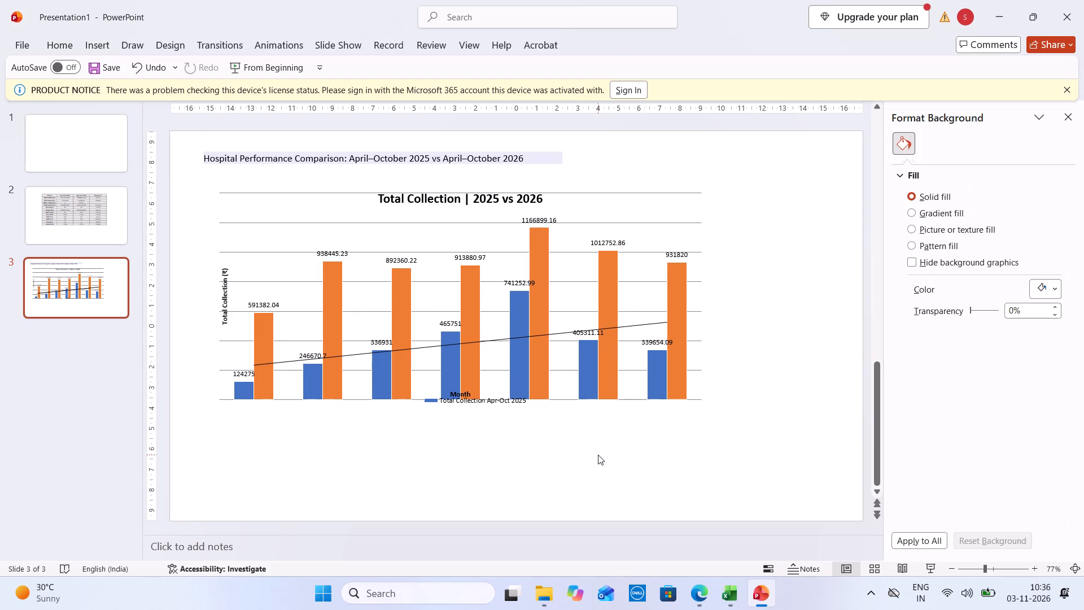
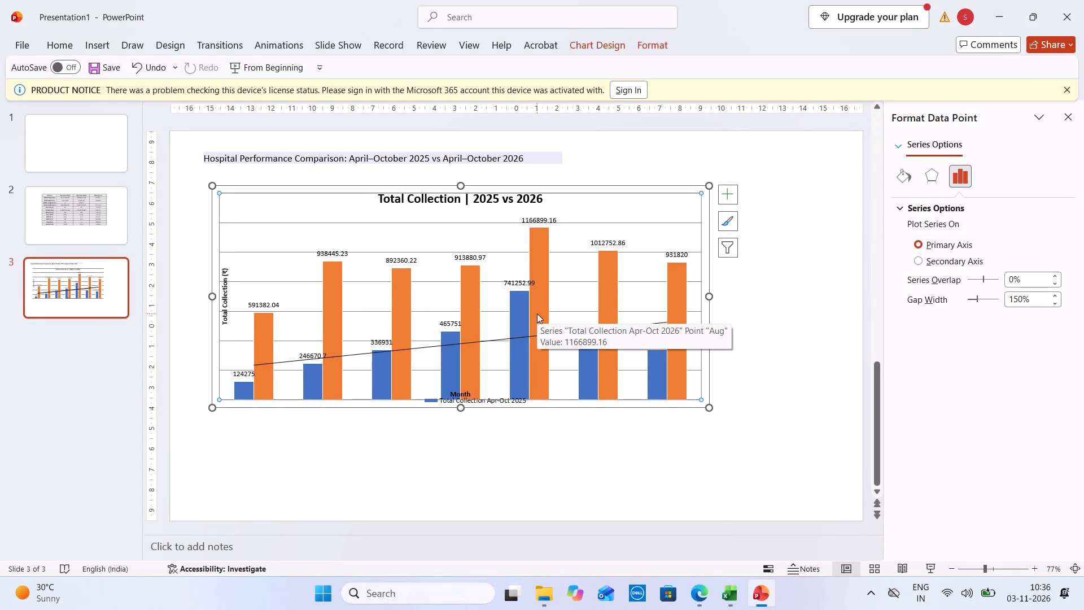
Undo the trendline on the Total Collection chart and dismiss the chart formatting pane.
key("ctrl+z")
left_click(561, 380)
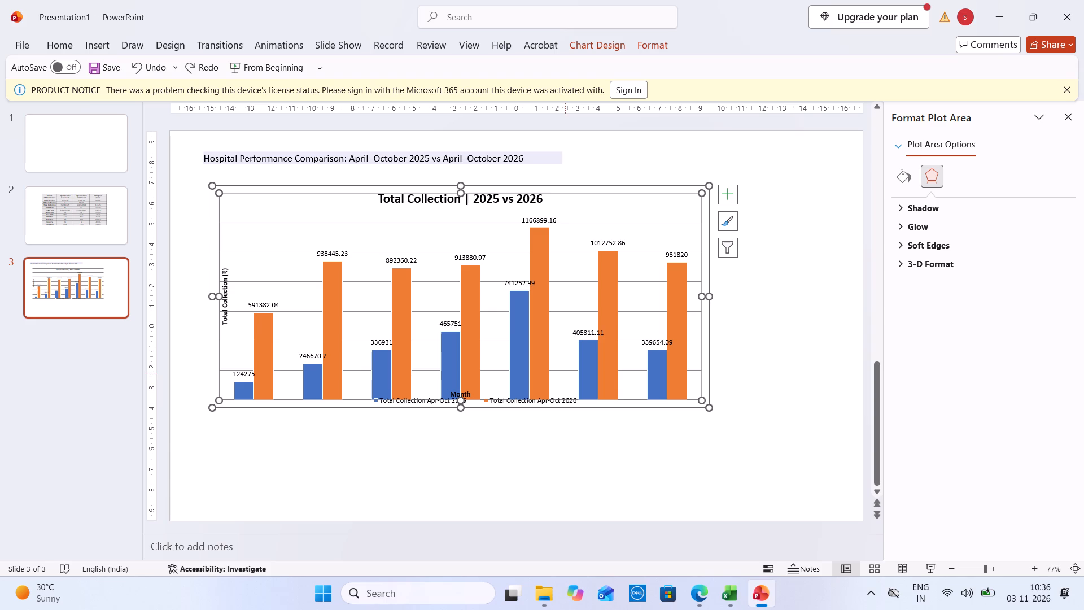
left_click(1056, 123)
left_click(1064, 121)
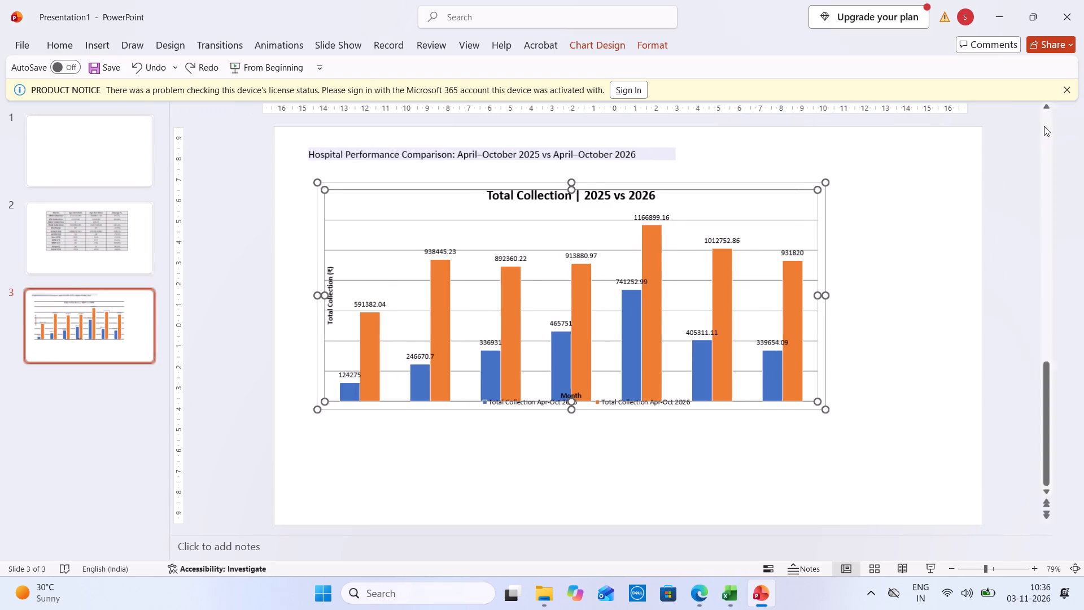
Switch to the Excel comparison workbook and move the OPD Collection chart's legend down to the chart's bottom edge.
left_click(772, 596)
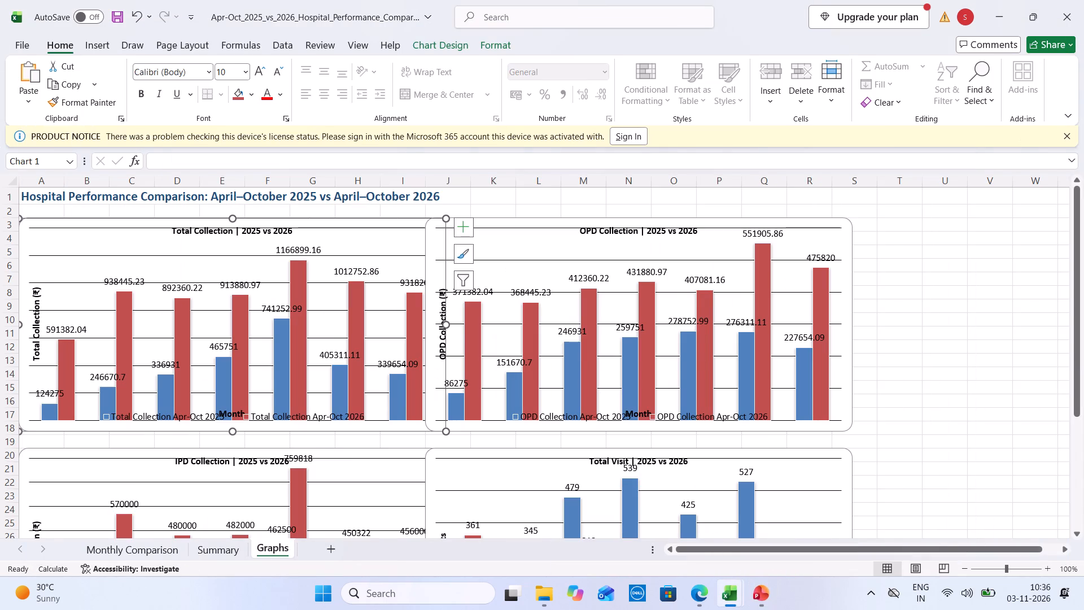
left_click(611, 410)
left_click_drag(612, 408, 612, 432)
left_click_drag(613, 414, 613, 422)
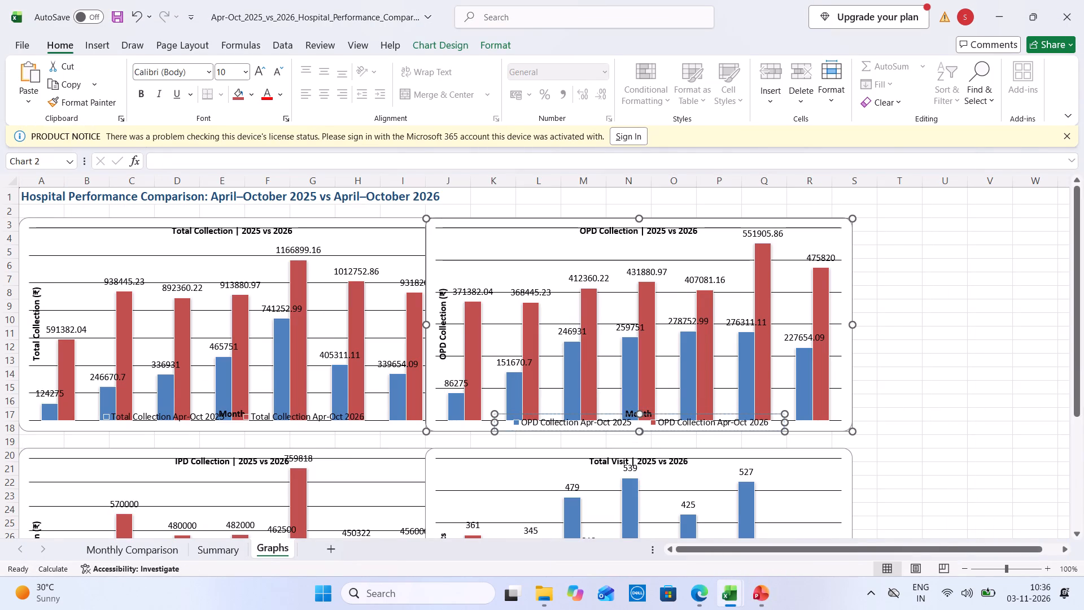
left_click_drag(613, 422, 611, 434)
left_click_drag(614, 429, 613, 443)
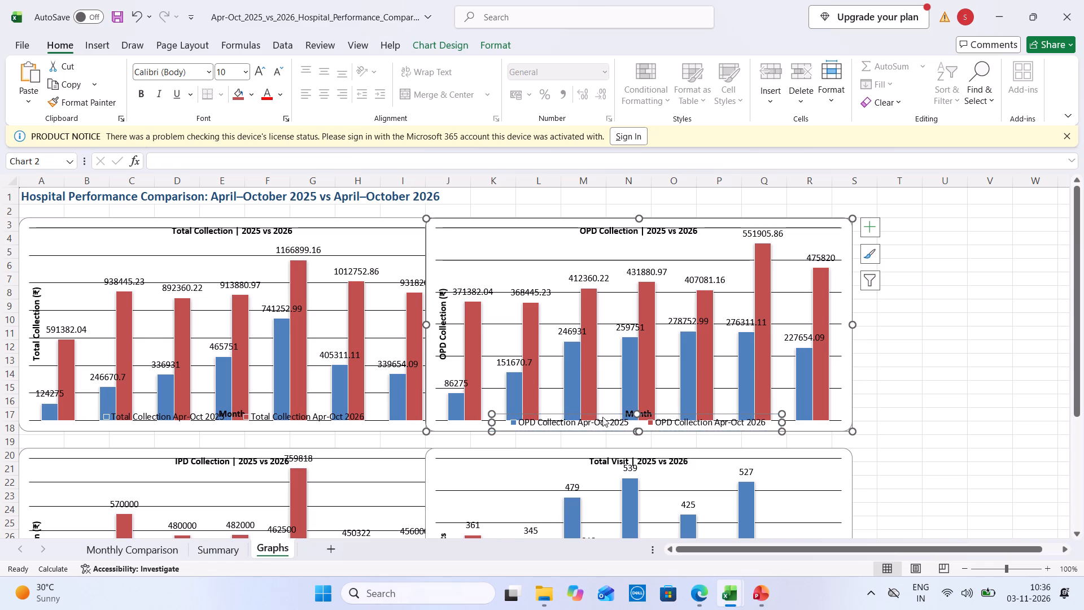
left_click(609, 411)
Move the Total Collection chart's legend down to the chart's bottom edge, below the Month axis title.
left_click(178, 405)
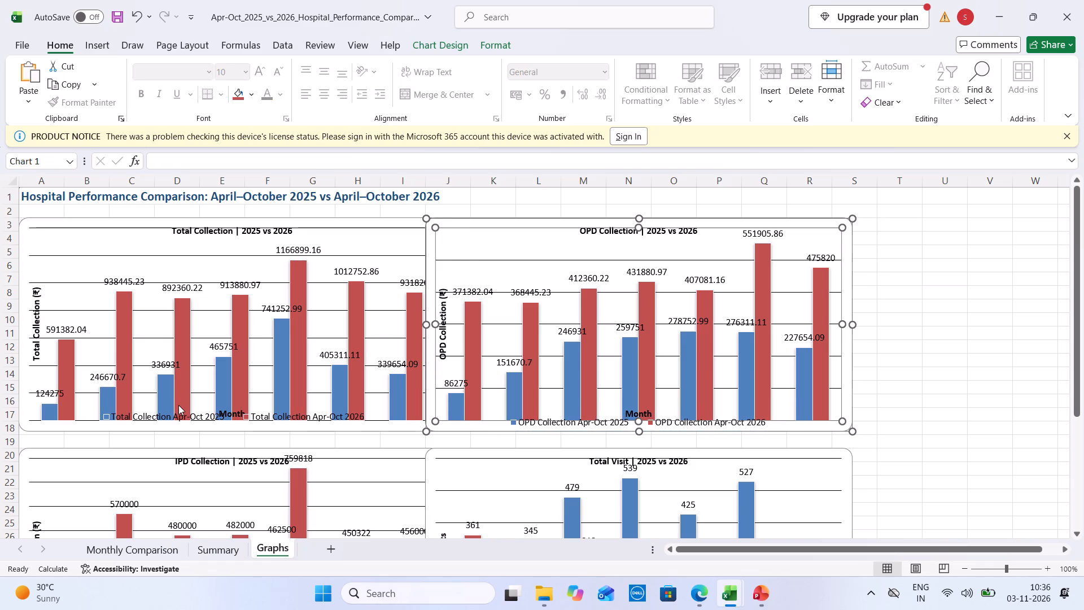
left_click(193, 418)
left_click_drag(200, 407, 200, 429)
left_click(530, 450)
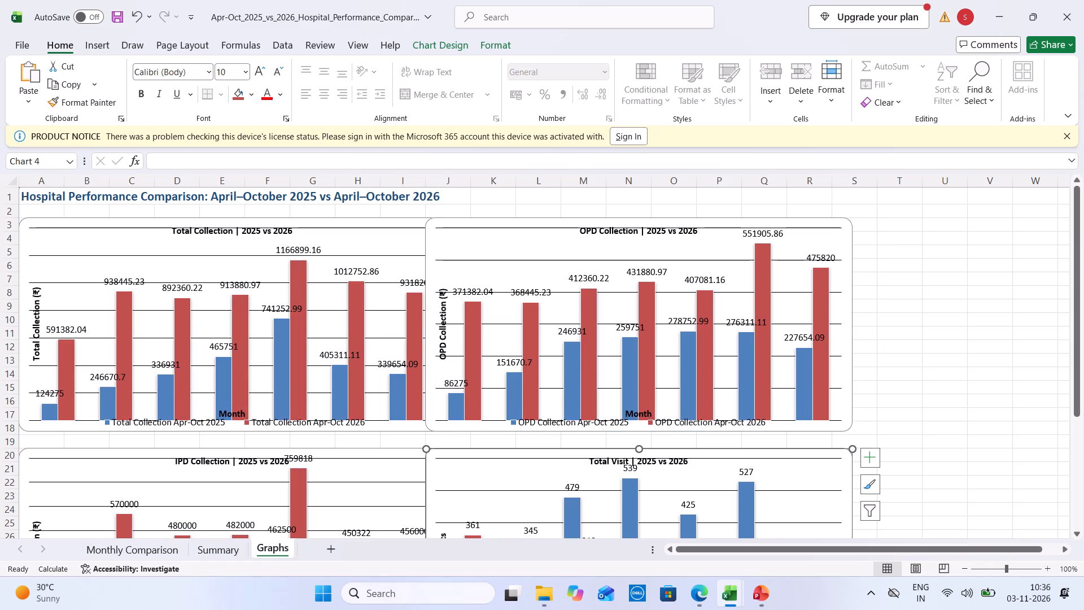
Copy the whole OPD Collection | 2025 vs 2026 chart from the Graphs sheet.
left_click(499, 237)
right_click(499, 237)
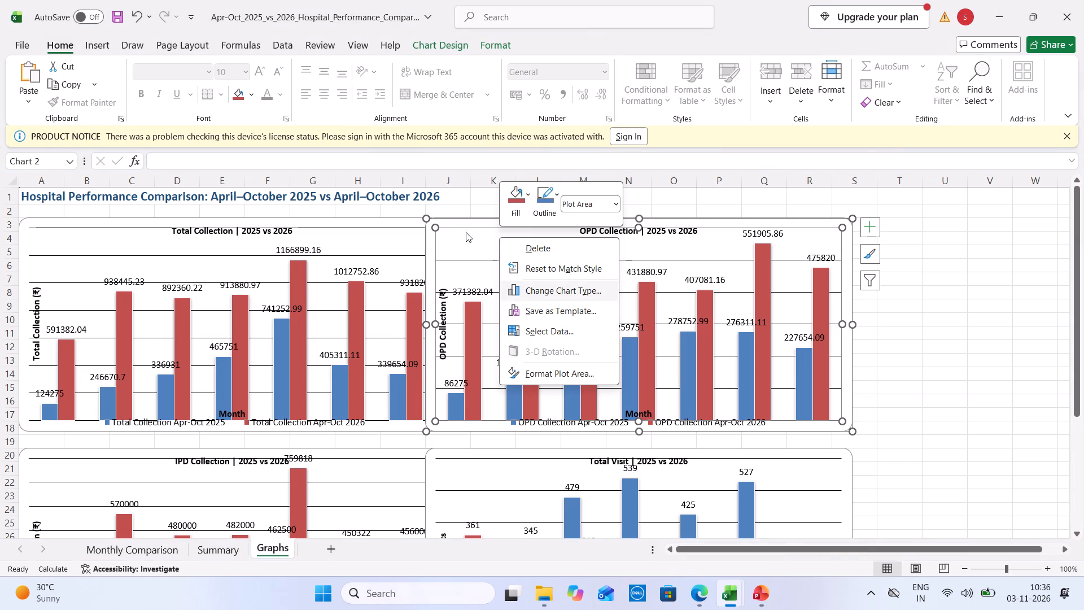
left_click(464, 222)
right_click(464, 222)
left_click(510, 182)
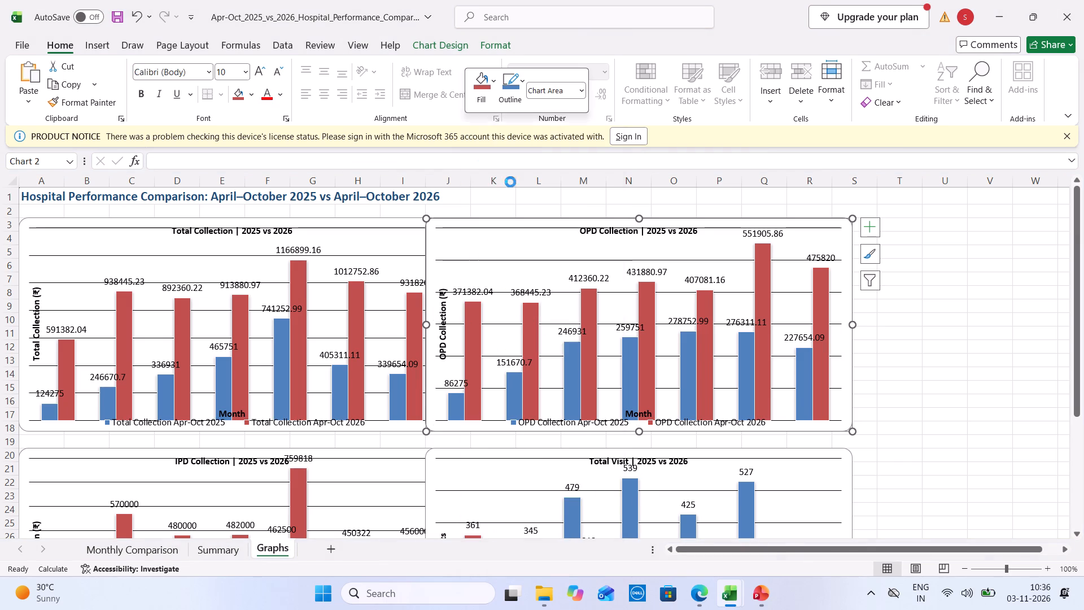
Switch to the PowerPoint presentation and add a blank slide after slide 3.
left_click(771, 592)
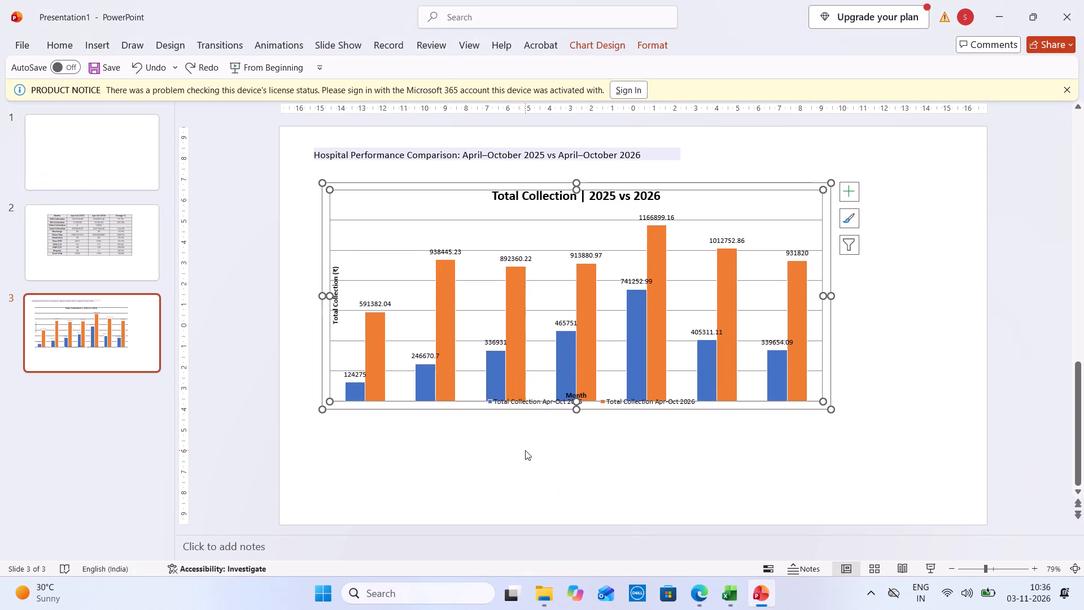
left_click(71, 49)
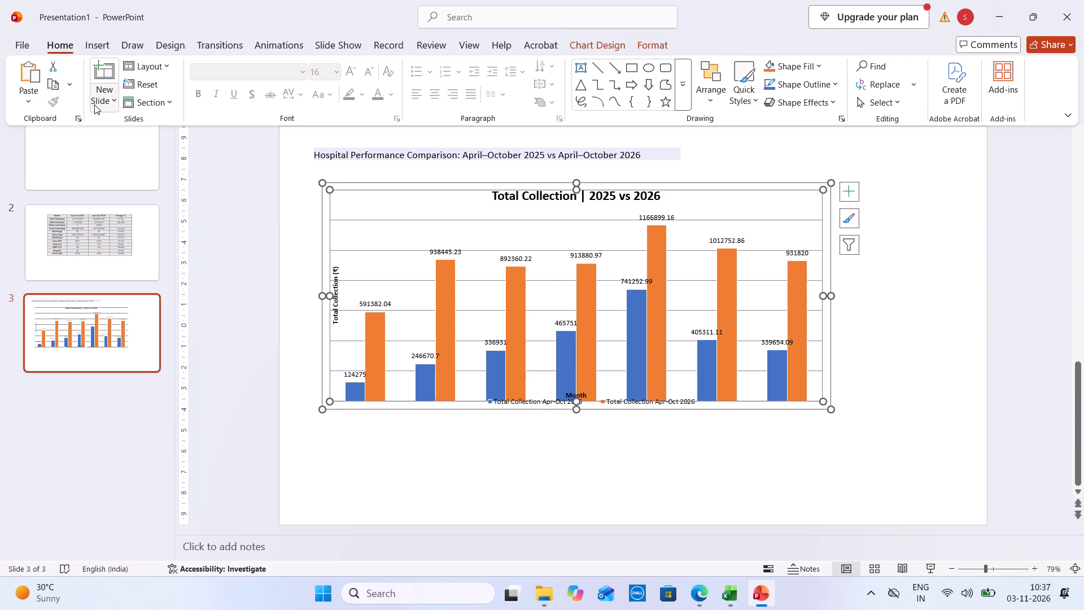
left_click(94, 104)
left_click(145, 300)
Paste the OPD Collection chart onto slide 4, enlarge it and place it in the slide's upper-left area.
right_click(481, 277)
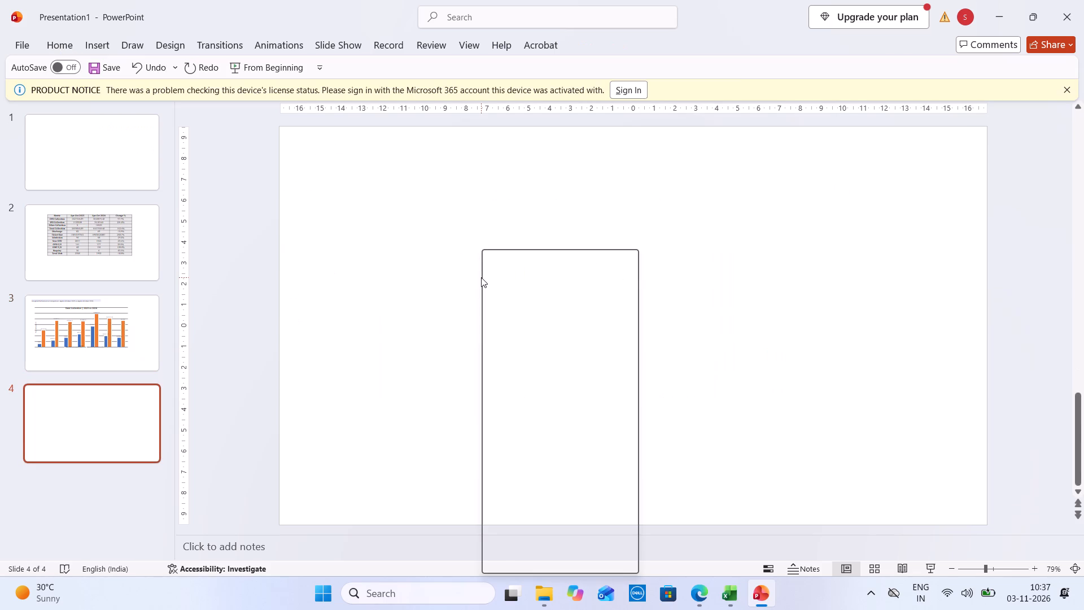
left_click(517, 298)
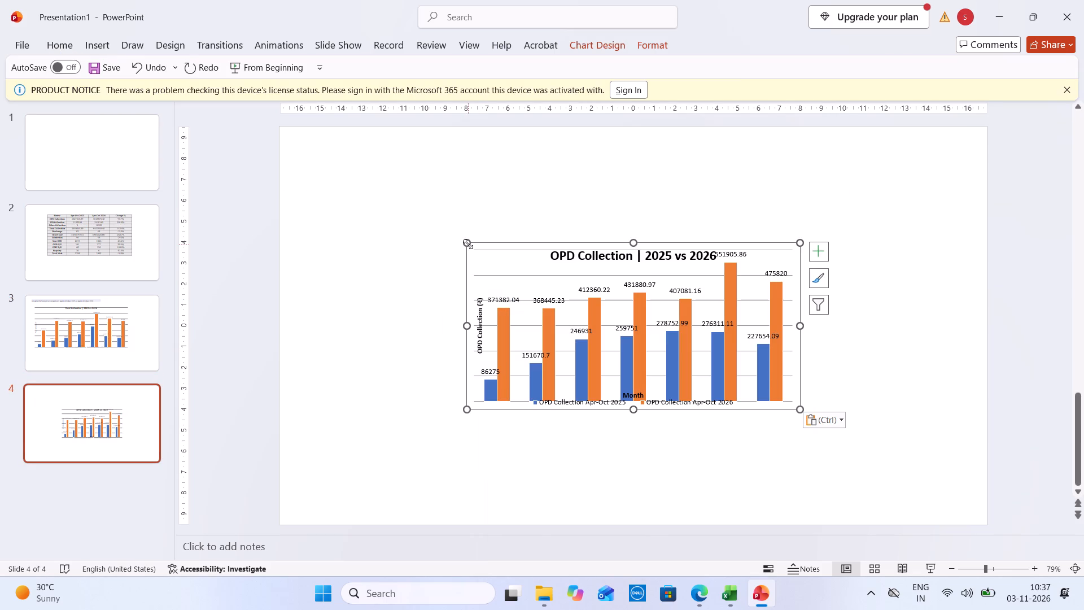
left_click_drag(467, 242, 381, 200)
left_click_drag(449, 202, 411, 180)
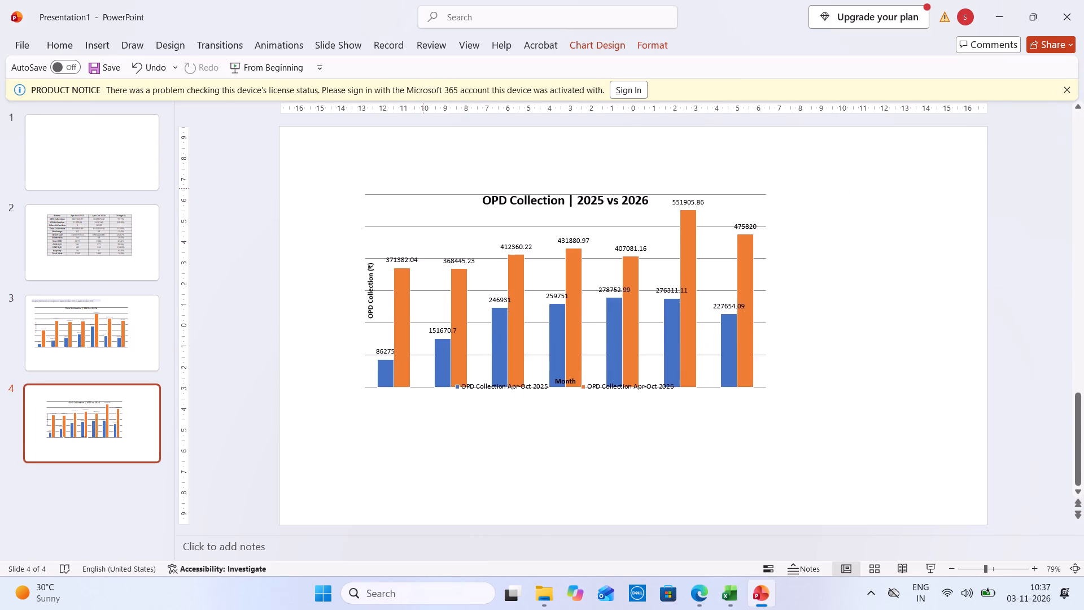
left_click_drag(411, 180, 361, 152)
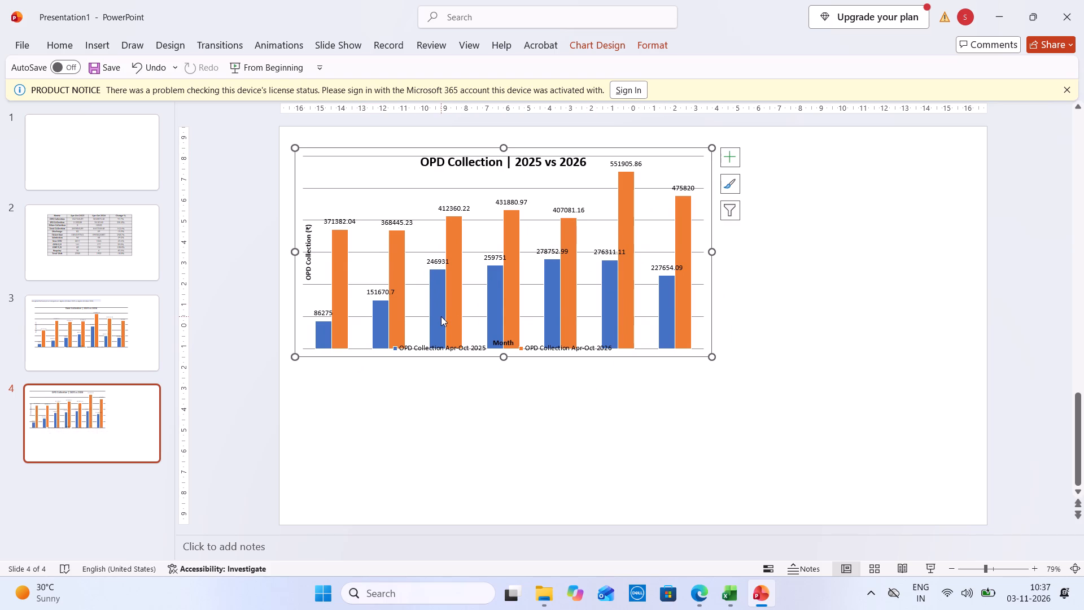
left_click(496, 415)
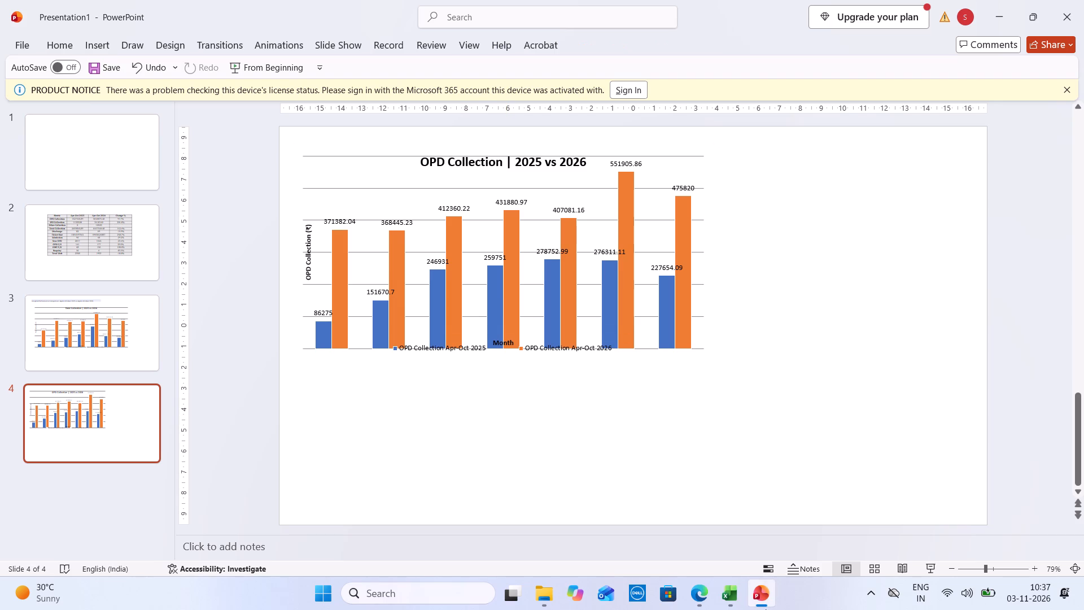
Return to the Excel workbook's Graphs sheet and copy the IPD Collection | 2025 vs 2026 chart.
left_click(759, 586)
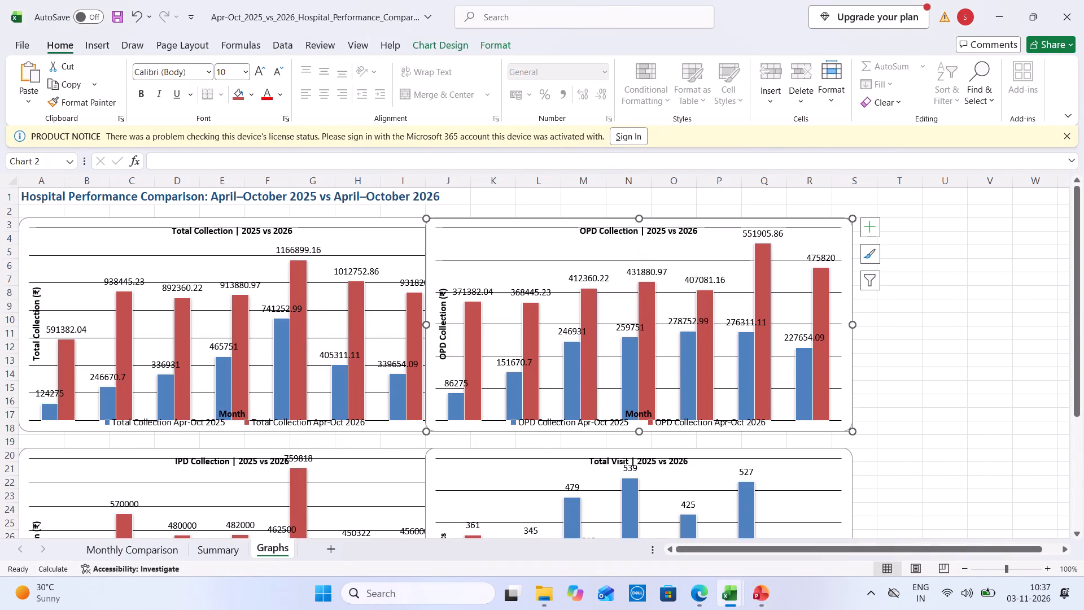
left_click_drag(1077, 334, 1083, 456)
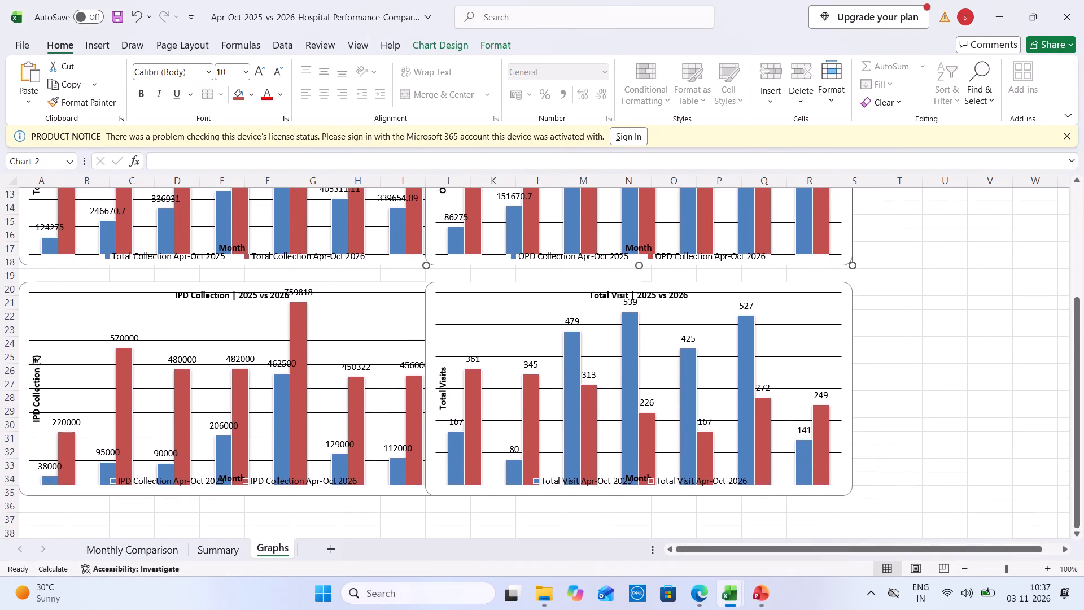
left_click(103, 287)
right_click(103, 287)
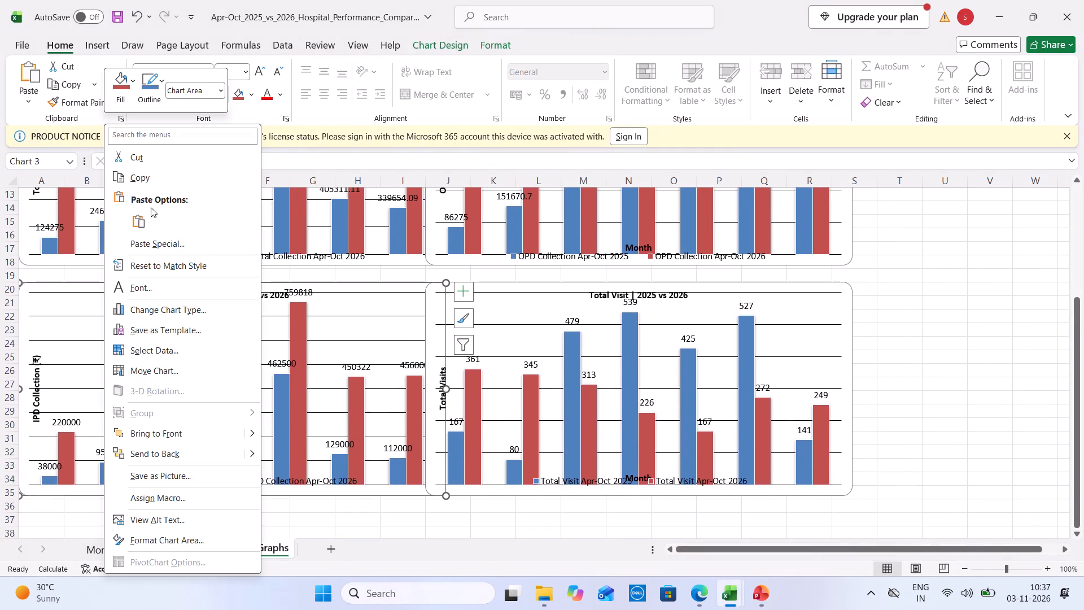
left_click(157, 174)
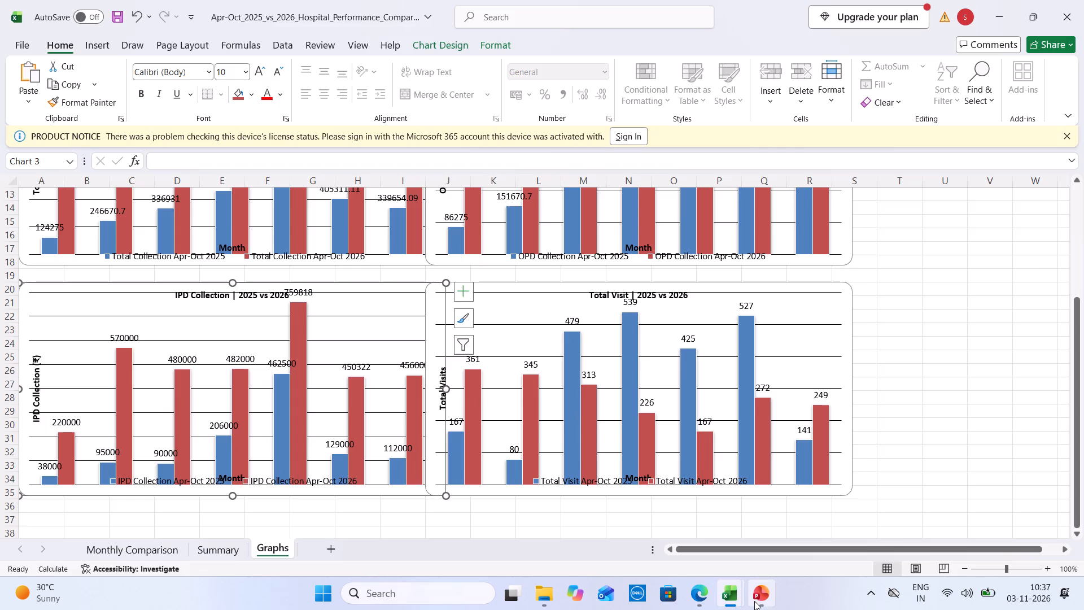
Paste the IPD Collection chart onto slide 4 in PowerPoint and place it at the slide's lower right, below the OPD chart.
double_click(754, 601)
left_click(754, 601)
right_click(818, 453)
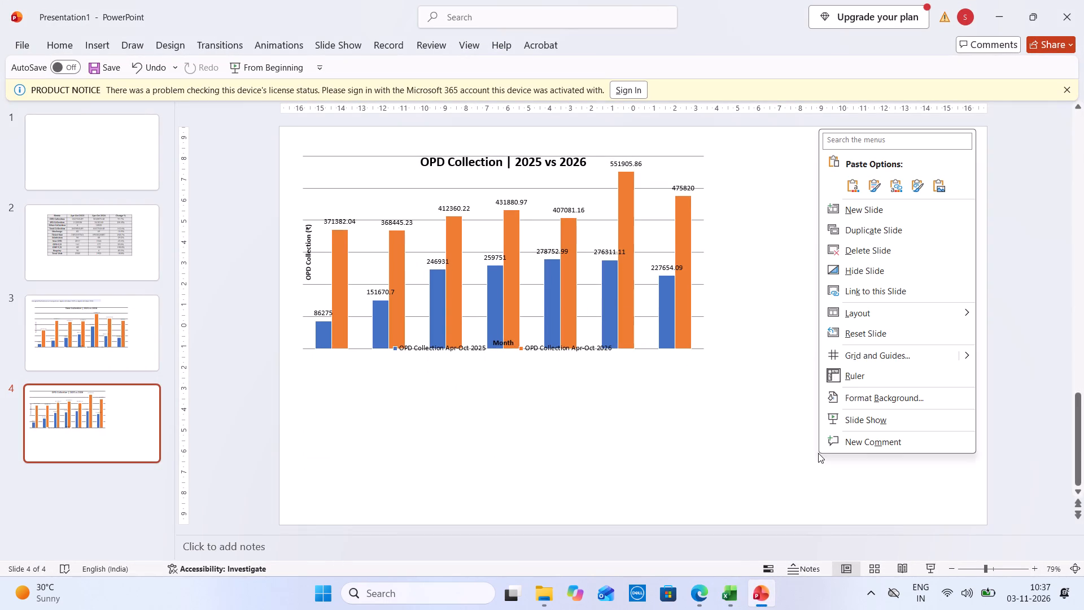
left_click(859, 197)
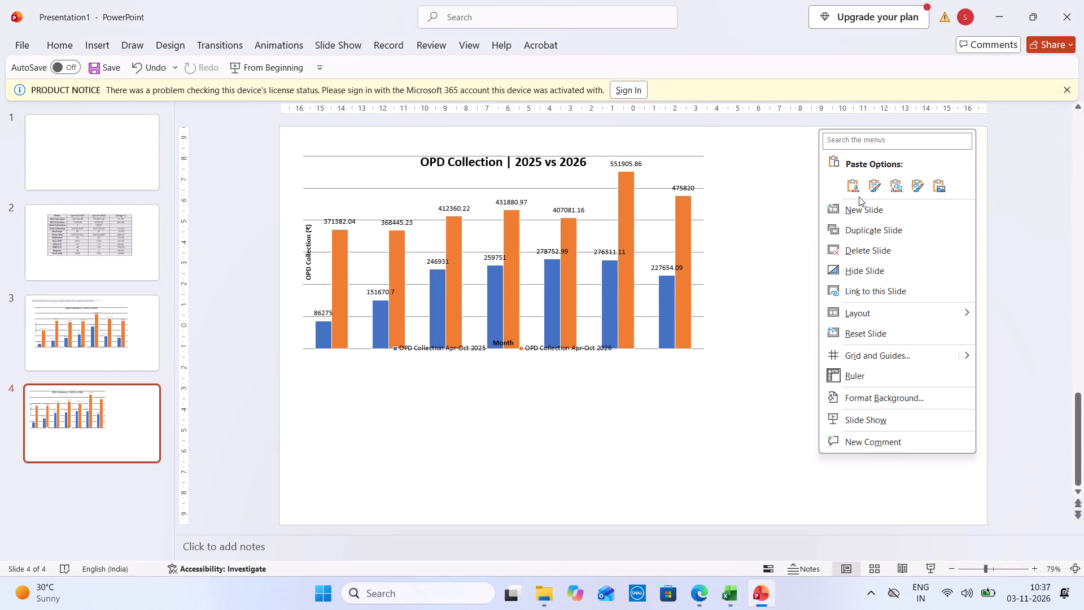
left_click(855, 189)
left_click_drag(612, 275, 729, 446)
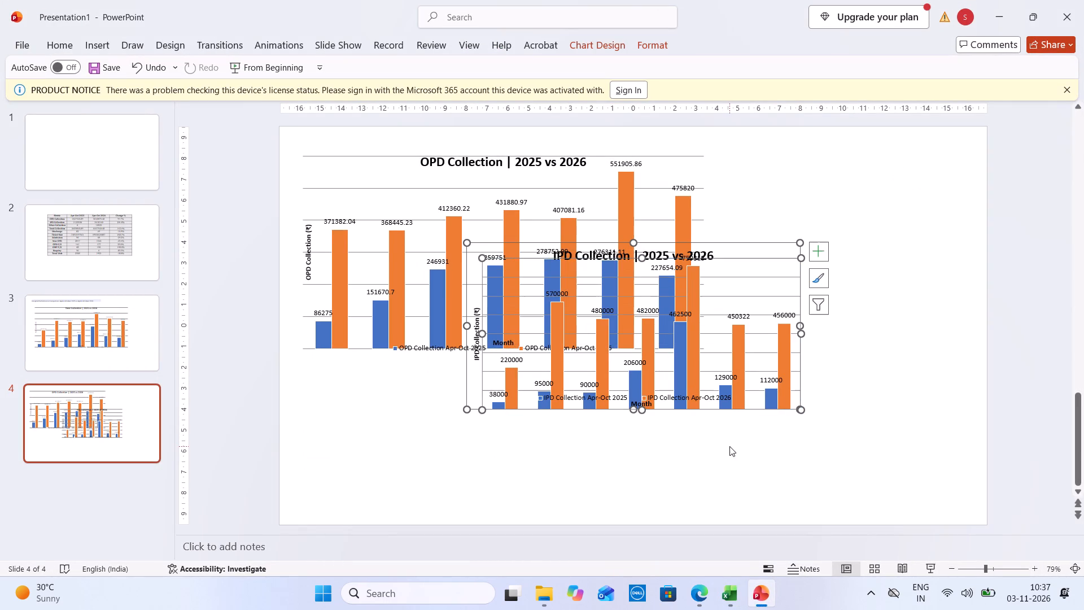
key("ctrl+z")
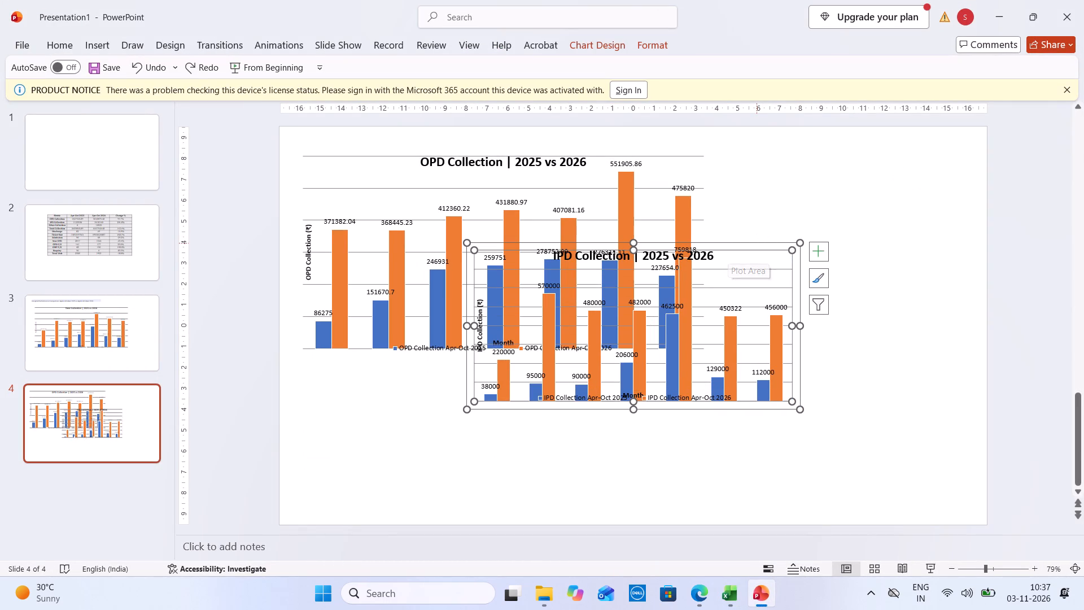
left_click_drag(757, 243, 850, 350)
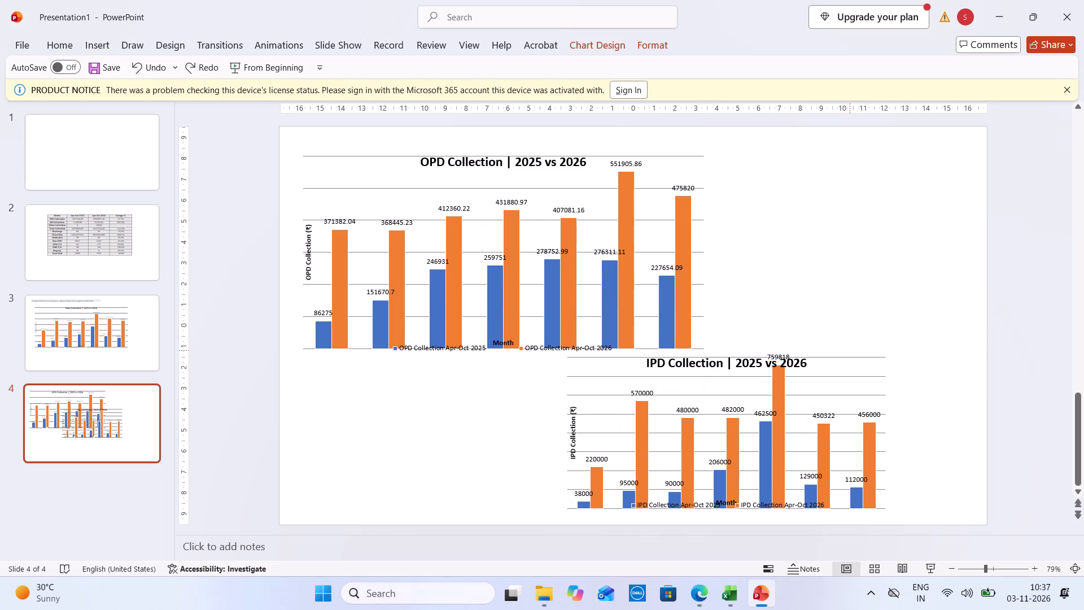
left_click_drag(850, 350, 850, 350)
Move the IPD Collection chart's legend down to the bottom edge of the chart.
left_click(762, 504)
left_click_drag(757, 499, 759, 520)
Widen the IPD Collection chart on both sides and shift it slightly down, clear of the OPD chart.
left_click_drag(893, 432, 955, 430)
left_click_drag(560, 432, 544, 432)
left_click_drag(738, 354, 738, 364)
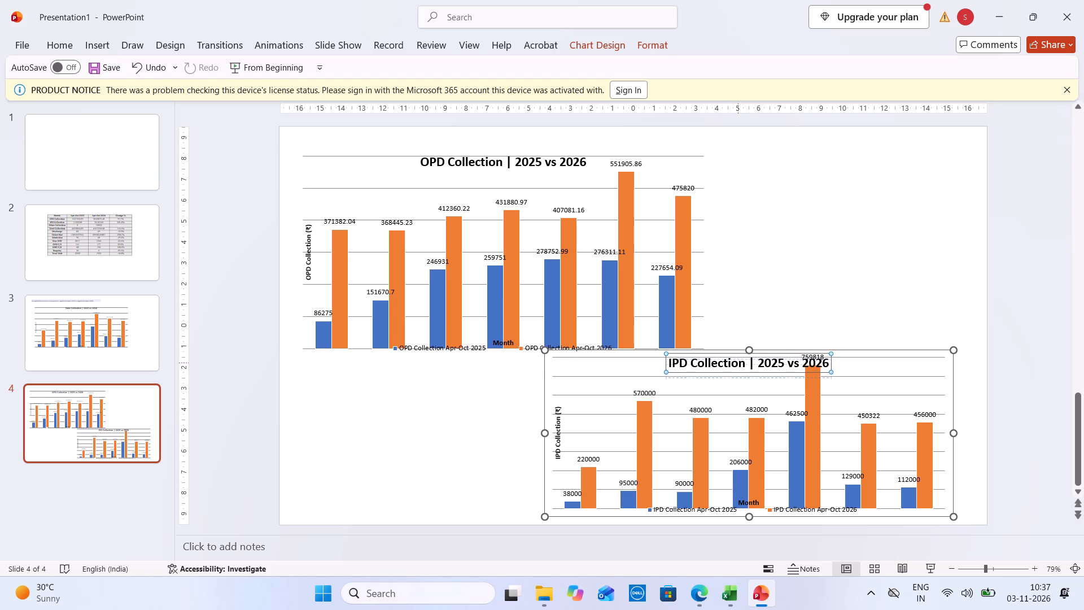
left_click_drag(738, 364, 738, 371)
key("ctrl+z")
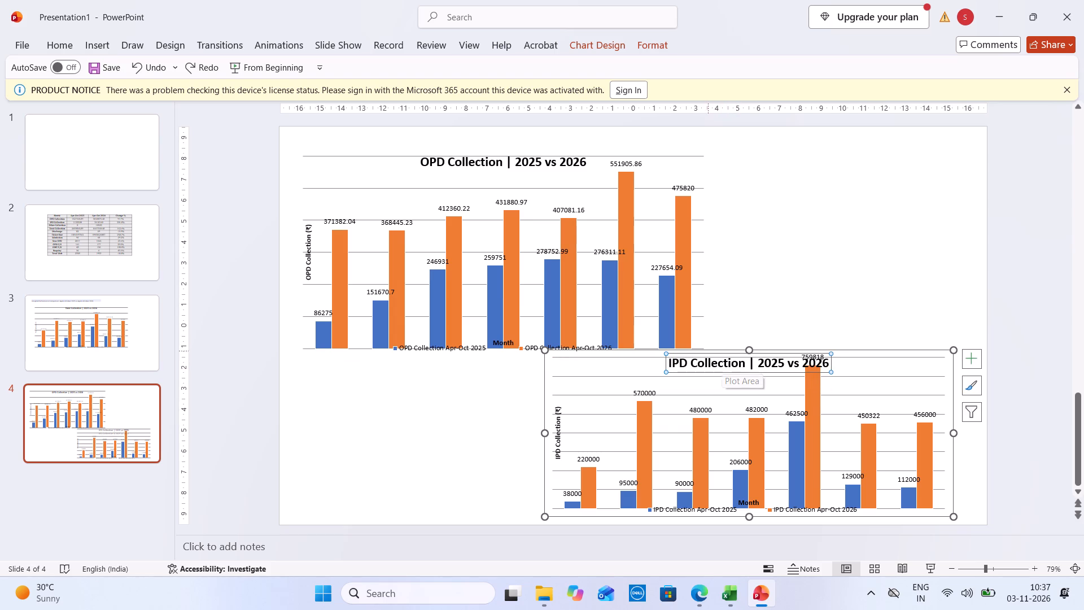
left_click_drag(724, 351, 729, 363)
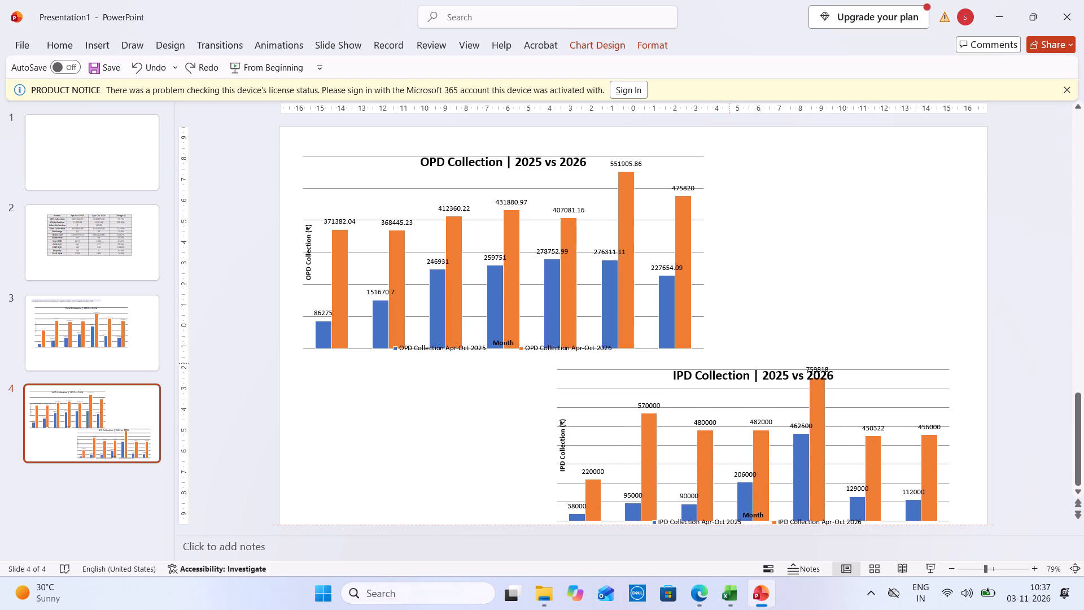
left_click_drag(729, 363, 728, 359)
left_click(735, 215)
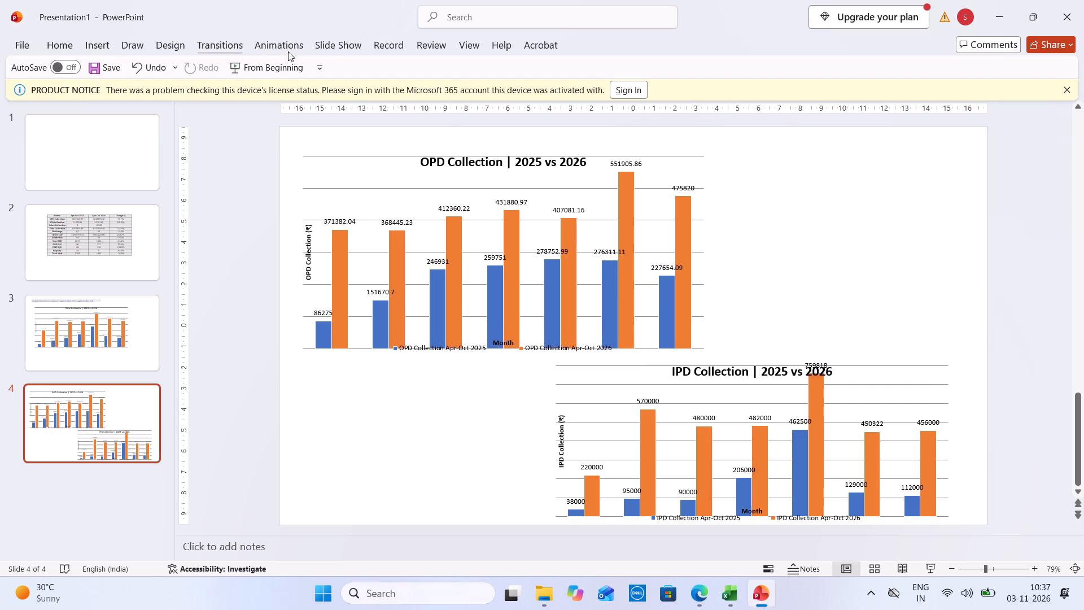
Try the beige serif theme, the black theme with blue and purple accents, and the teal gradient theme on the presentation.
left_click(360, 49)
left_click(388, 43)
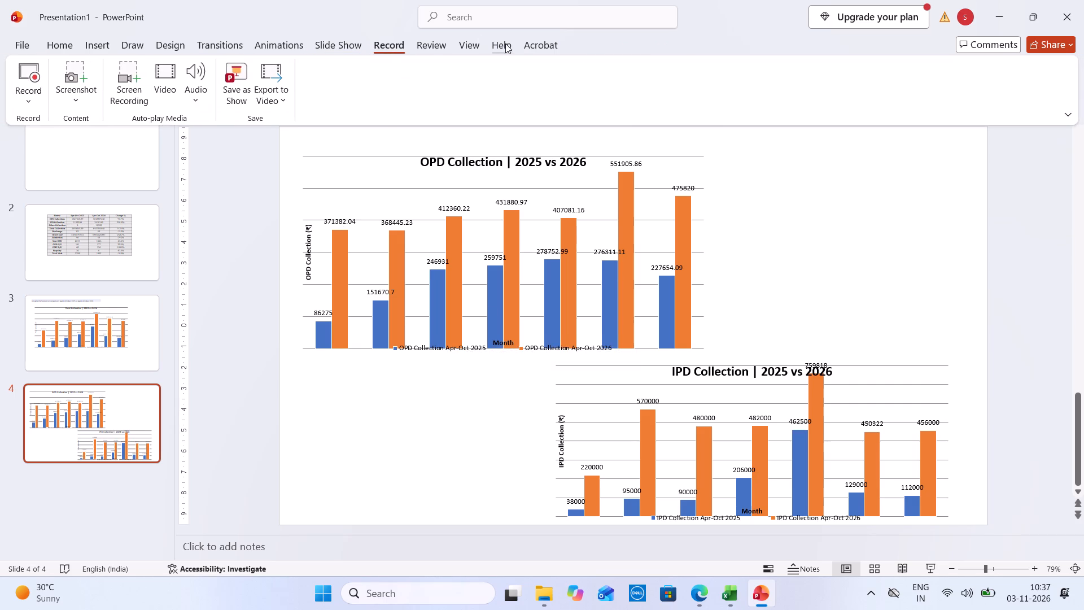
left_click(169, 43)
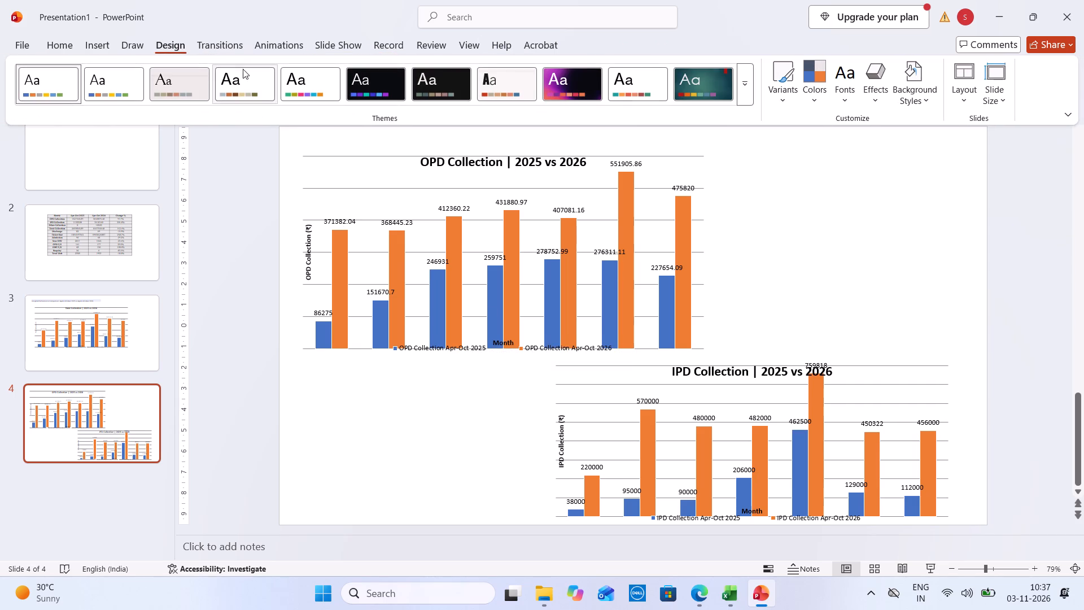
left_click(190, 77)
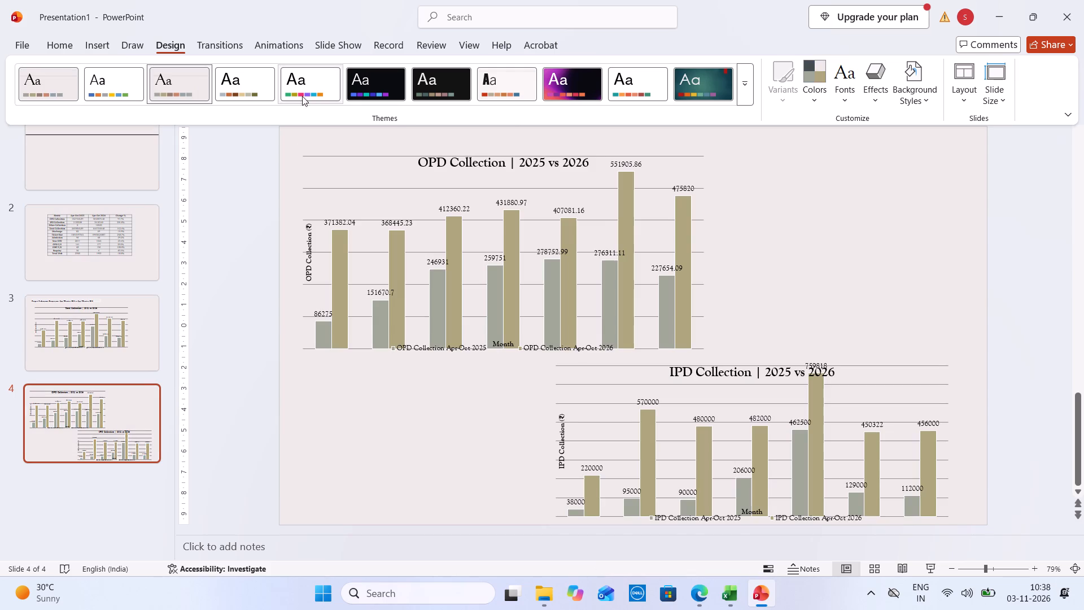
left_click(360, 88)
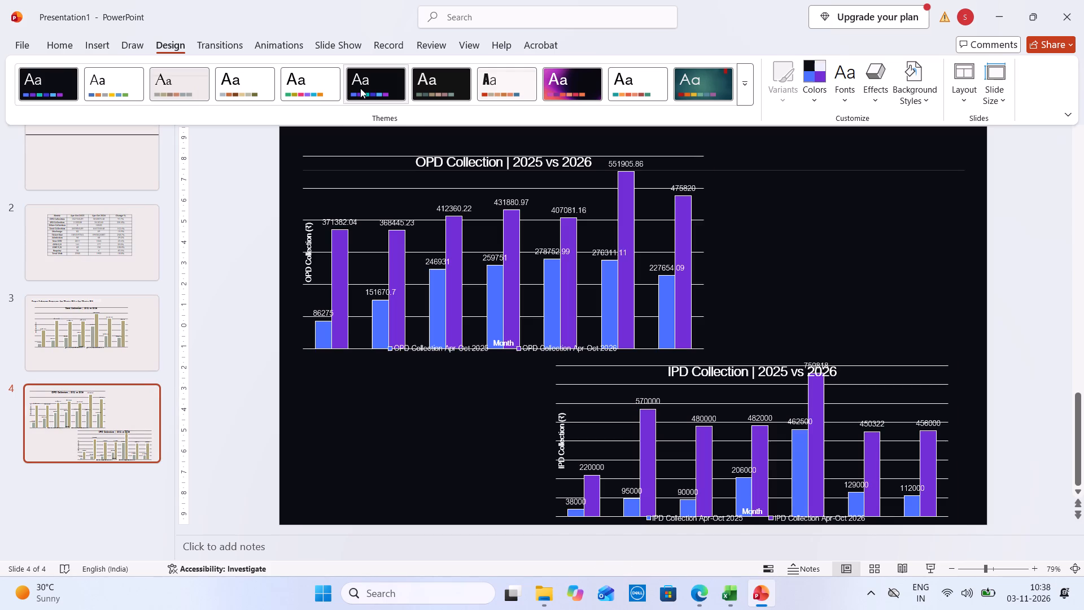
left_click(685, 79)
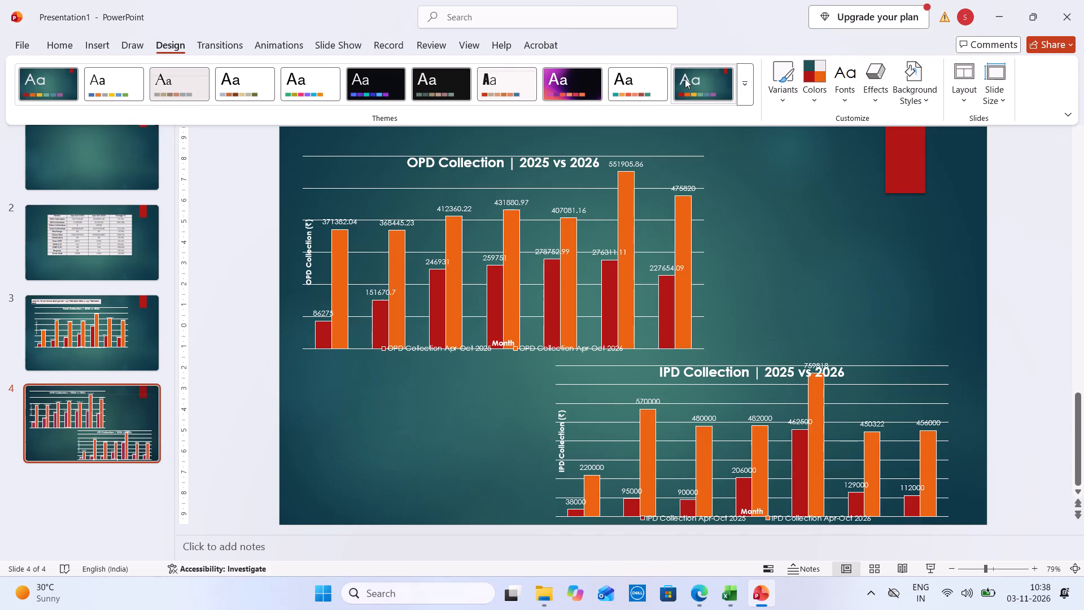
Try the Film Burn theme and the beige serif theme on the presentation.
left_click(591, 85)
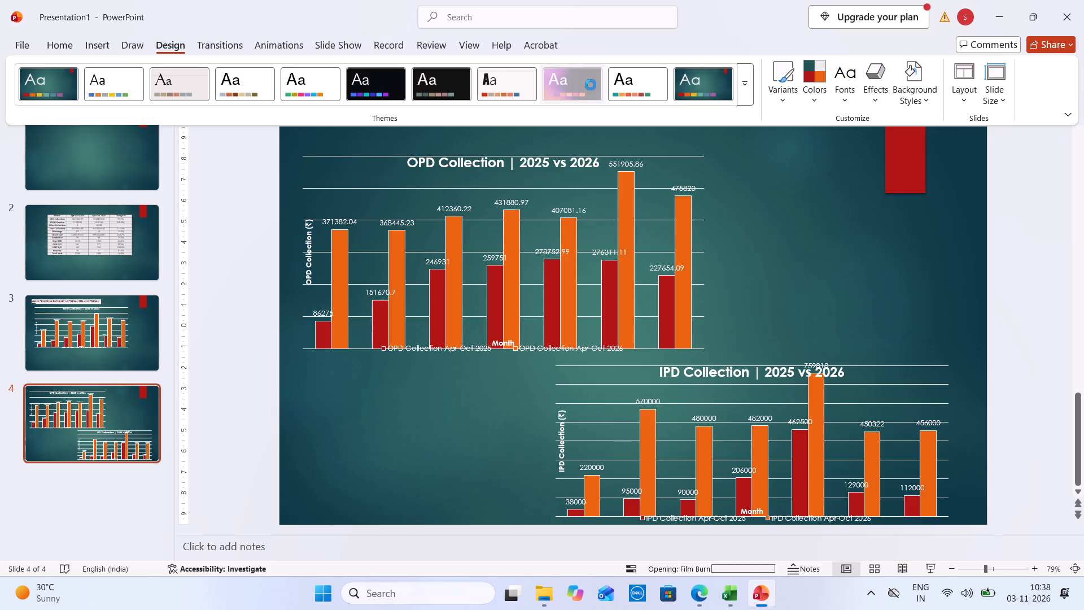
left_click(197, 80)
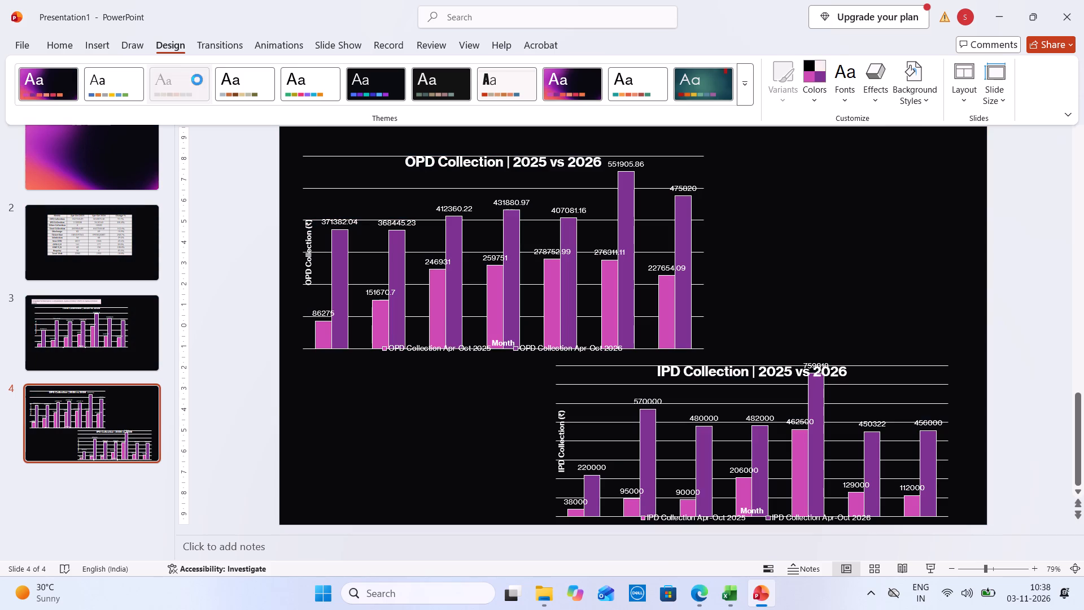
Apply the School Days theme to the presentation and check how the table and chart slides look with it.
left_click(745, 94)
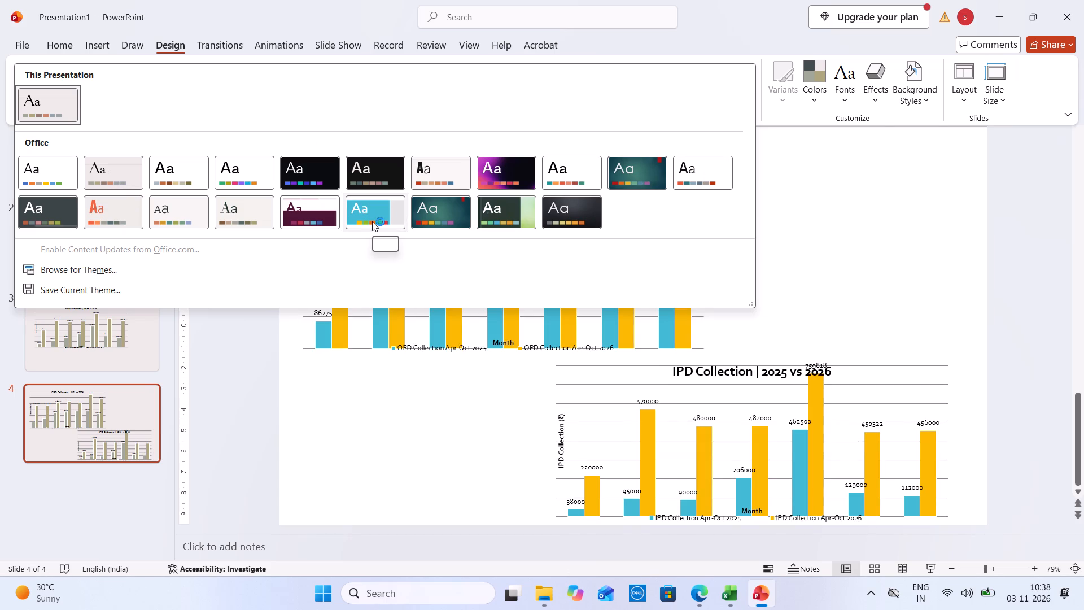
left_click(170, 219)
left_click(88, 223)
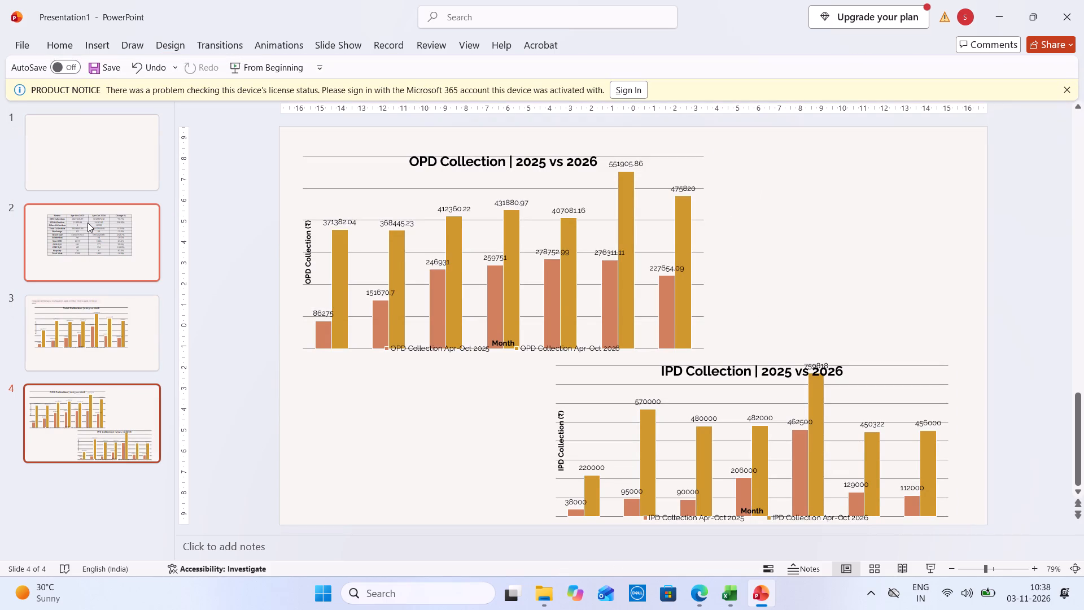
key("Down")
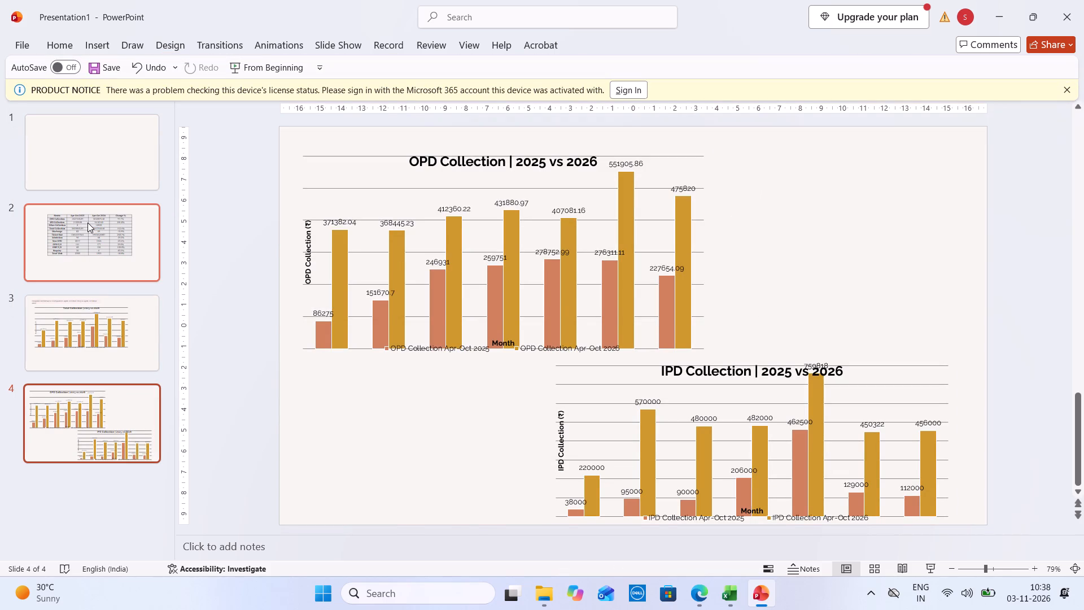
left_click(88, 223)
key("Down")
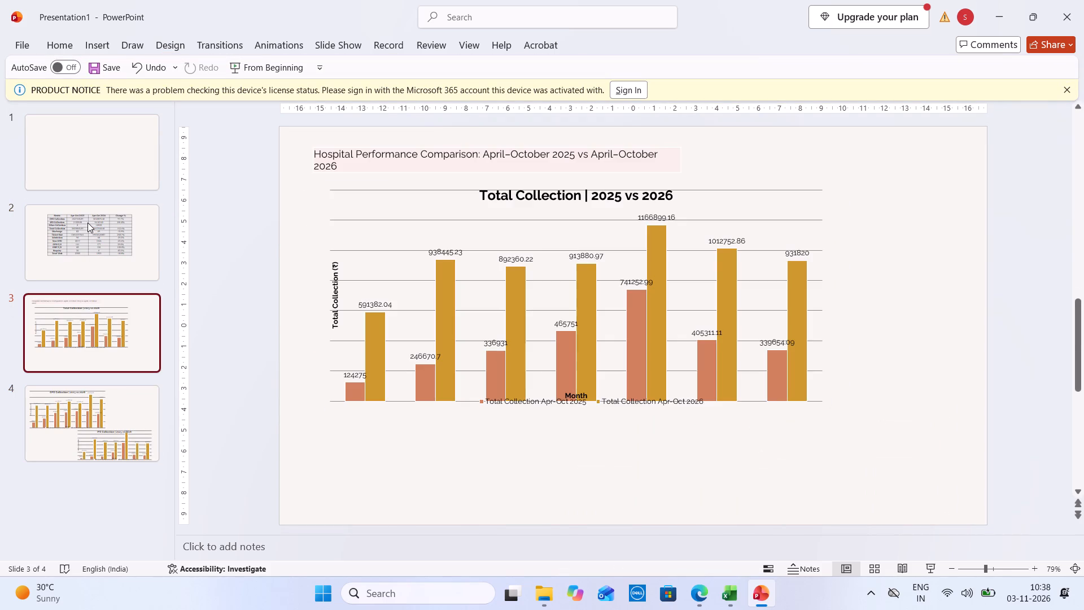
key("Down")
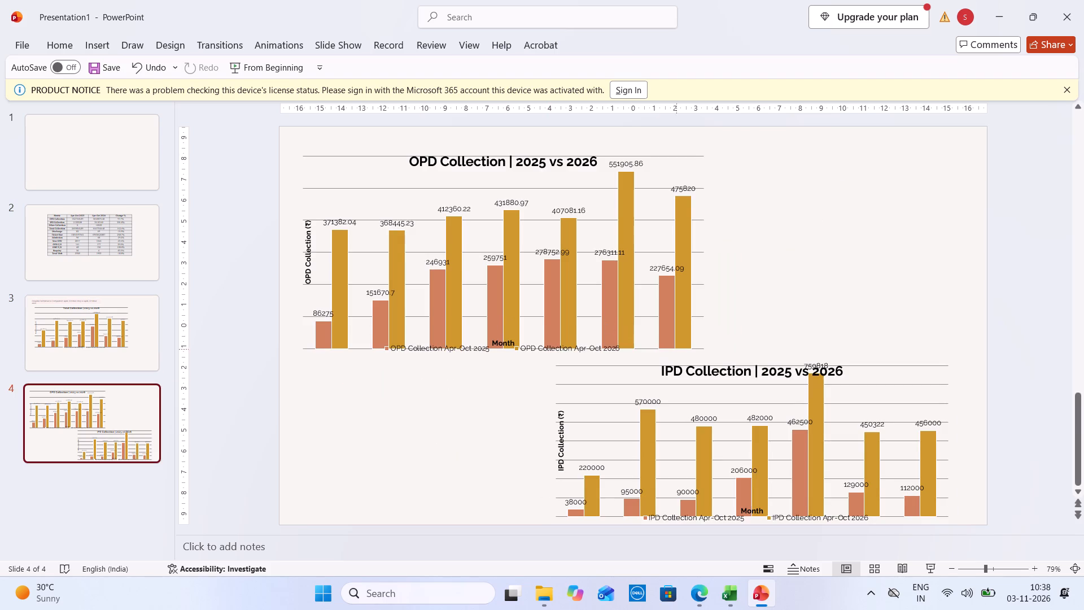
Shift the IPD Collection chart's title left on slide 4 so it clears the tallest column and its data label.
left_click(743, 364)
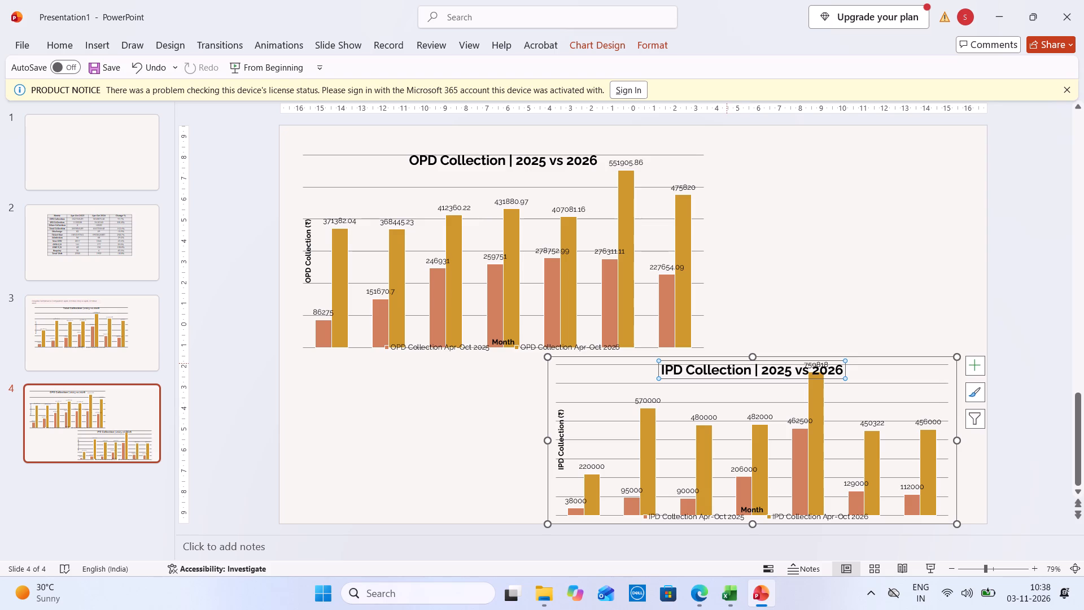
left_click(730, 363)
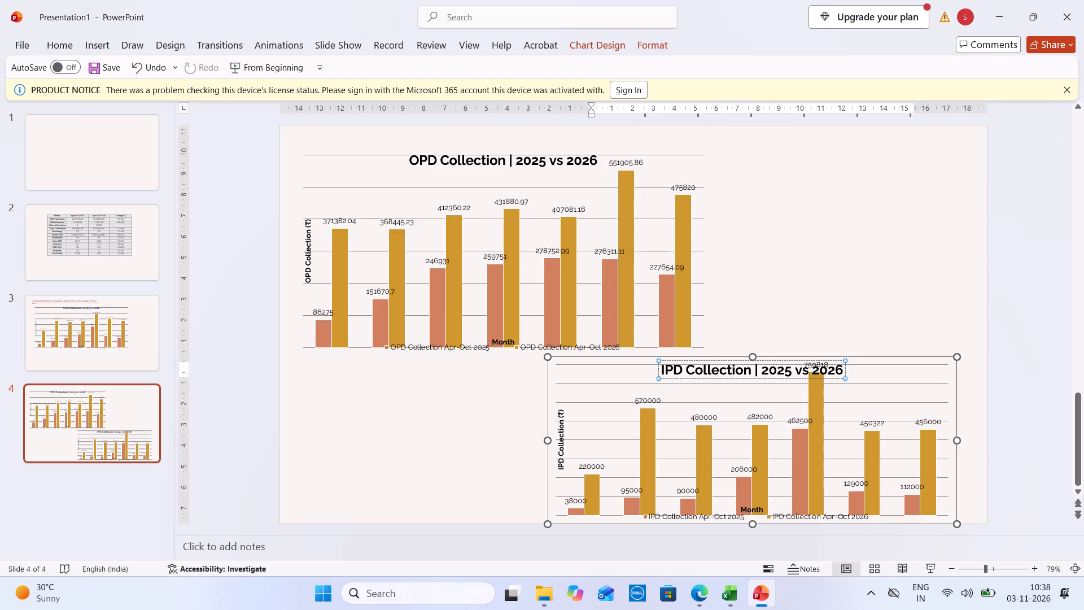
left_click_drag(725, 378, 661, 382)
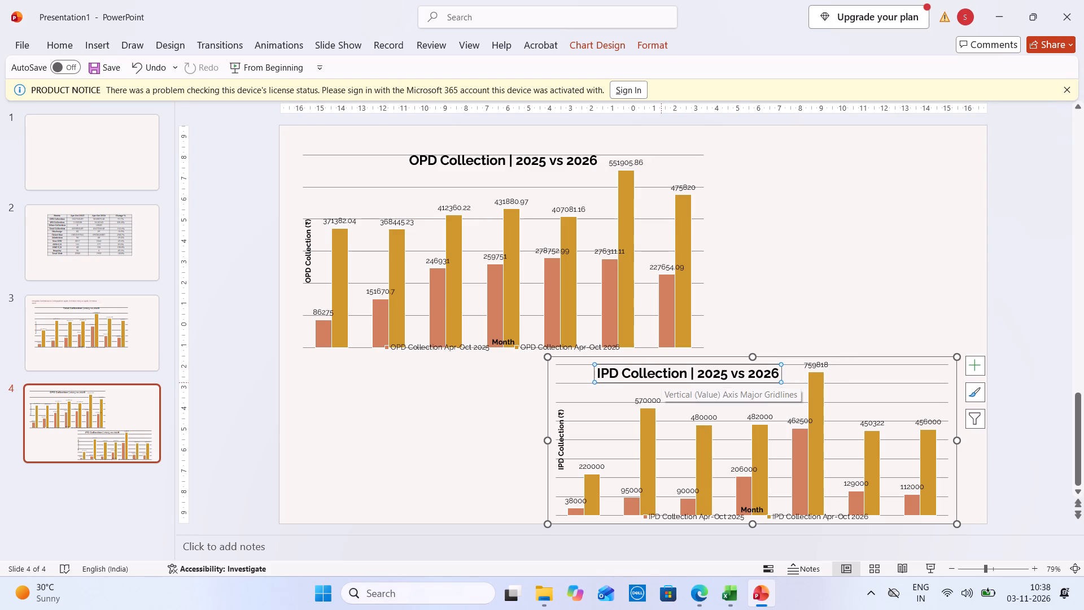
left_click(729, 173)
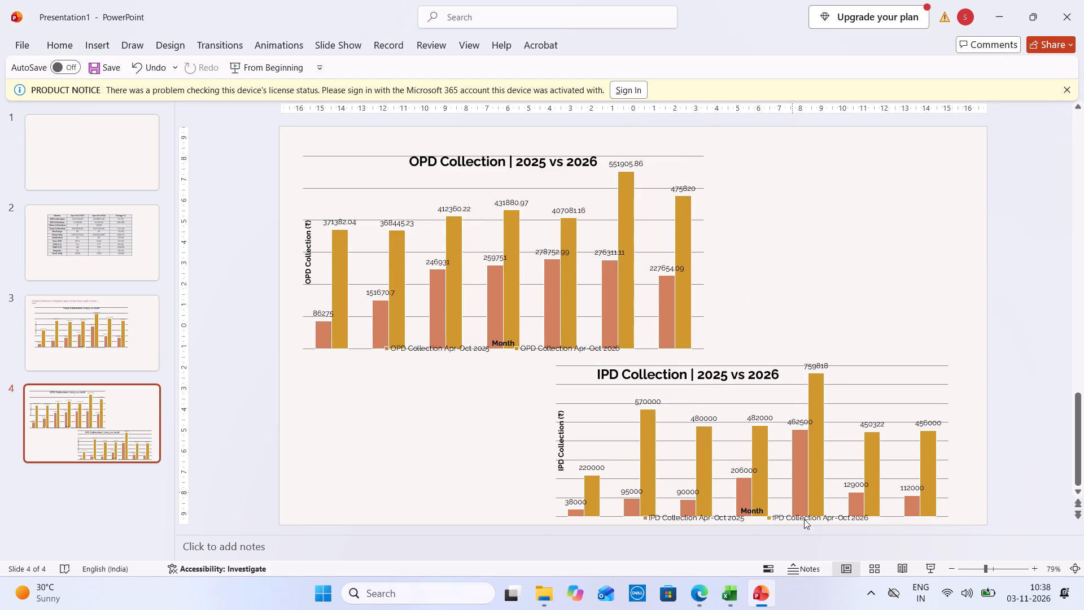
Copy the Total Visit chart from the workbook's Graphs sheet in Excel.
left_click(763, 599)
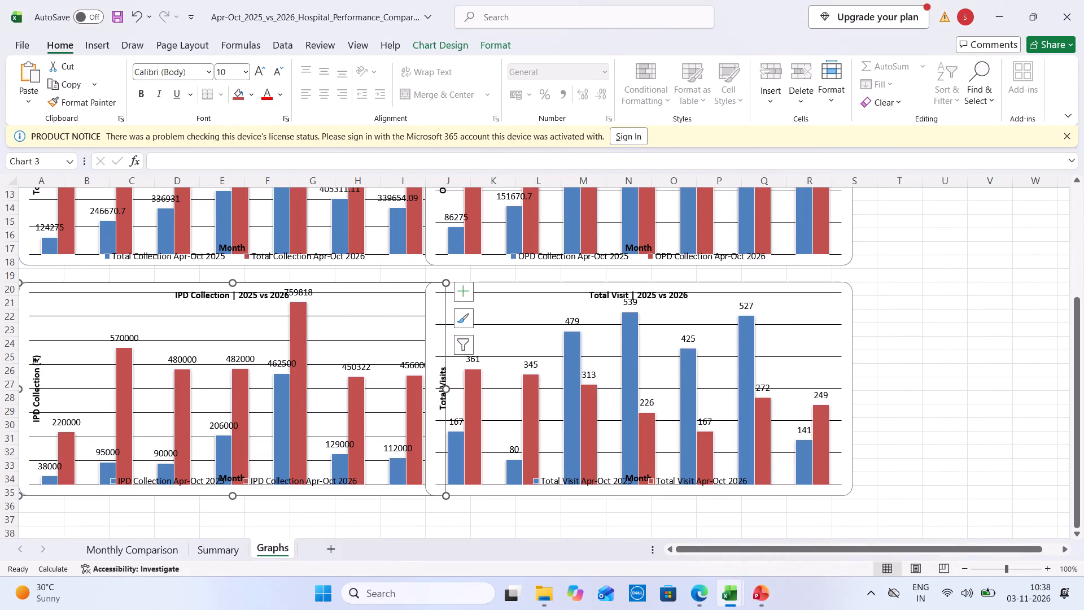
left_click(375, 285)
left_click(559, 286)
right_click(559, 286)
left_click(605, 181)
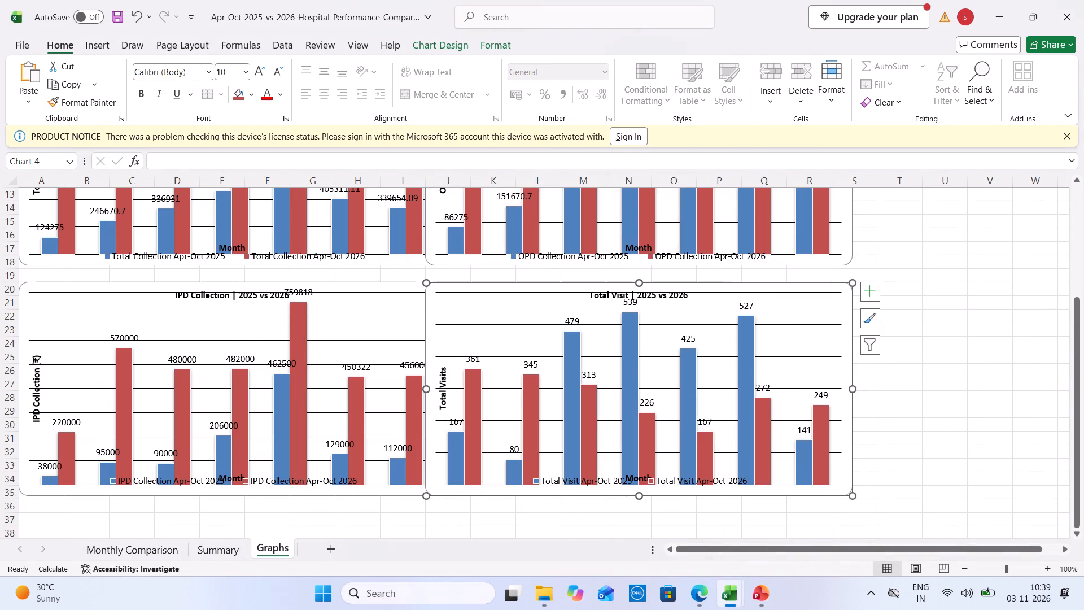
Return to PowerPoint and add a new slide with the Empty layout after slide 4.
left_click(751, 600)
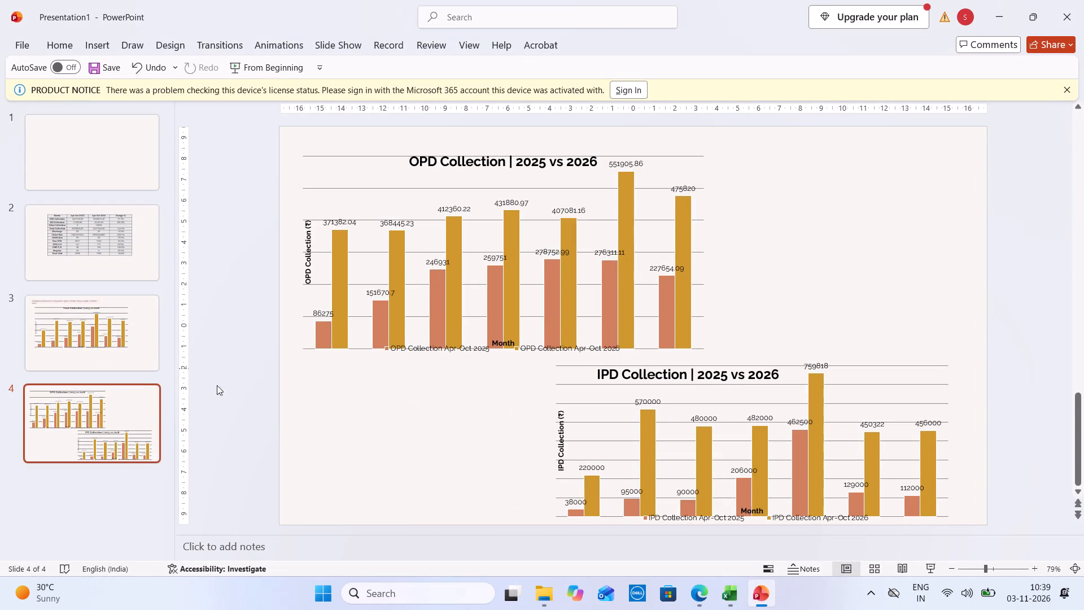
left_click(61, 41)
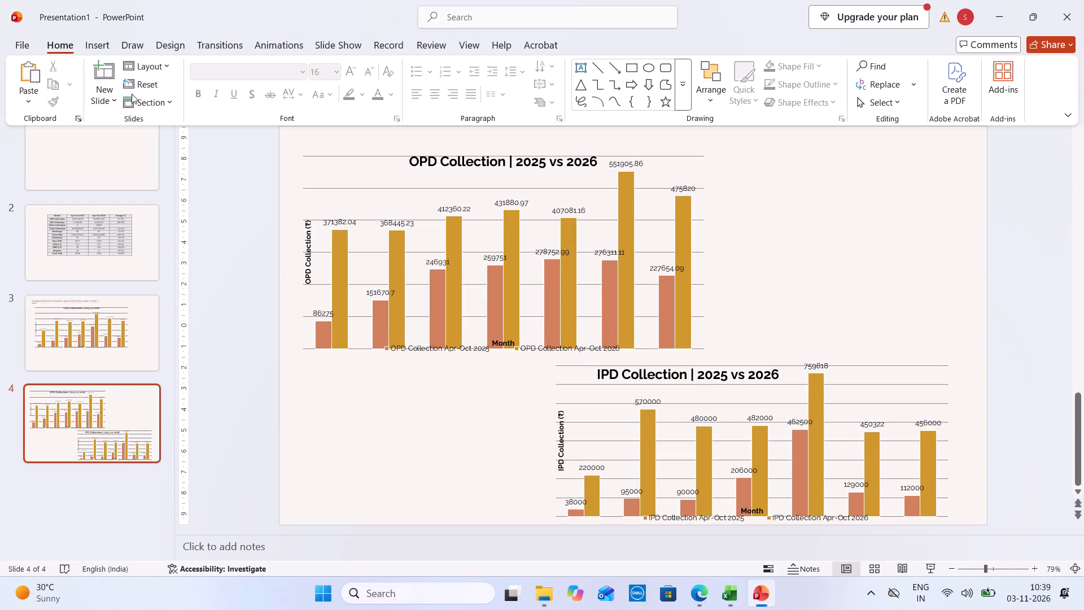
left_click(99, 110)
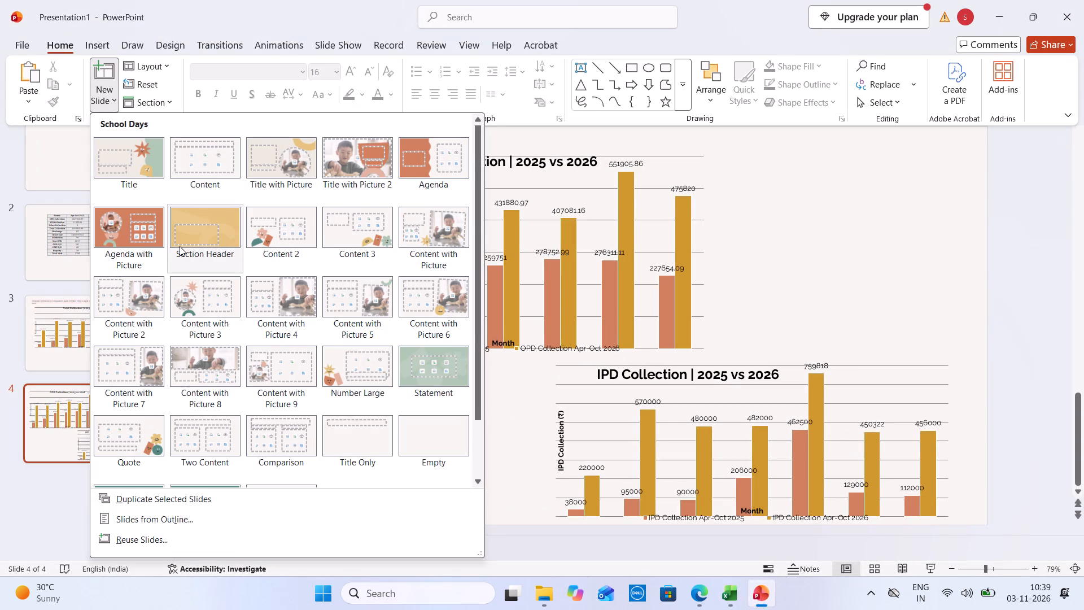
left_click(454, 421)
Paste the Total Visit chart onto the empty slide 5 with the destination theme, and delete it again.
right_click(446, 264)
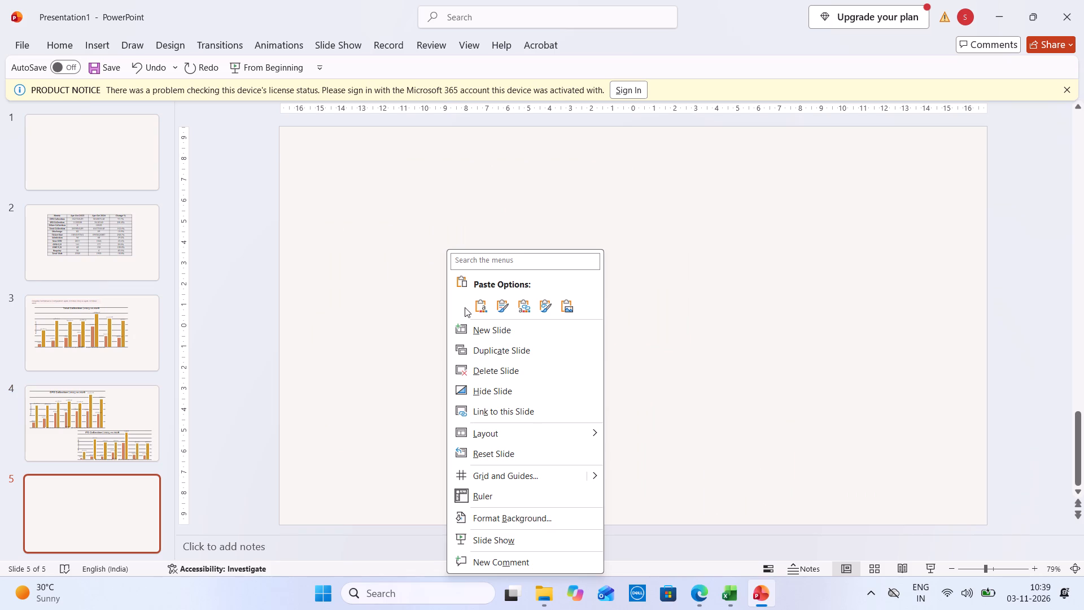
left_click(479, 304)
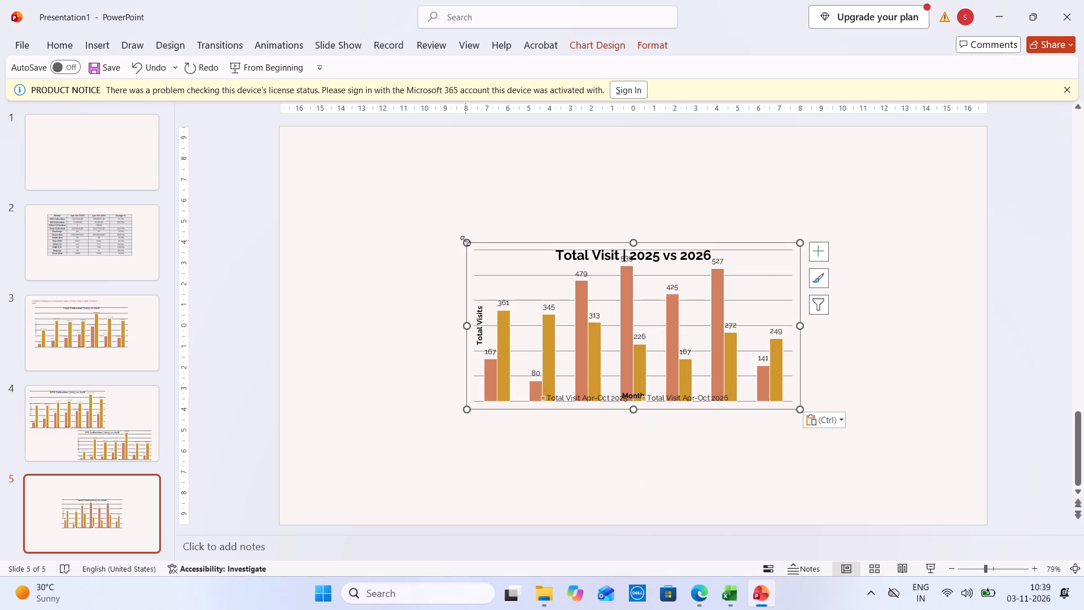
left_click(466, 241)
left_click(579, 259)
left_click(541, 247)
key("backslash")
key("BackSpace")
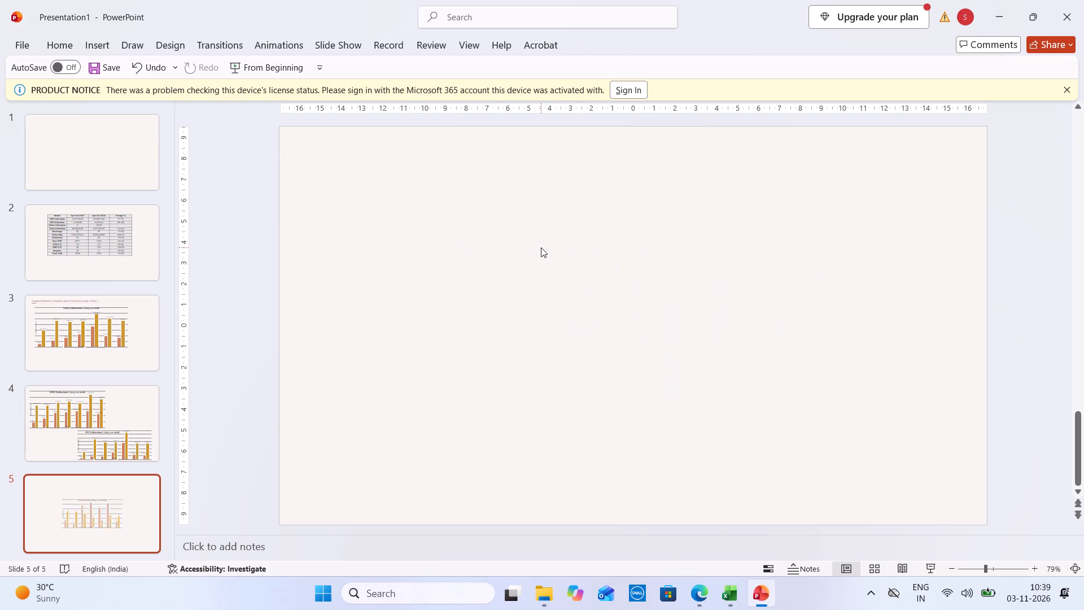
Move the Total Collection chart on slide 3 down from the heading and enlarge it to fill more of the slide.
left_click(104, 238)
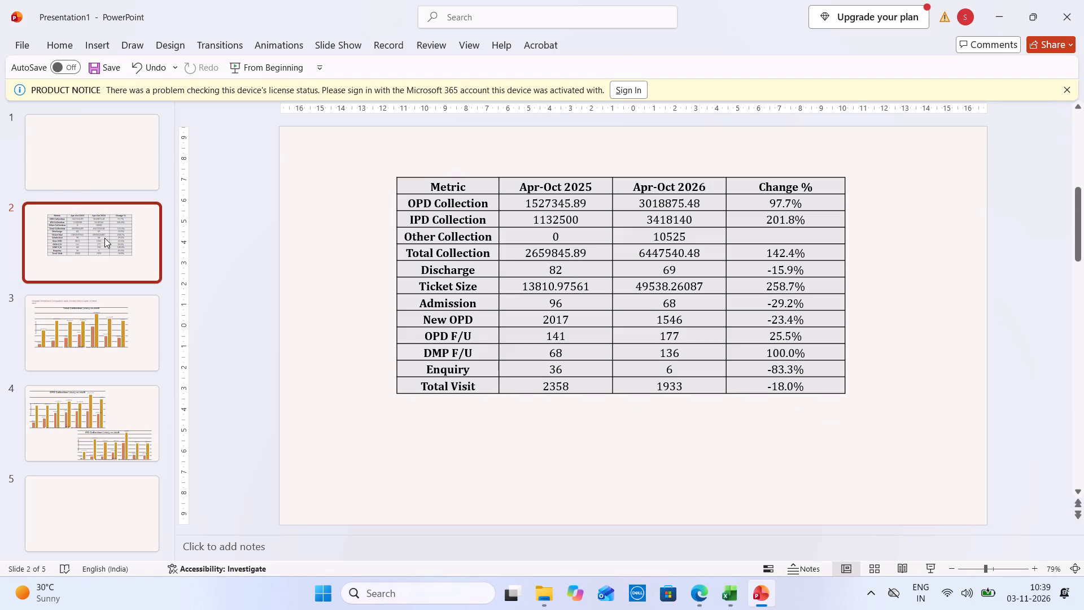
left_click(78, 333)
key("Down")
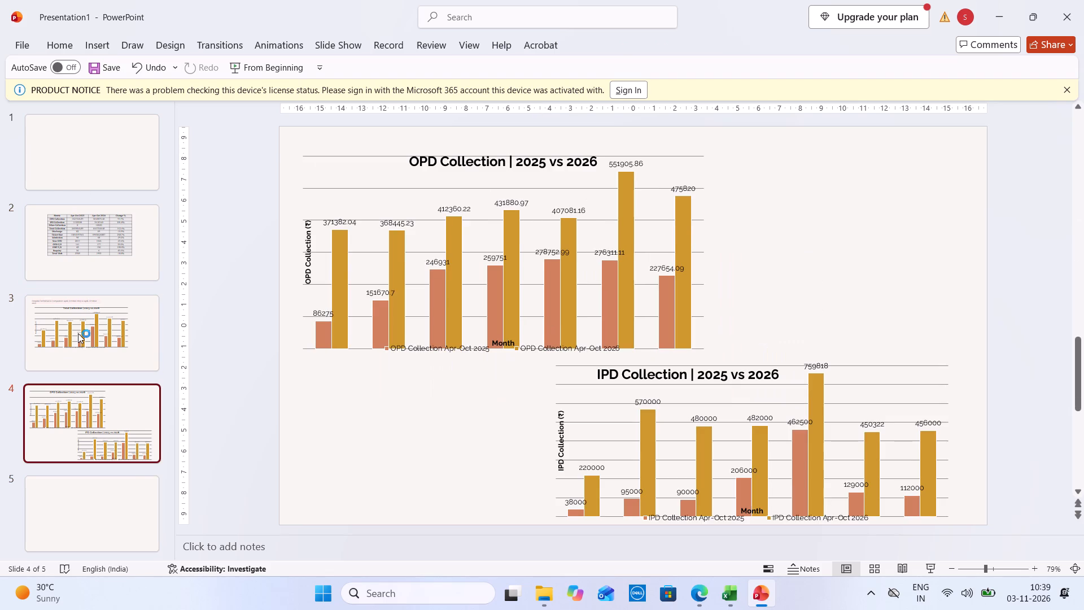
key("Up")
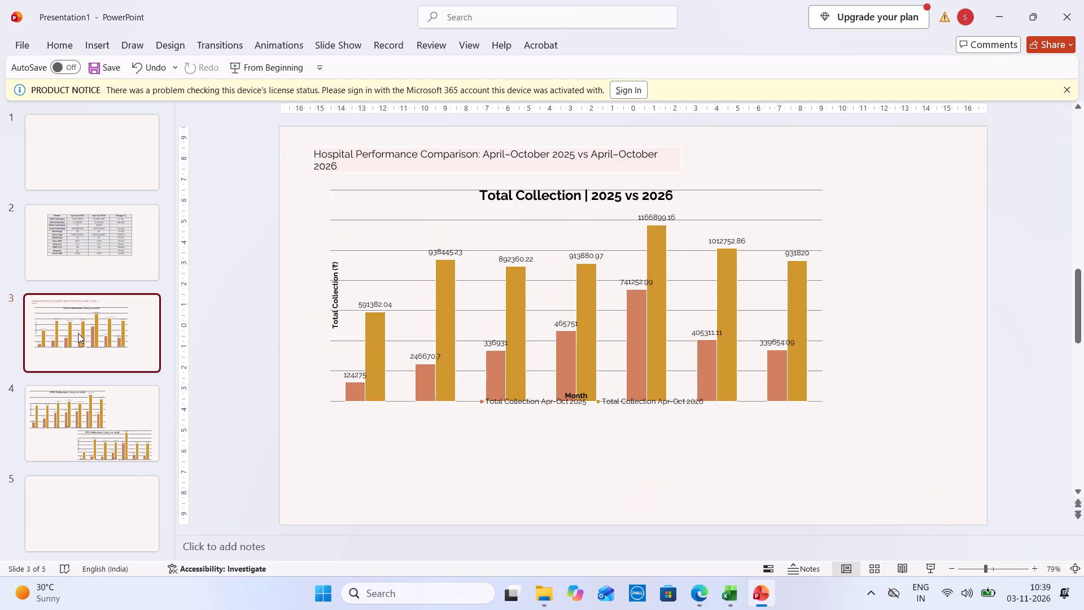
left_click(691, 189)
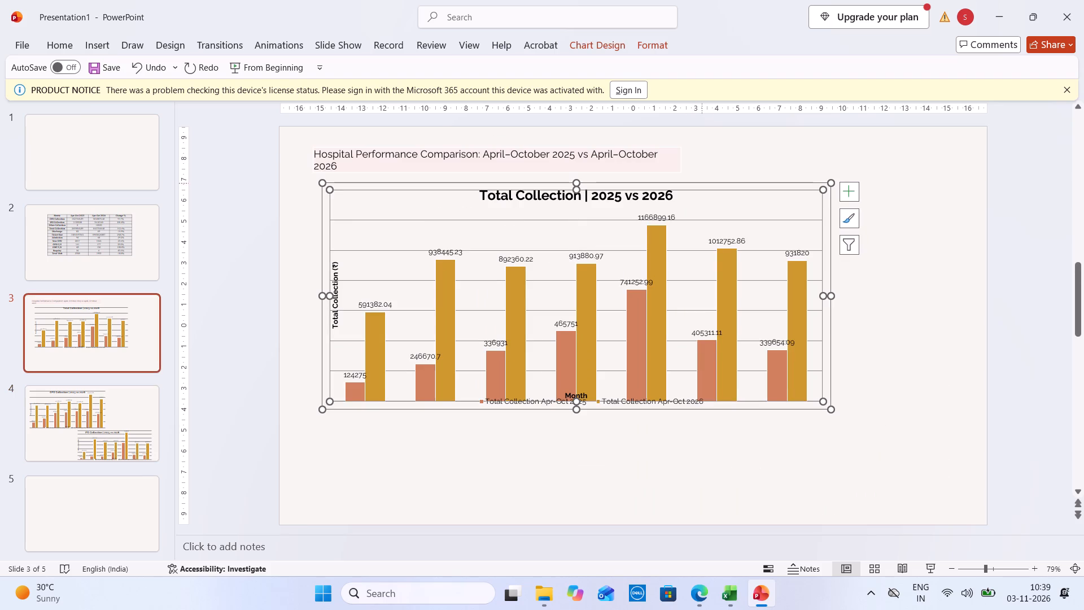
left_click_drag(713, 180, 750, 225)
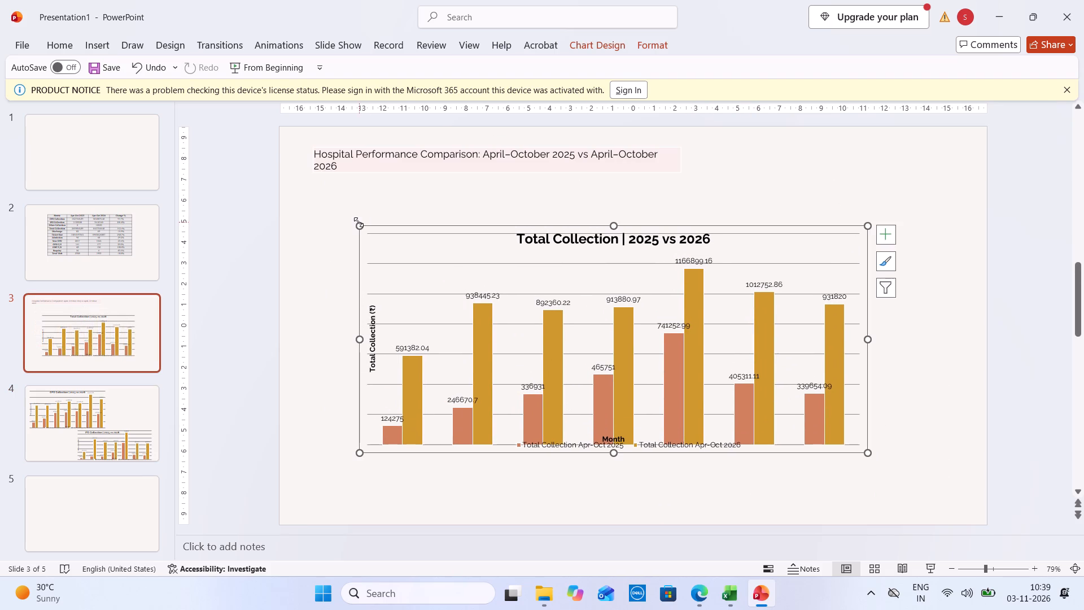
left_click_drag(359, 222, 329, 214)
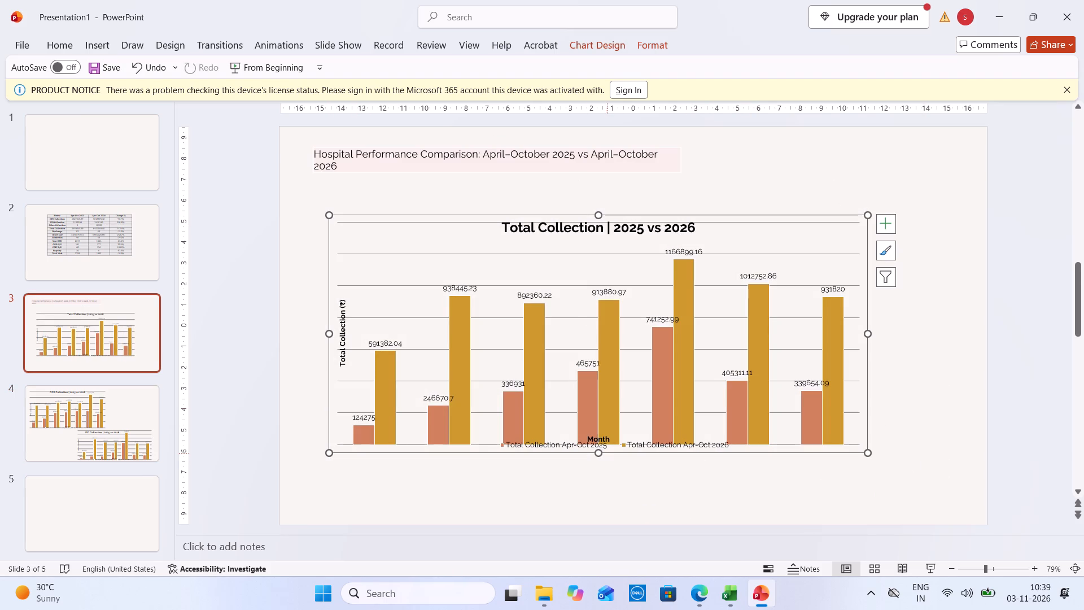
left_click_drag(597, 453, 599, 478)
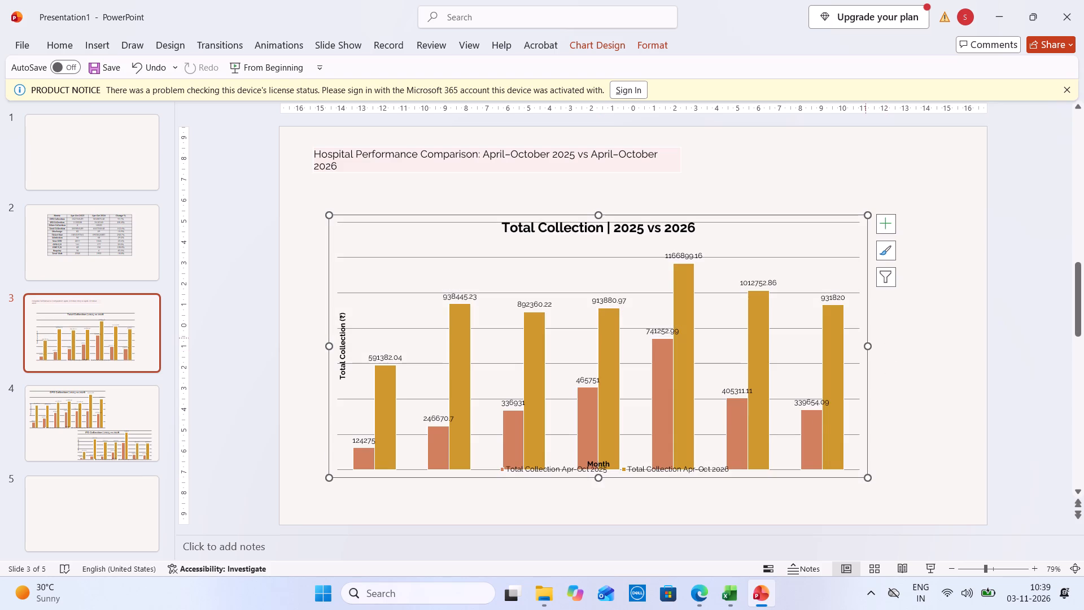
left_click_drag(869, 346, 901, 345)
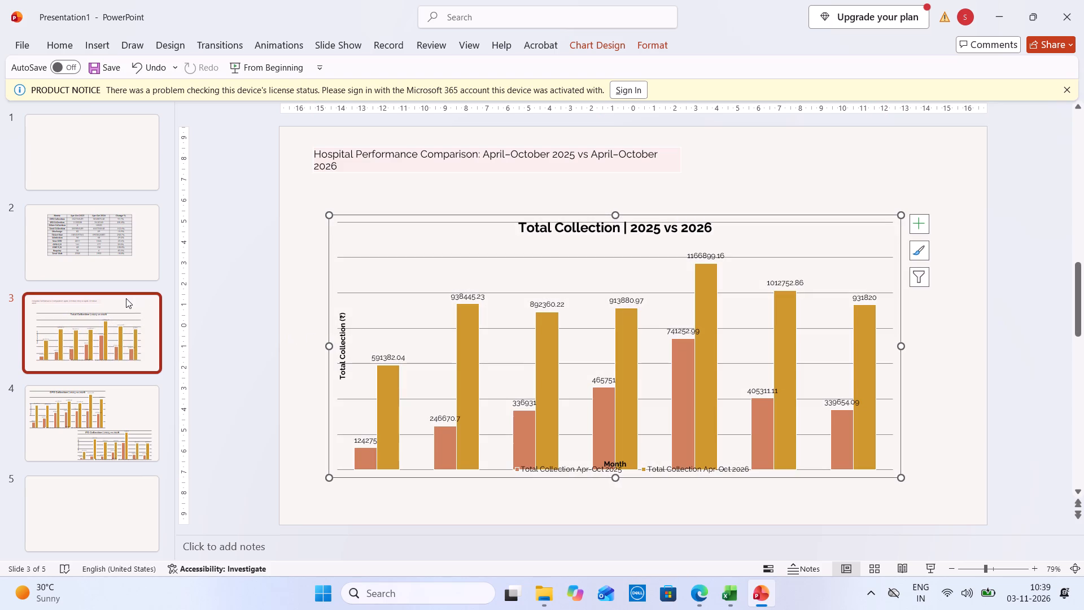
left_click(126, 298)
key("Down")
key("Up")
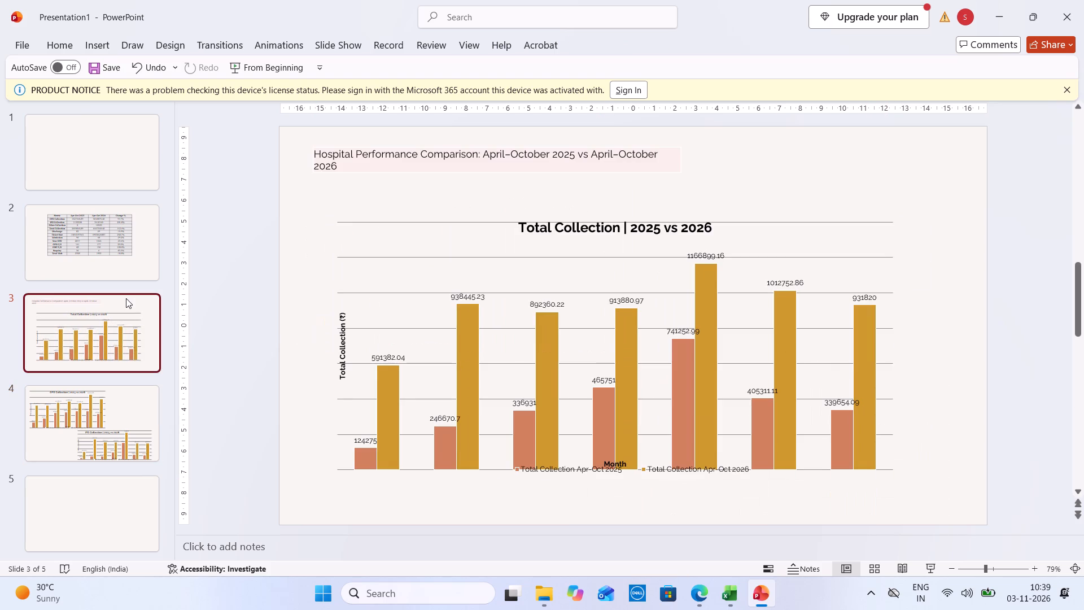
Move the summary table on slide 2 down to leave empty space above it.
left_click(135, 260)
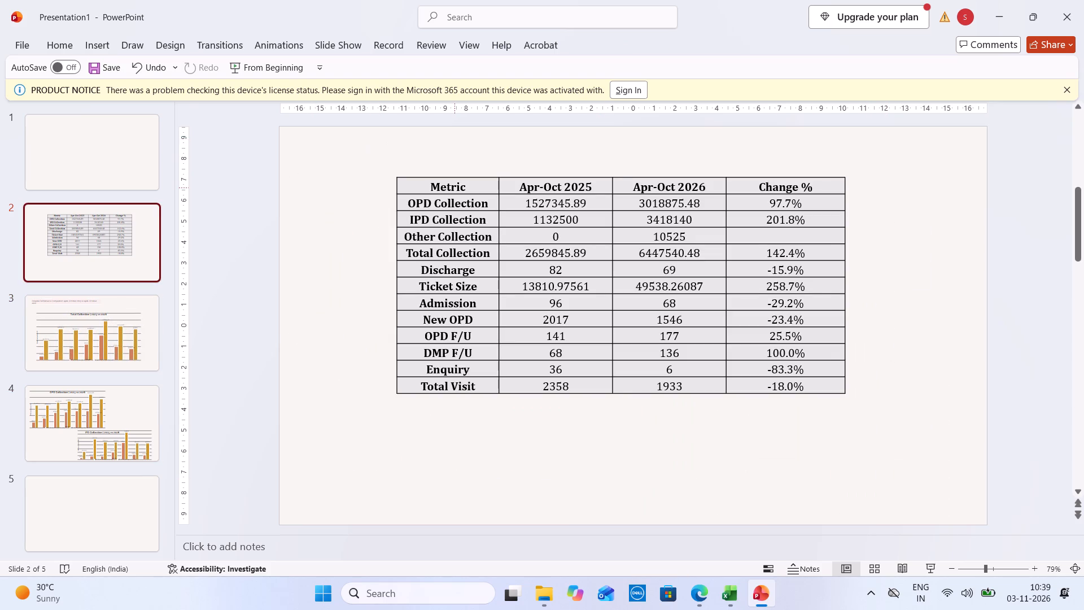
left_click(454, 188)
left_click_drag(478, 177, 471, 250)
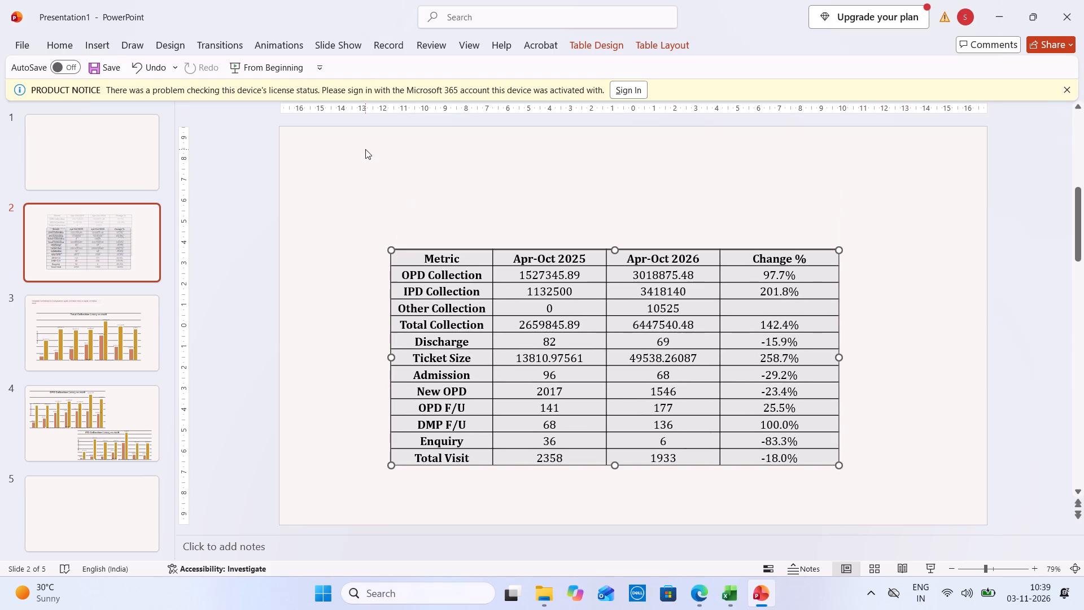
left_click(375, 173)
Enter "Vadodara Hospital" in slide 2's speaker notes.
left_click(298, 550)
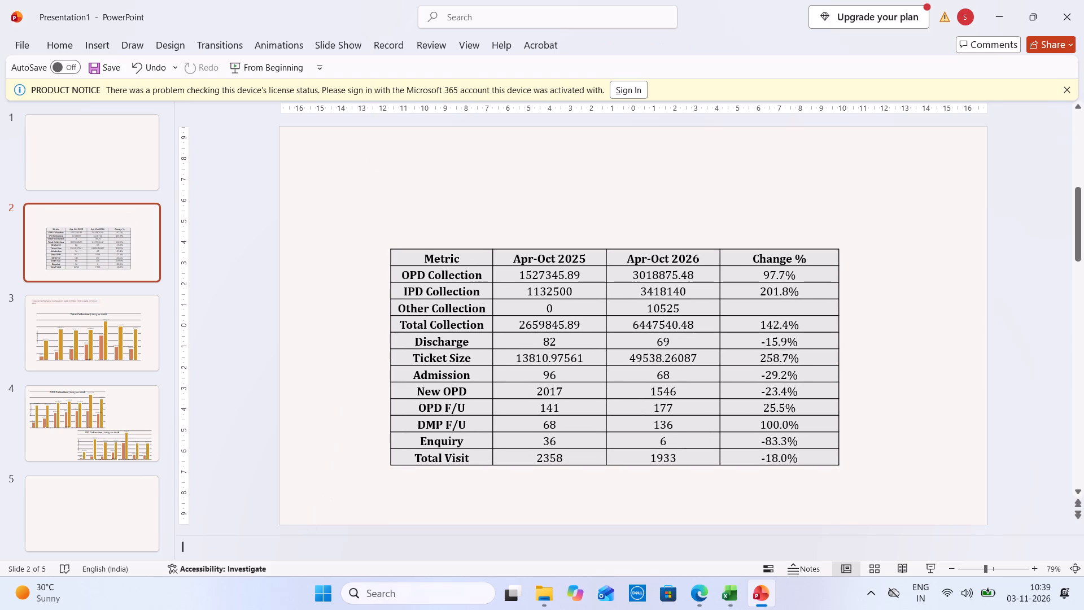
type("Vadodara Hospital")
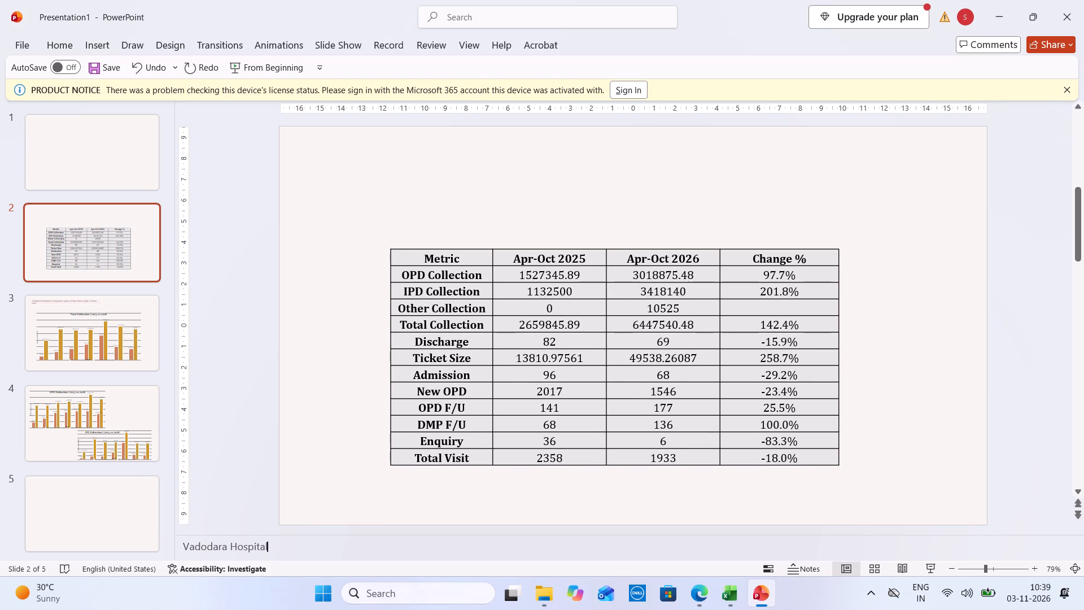
Move the "Vadodara Hospital" text from slide 2's notes onto the slide, placing it in the empty space above the table.
key("ctrl+a")
key("ctrl+x")
left_click(406, 192)
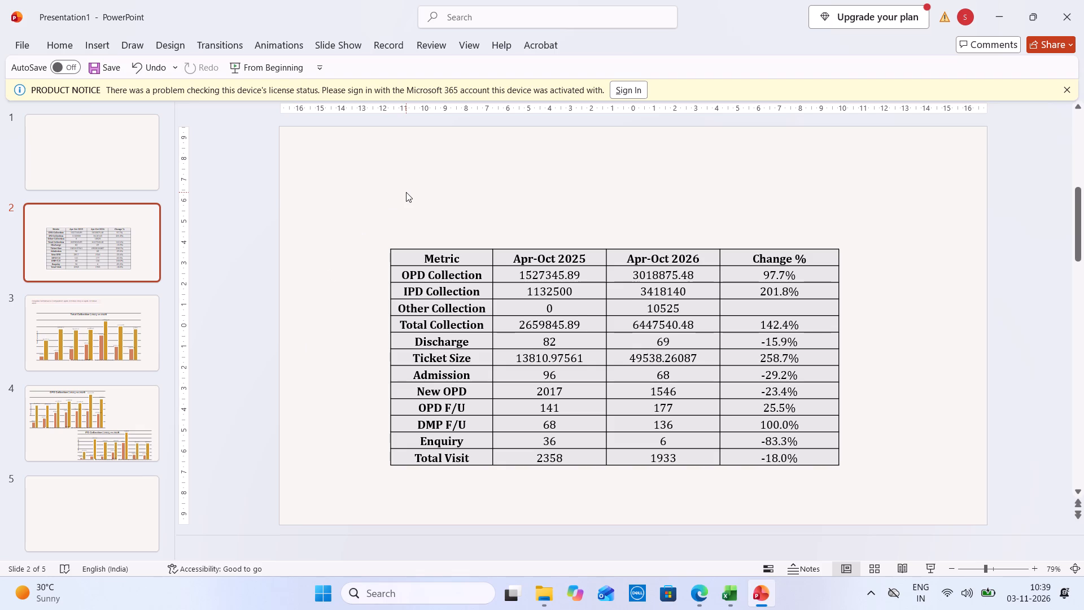
key("ctrl+v")
left_click_drag(510, 317, 371, 124)
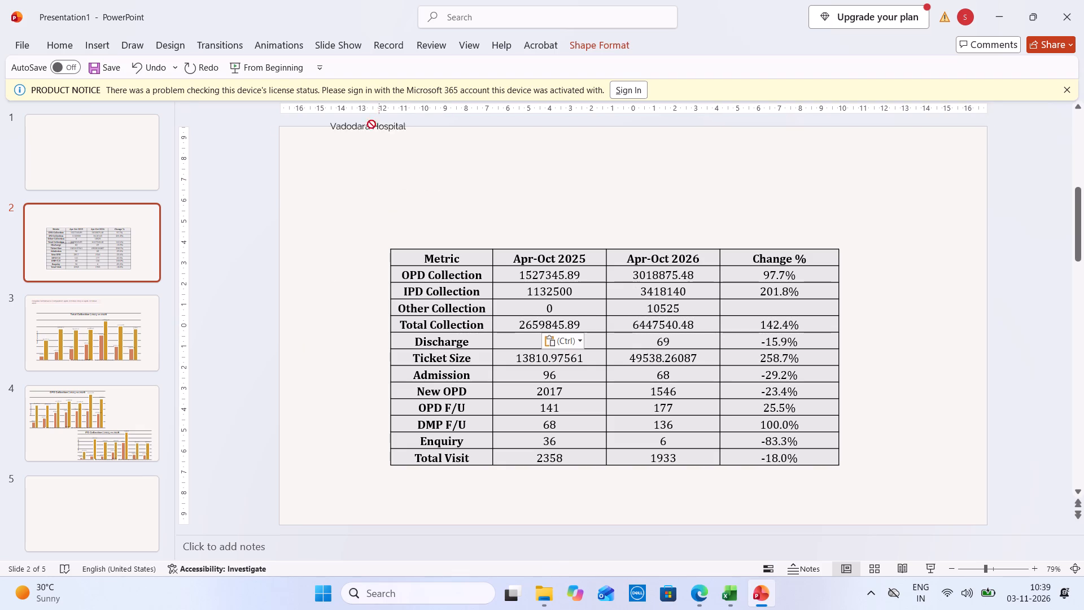
left_click_drag(371, 124, 411, 195)
Format the "Vadodara Hospital" text above the table as bold with font size 24.
triple_click(409, 205)
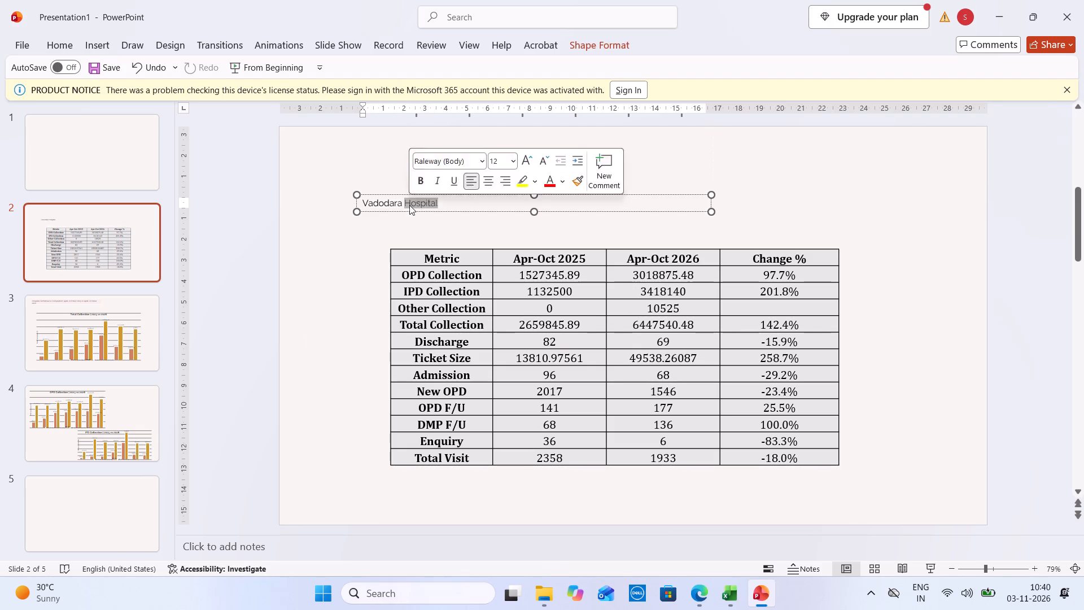
left_click(415, 169)
left_click(416, 178)
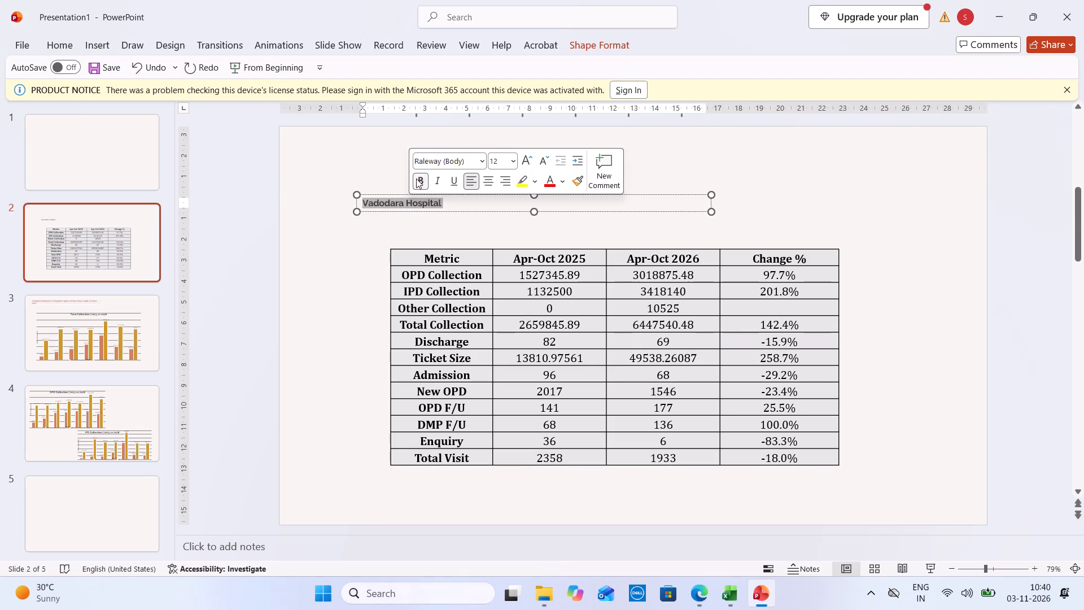
left_click(514, 162)
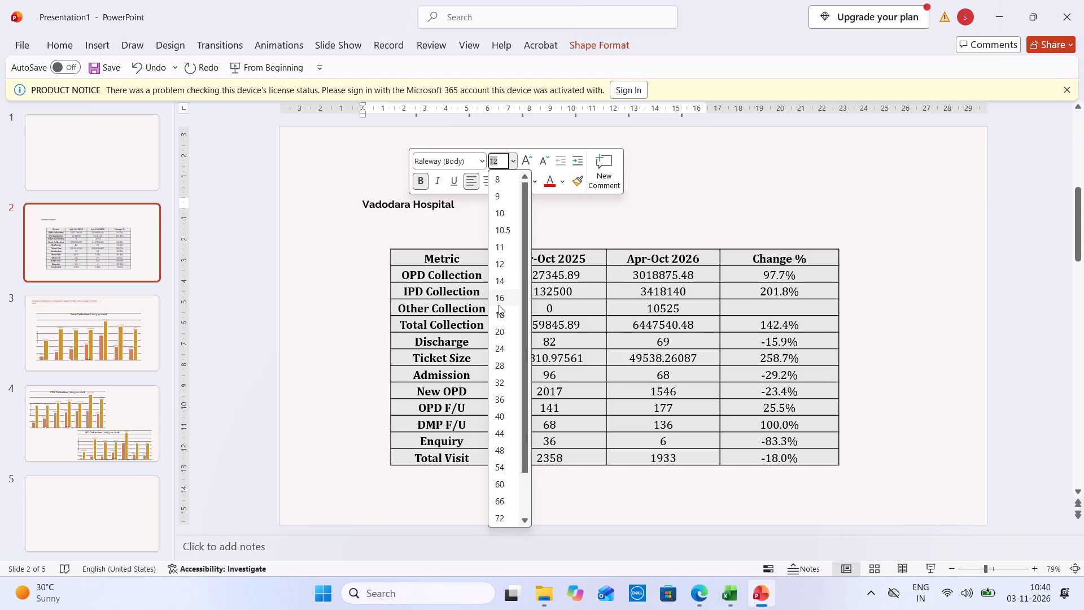
left_click(501, 347)
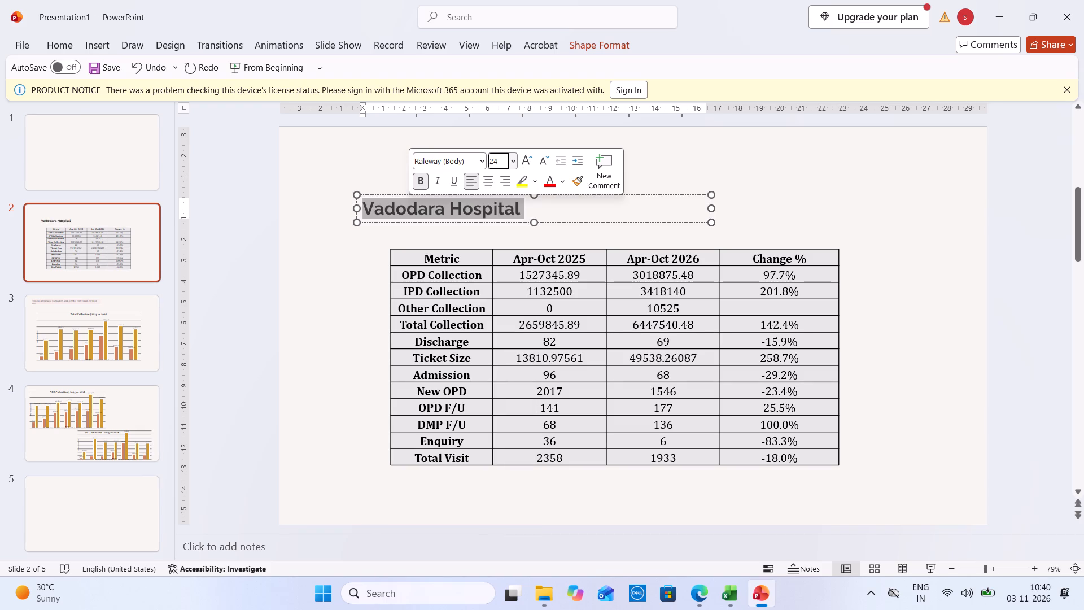
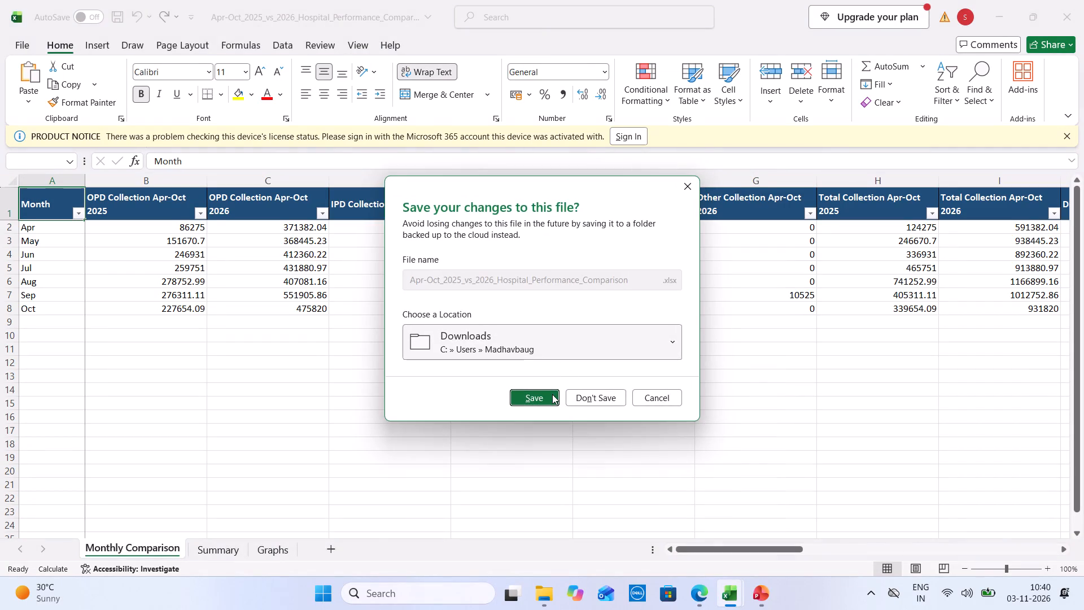
Save the changes to the Apr-Oct 2025 vs 2026 hospital performance comparison workbook in Downloads while closing it.
left_click(552, 394)
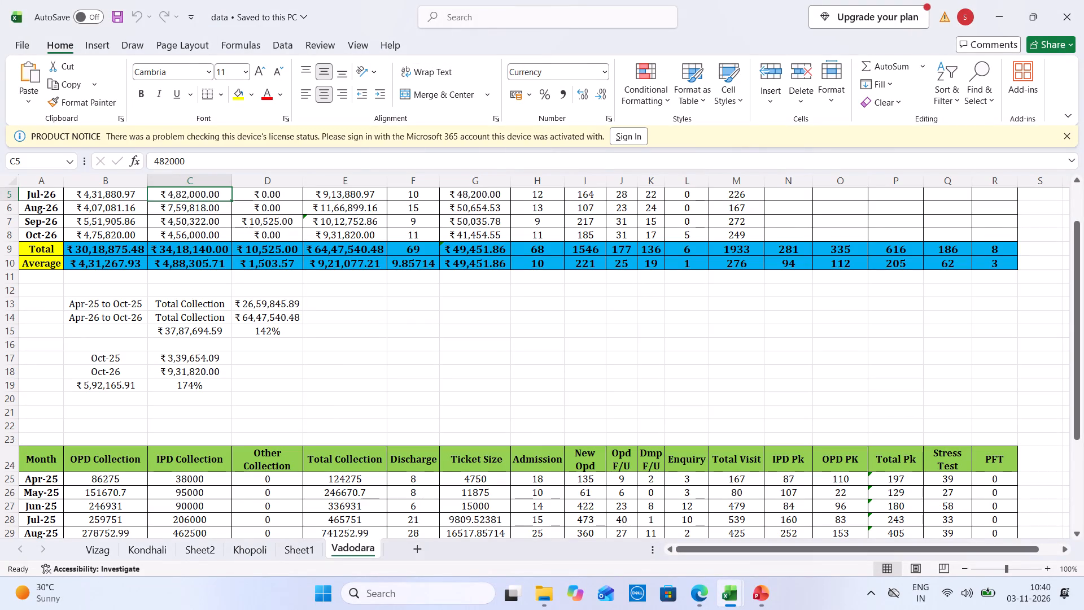
On the data workbook's Vizag sheet, insert a row above the 2026 table's Total row and extend the month series to Oct-26.
left_click(110, 551)
right_click(0, 261)
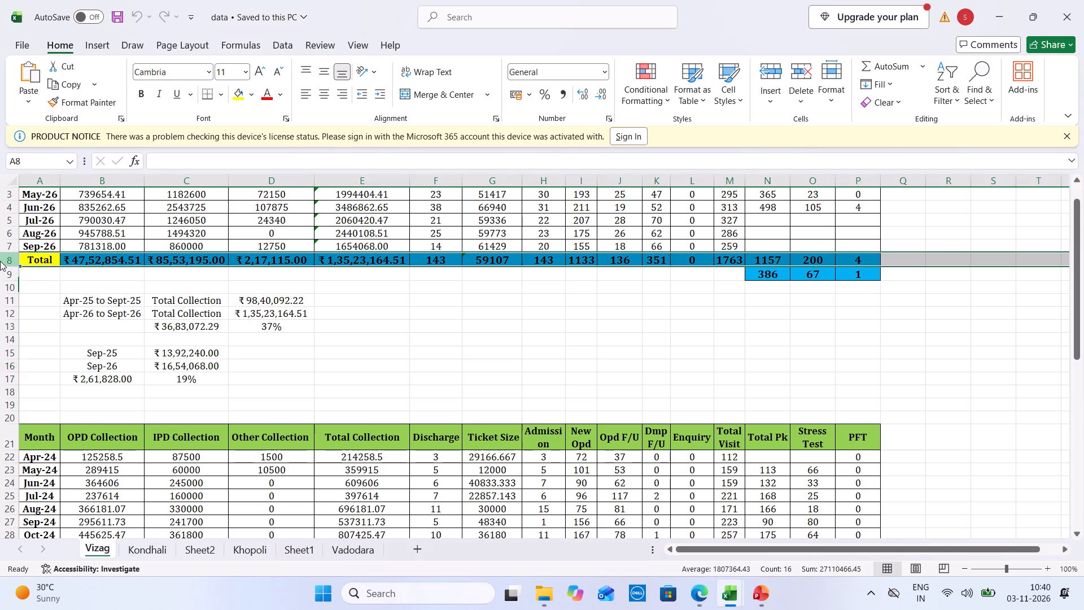
left_click(84, 407)
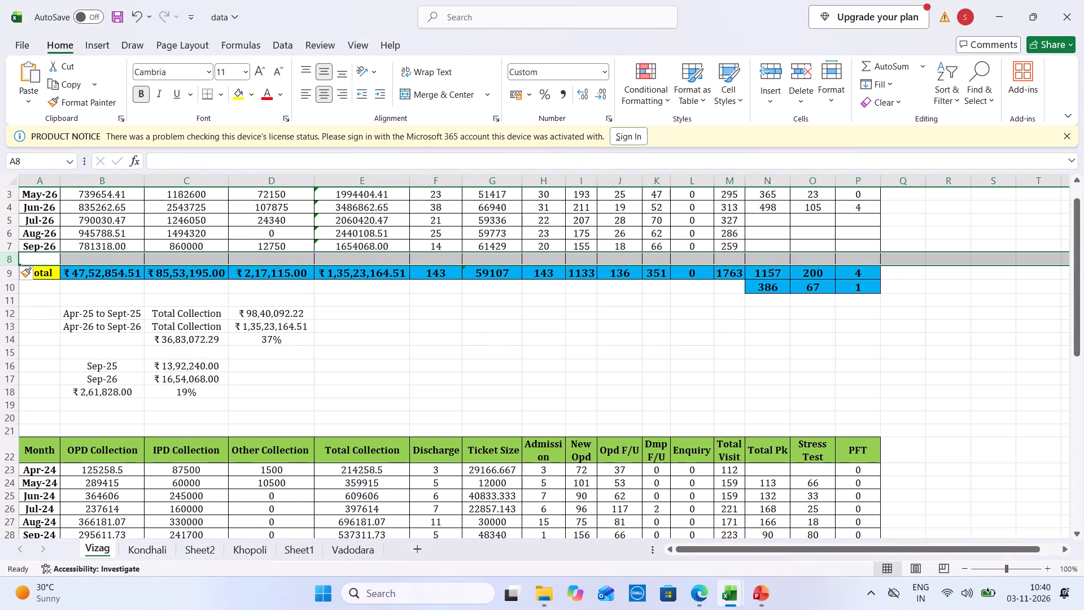
left_click_drag(48, 236, 54, 249)
left_click_drag(57, 252, 59, 263)
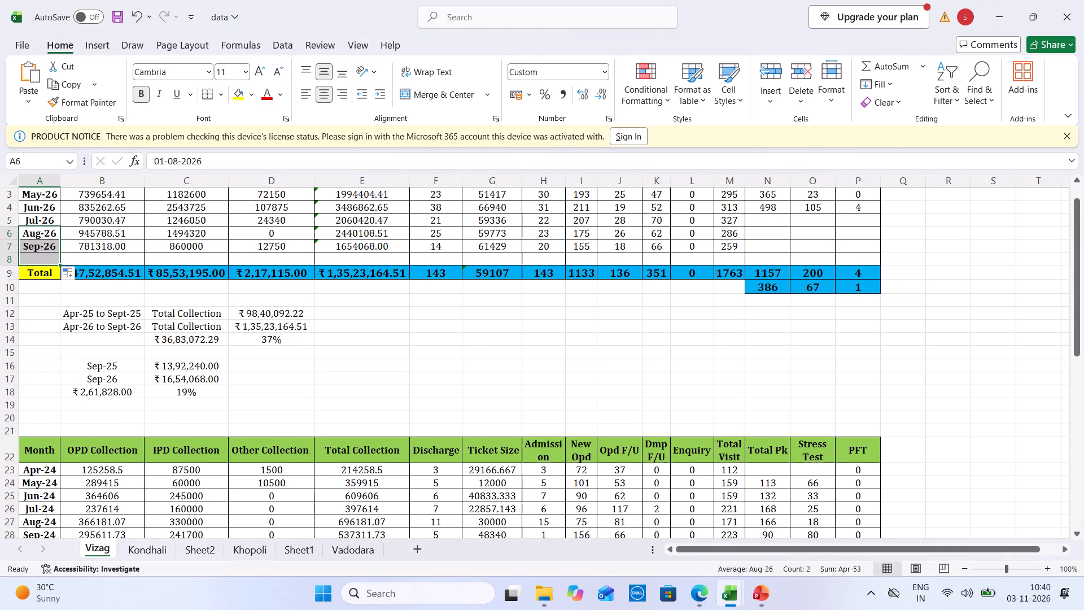
Copy the Oct-26 figures from OPD Collection through Total Visit on the OPD + Admission workbook's Vizag sheet into the new row, and save.
left_click(86, 262)
key("ctrl+Tab")
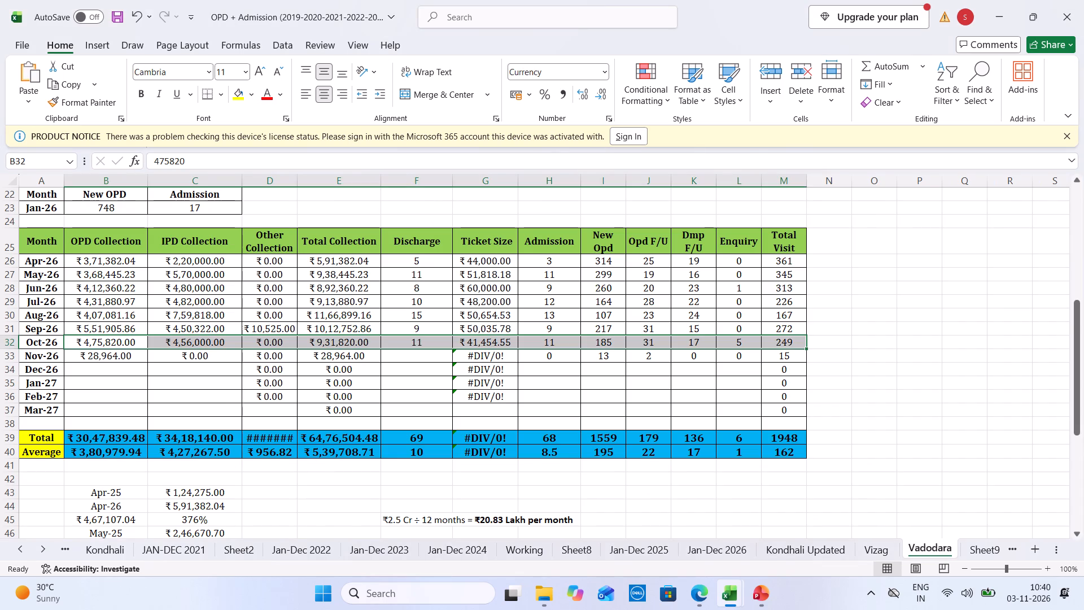
left_click(872, 549)
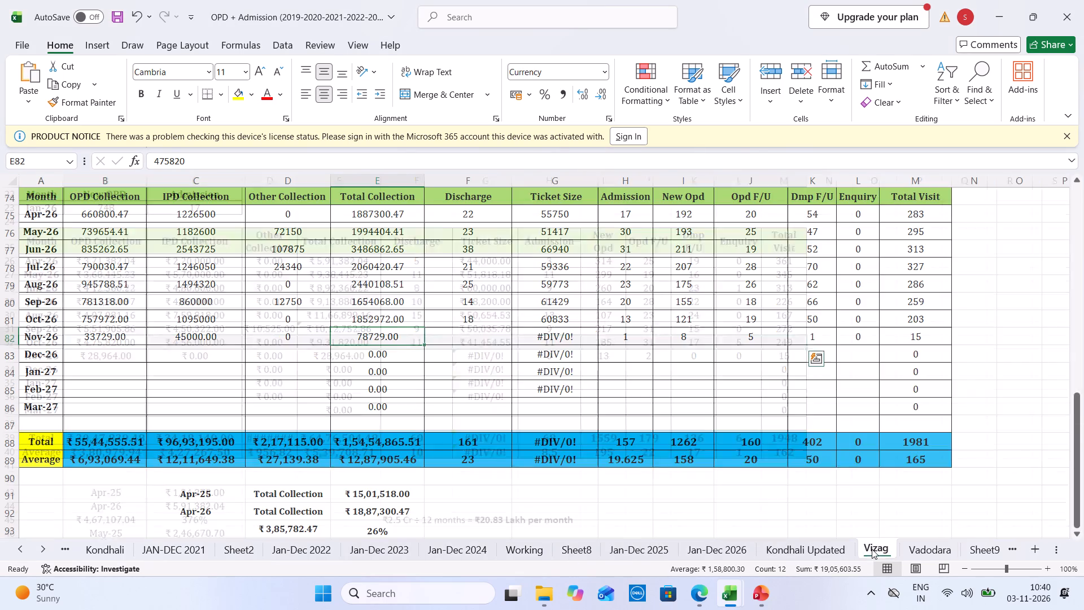
scroll(97, 319, "right", 1)
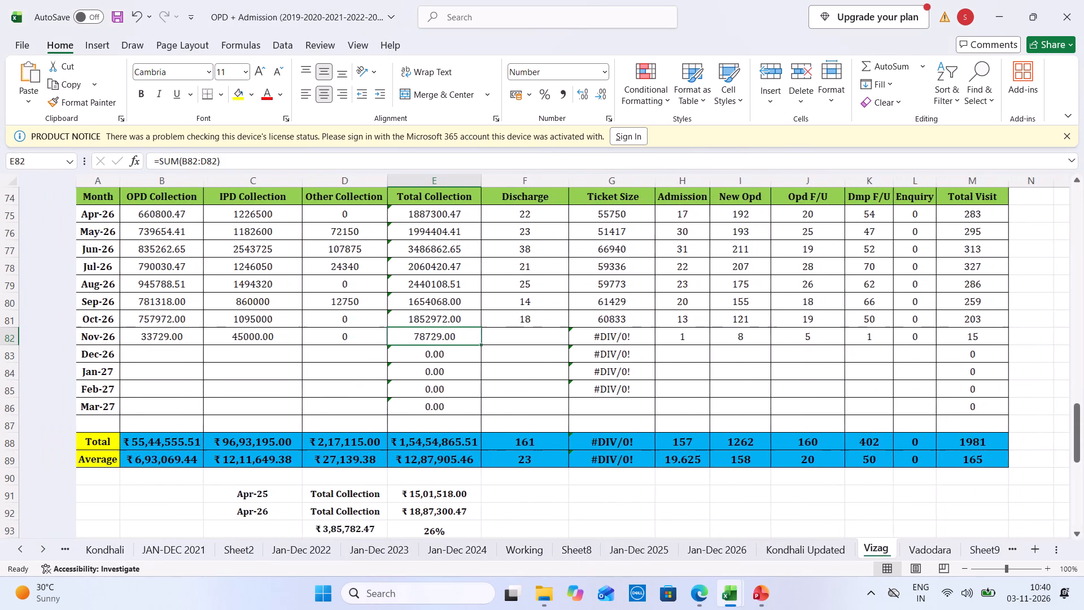
left_click_drag(119, 321, 872, 295)
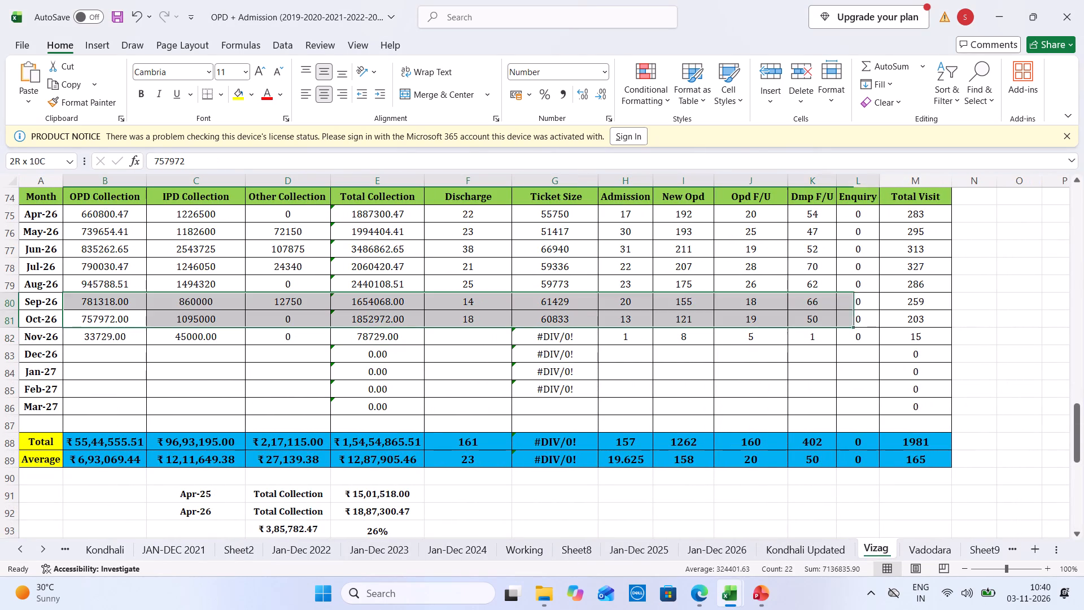
left_click_drag(872, 295, 931, 316)
key("ctrl+c")
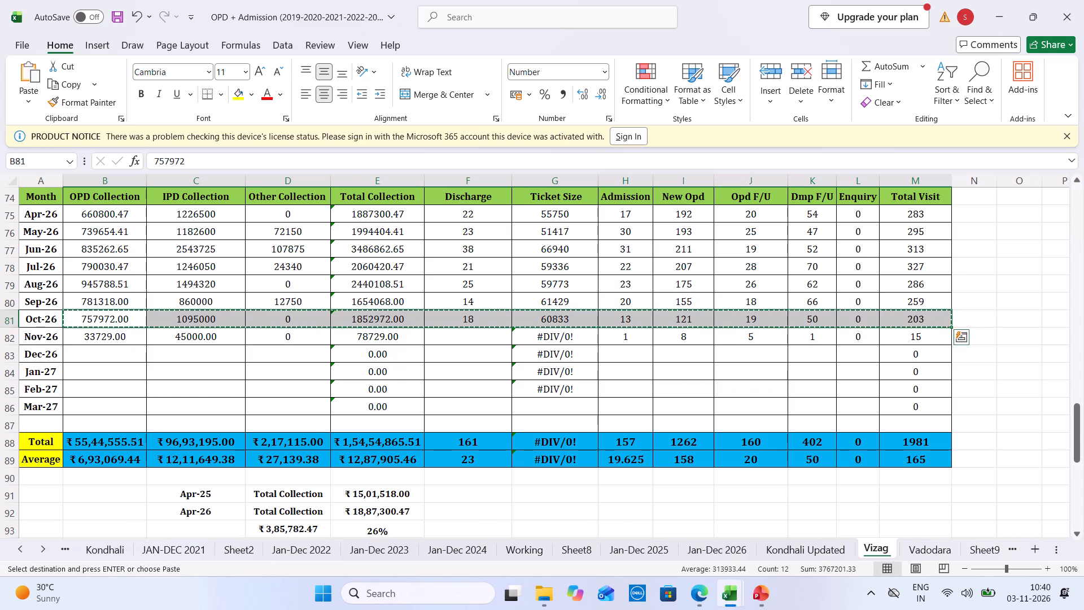
key("ctrl+Tab")
key("ctrl+v")
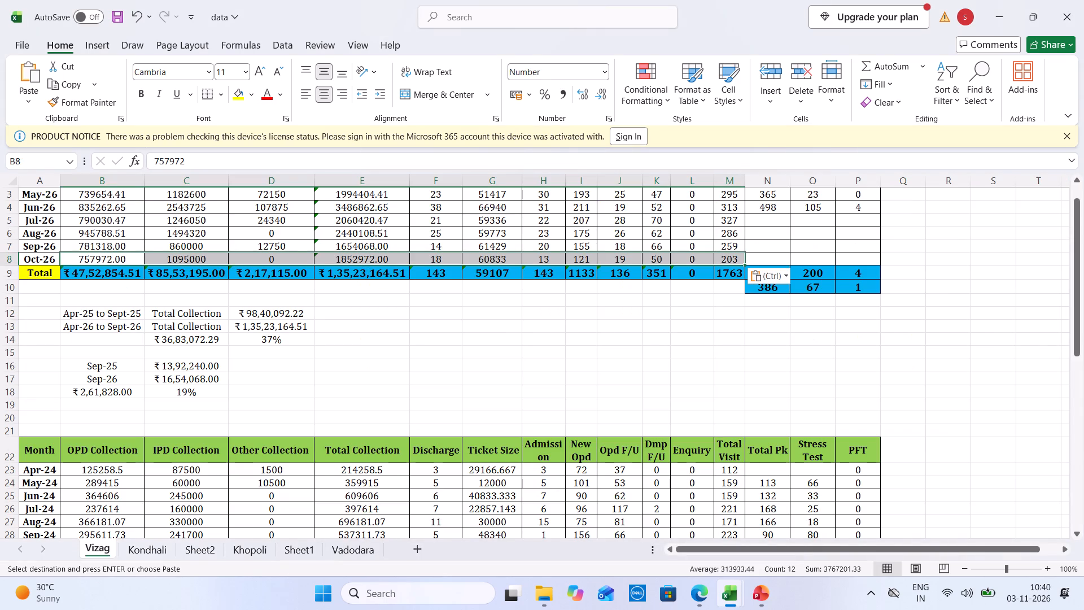
key("ctrl+s")
key("ctrl+s")
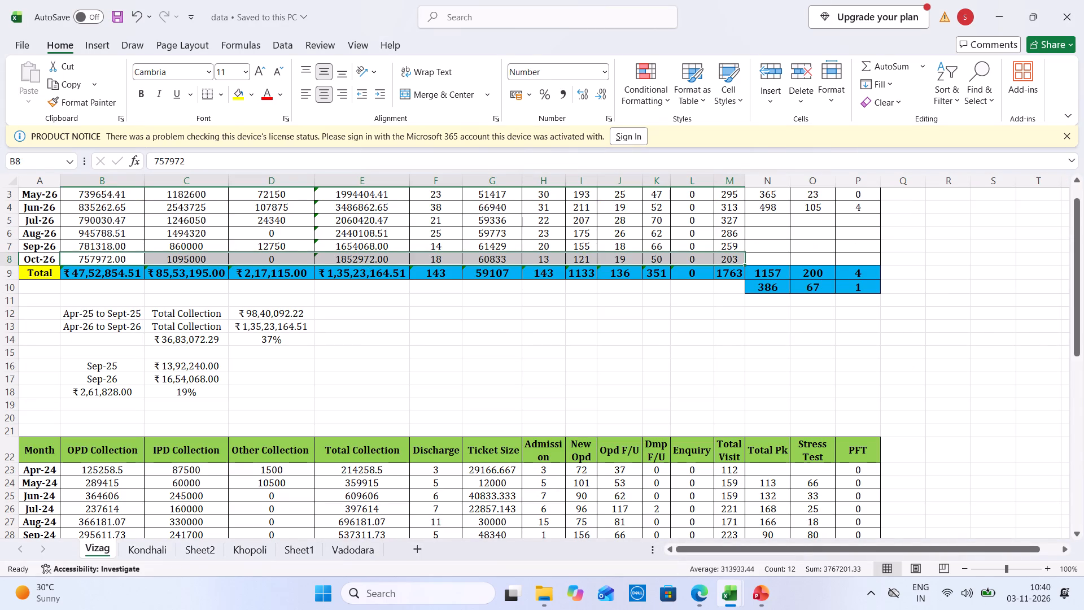
Select Vizag's 2026 table from the Month header through the Total row, spanning the columns up to Total Visit.
key("Up")
key("Up")
key("Up")
key("Up")
key("Up")
key("Up")
key("Up")
key("Up")
key("Up")
key("Up")
key("Up")
key("Up")
key("Up")
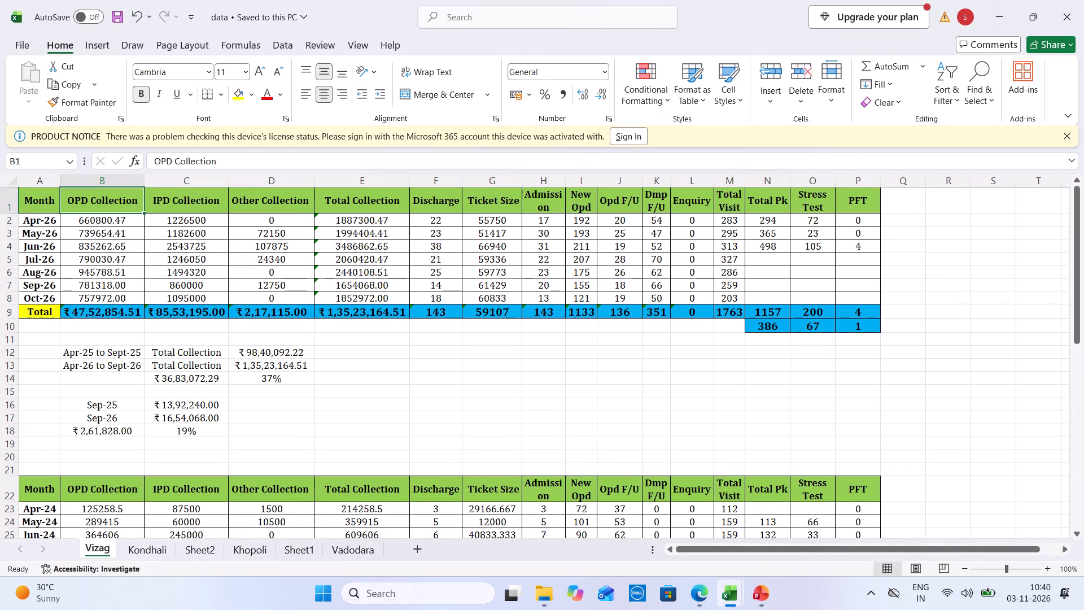
left_click_drag(36, 202, 592, 280)
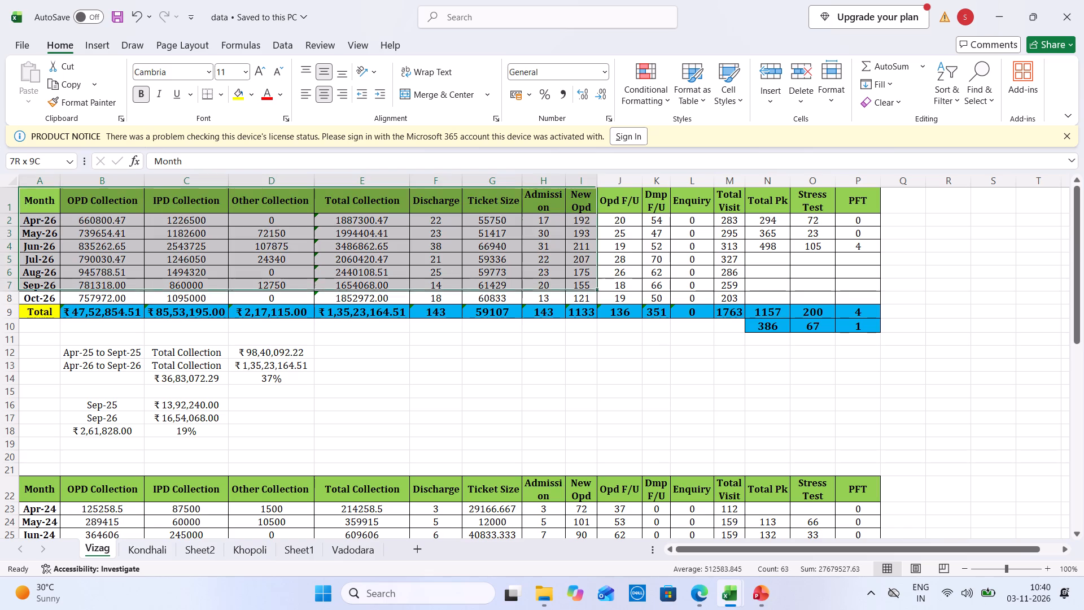
left_click_drag(592, 280, 737, 312)
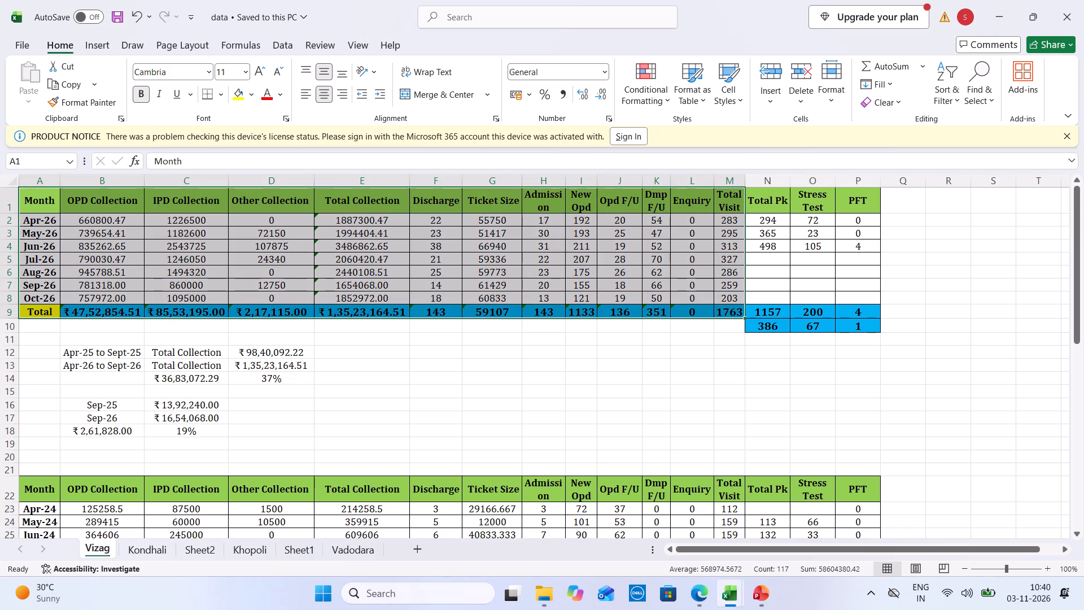
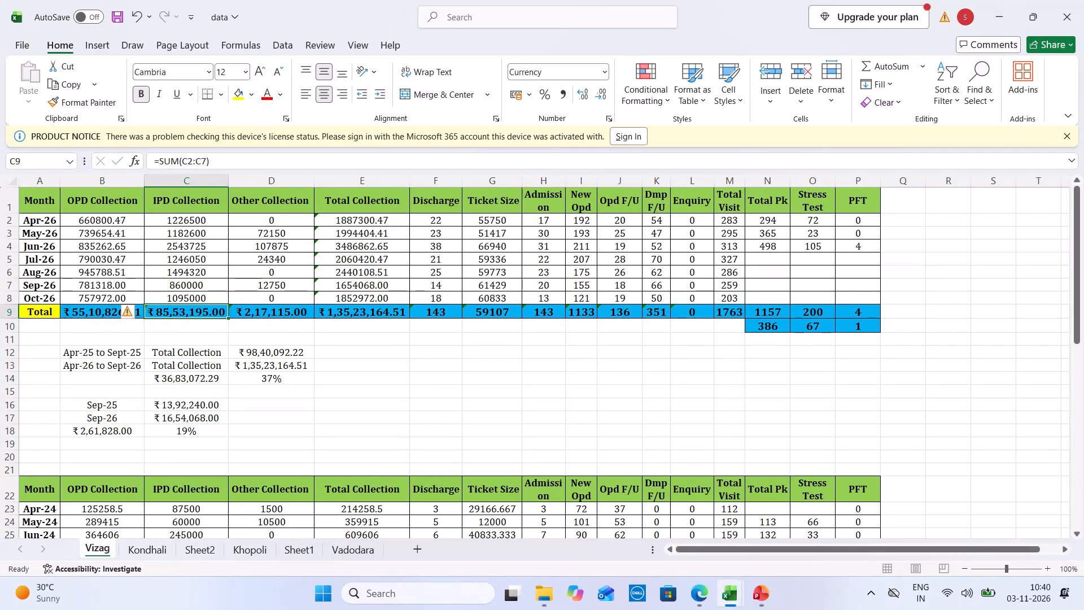
Fill the OPD Collection total formula across Vizag's 2026 Total row through Total Collection.
left_click(116, 312)
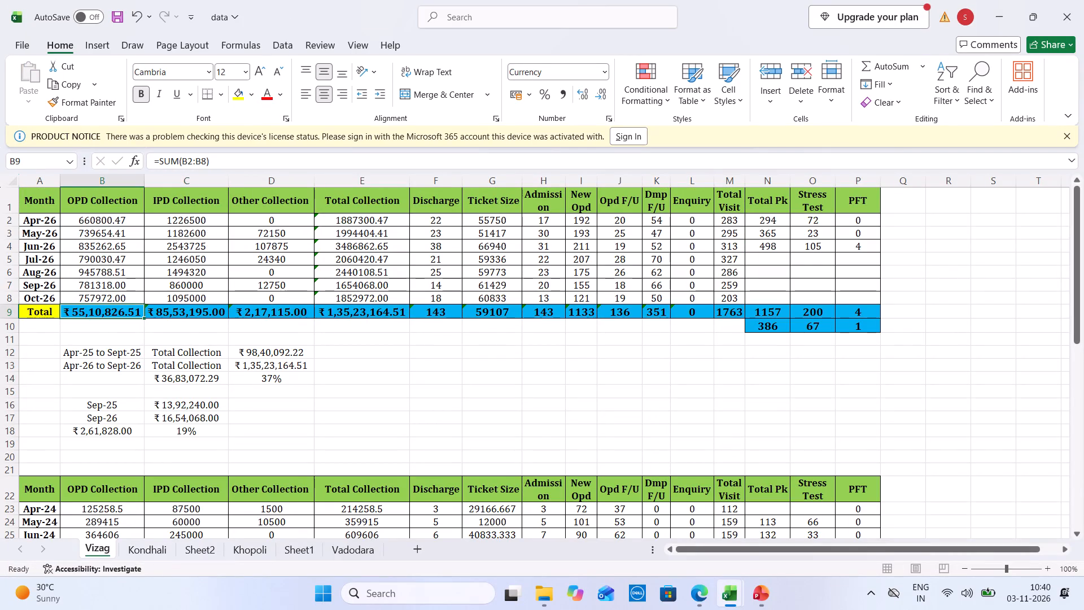
left_click_drag(142, 319, 399, 299)
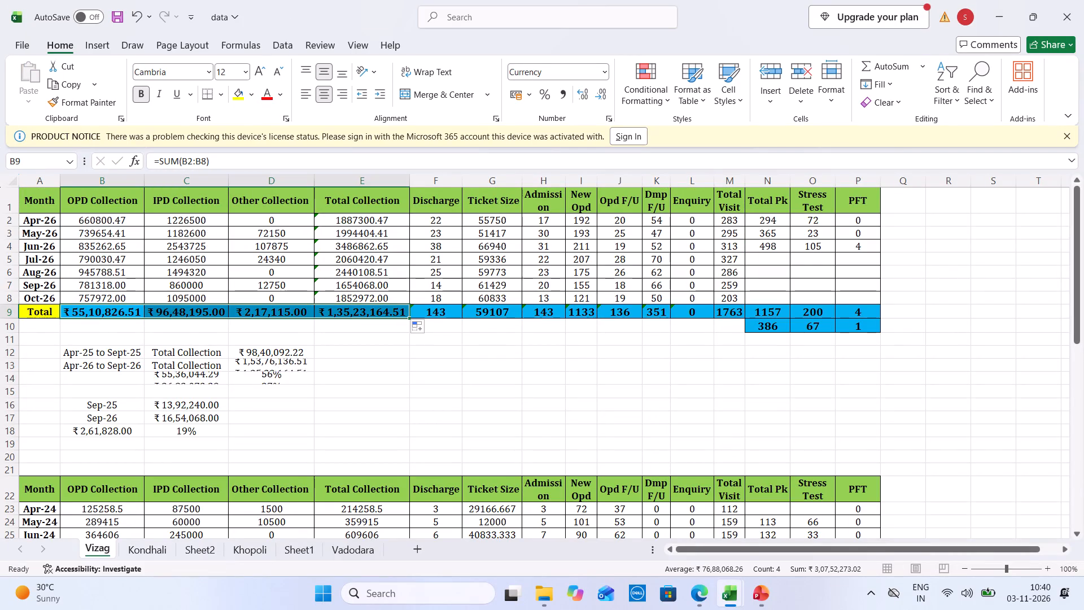
Change the Discharge total formula in the 2026 Total row to sum F2:F8, including Oct-26.
left_click(448, 303)
left_click(441, 312)
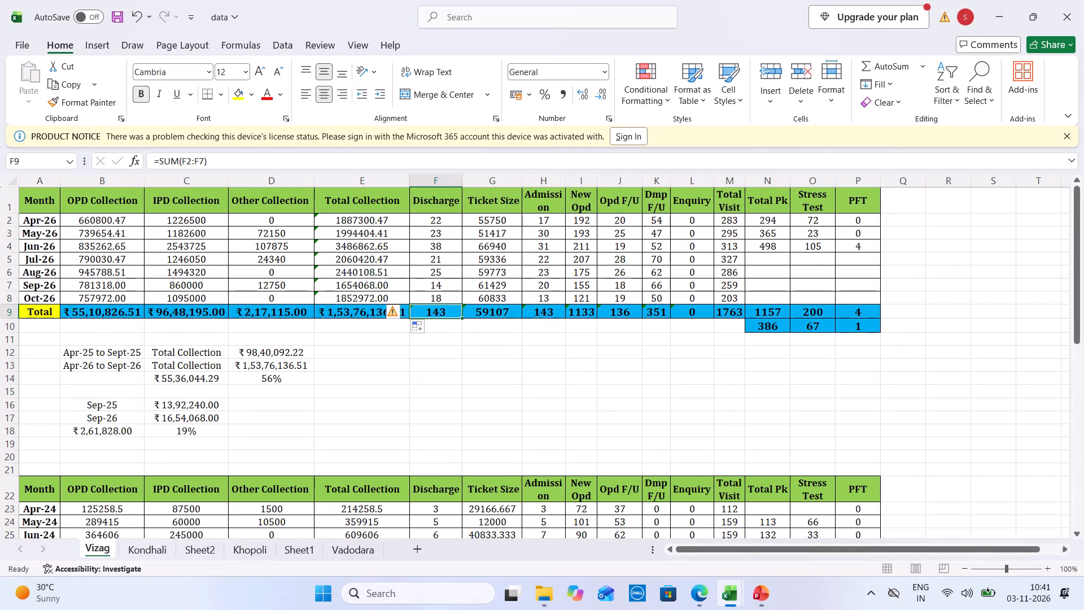
left_click(204, 155)
key("BackSpace")
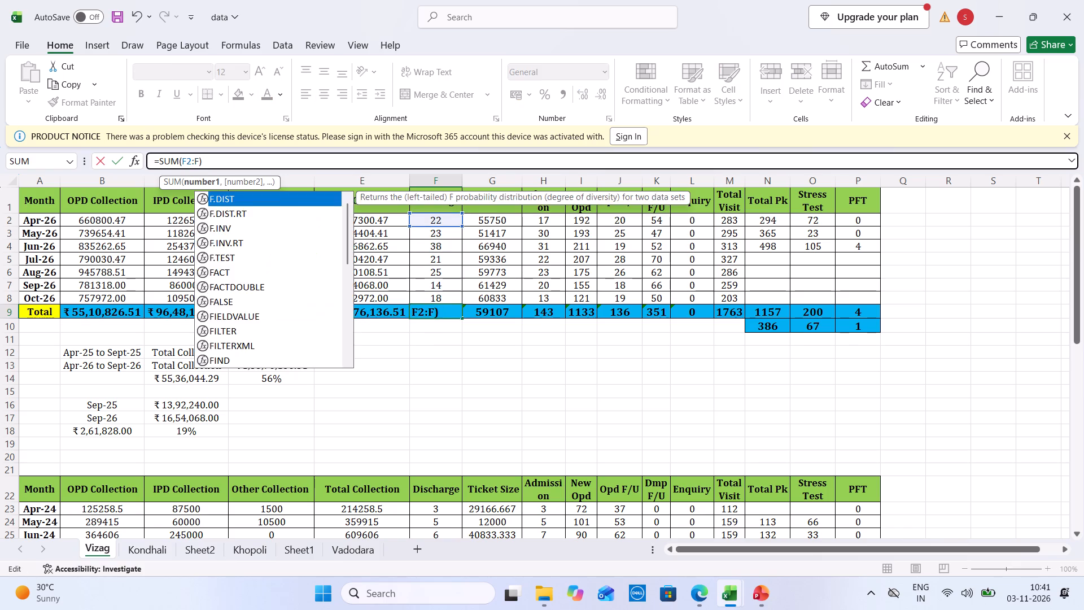
key("8")
key("Tab")
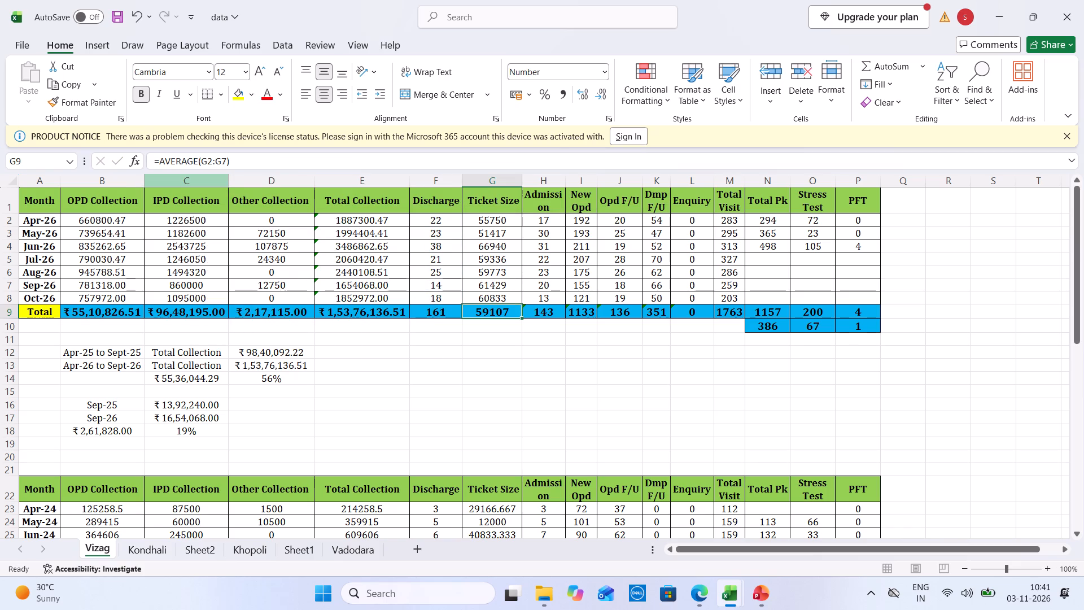
Change the Ticket Size formula in the 2026 Total row to average G2:G8, including Oct-26.
left_click(225, 155)
key("BackSpace")
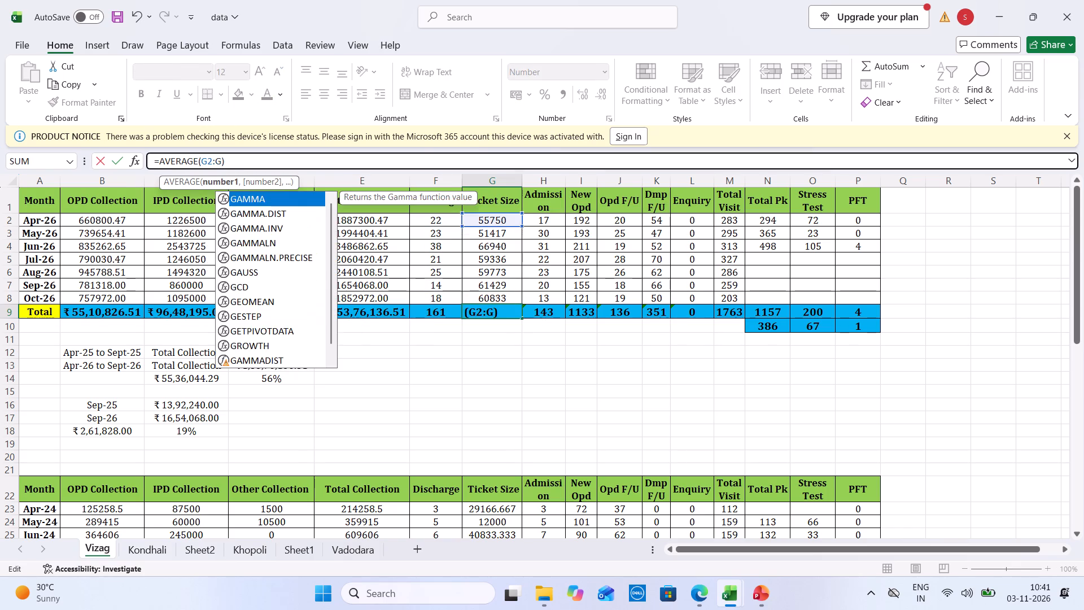
key("8")
key("Return")
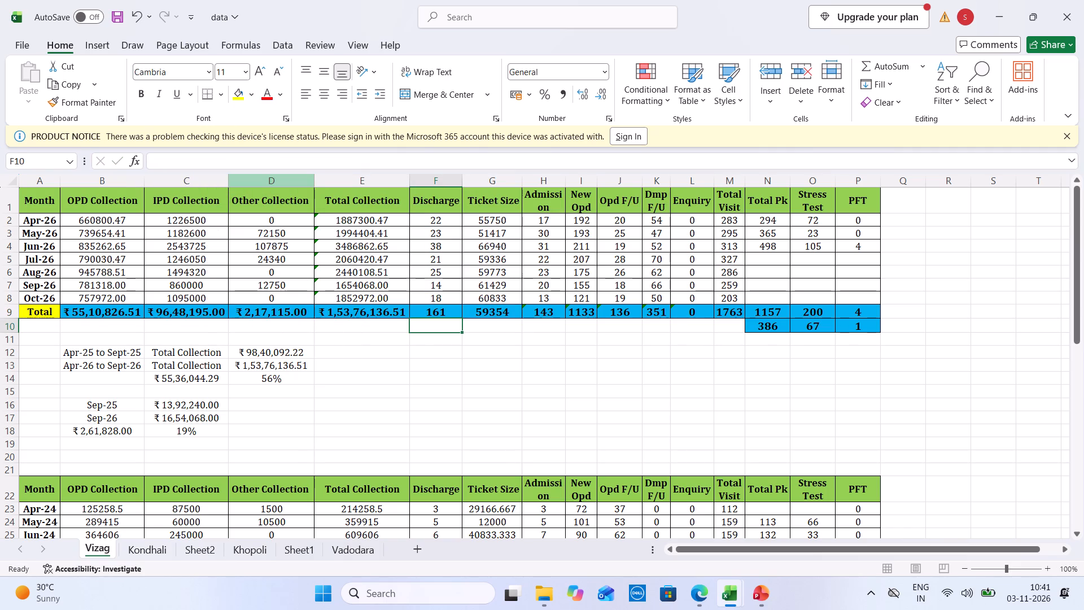
Change the Admission total formula in the 2026 Total row to sum H2:H8, and reselect that total cell.
left_click(543, 319)
left_click(549, 315)
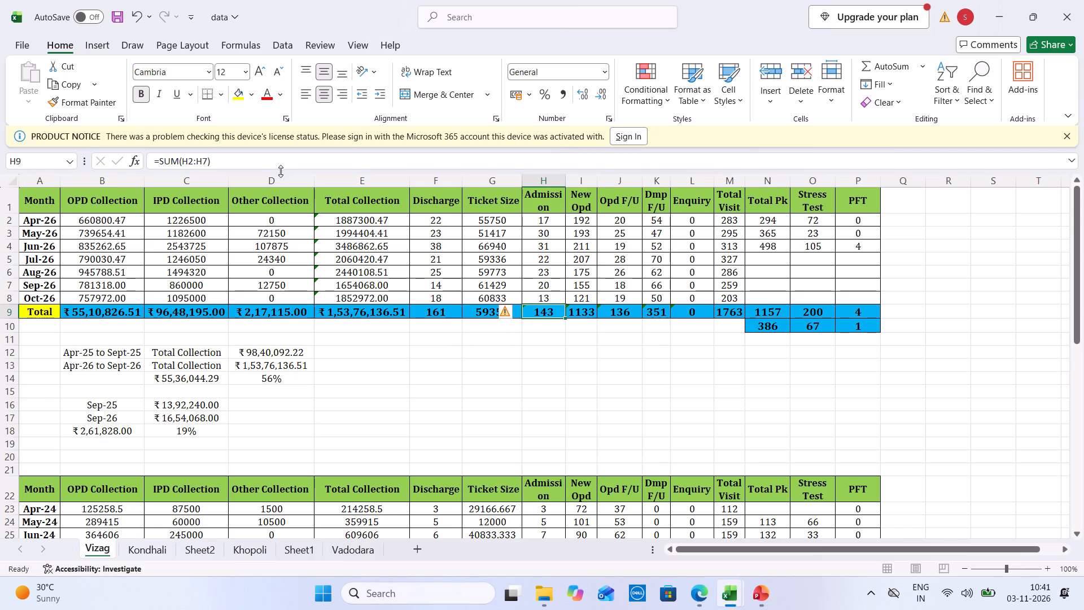
left_click(204, 163)
key("Right")
key("BackSpace")
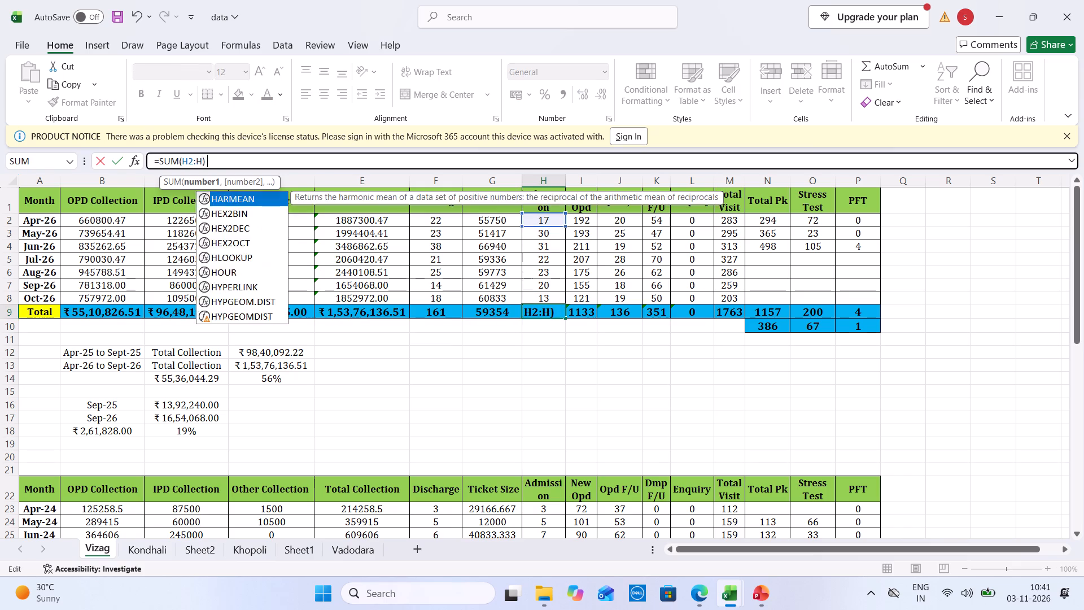
key("8")
key("Tab")
left_click(531, 312)
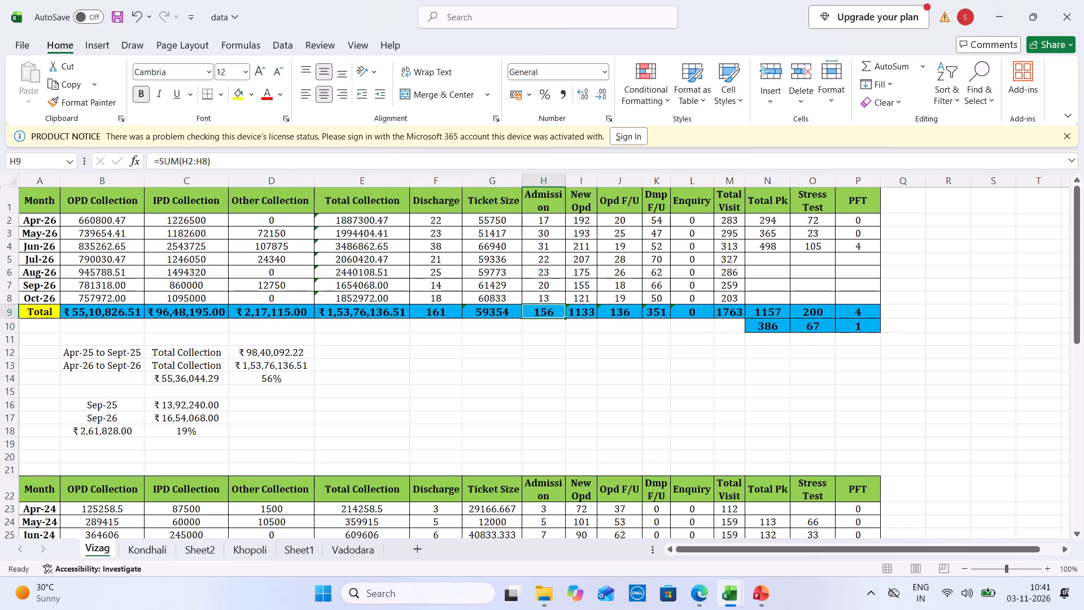
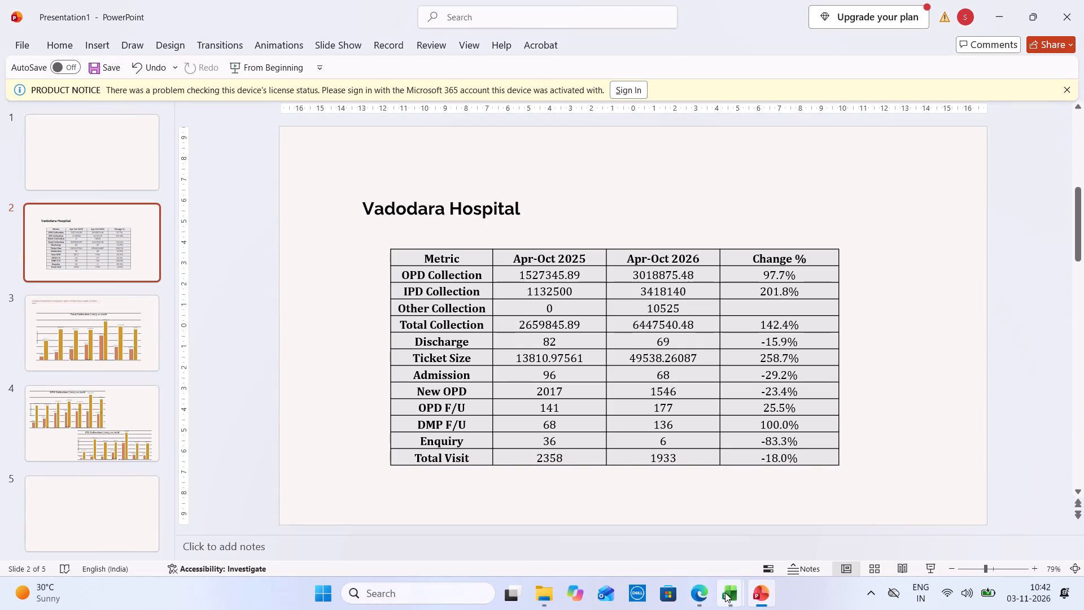
Switch to the Excel data workbook and copy Vizag's Apr-25 to Oct-25 rows with headers, from Month through Total Visit.
left_click(725, 592)
left_click(667, 522)
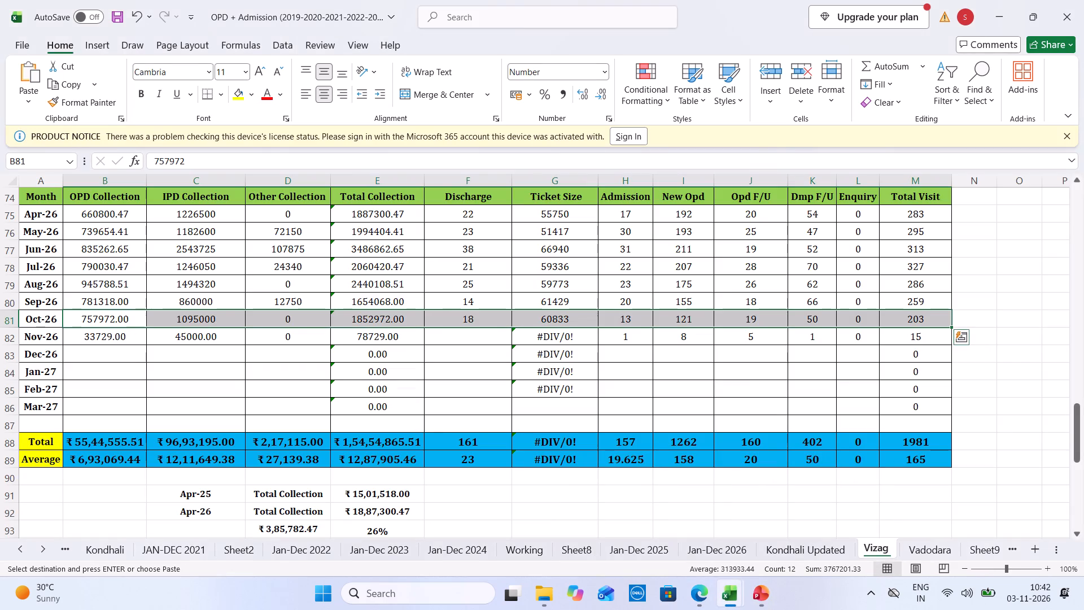
key("Down")
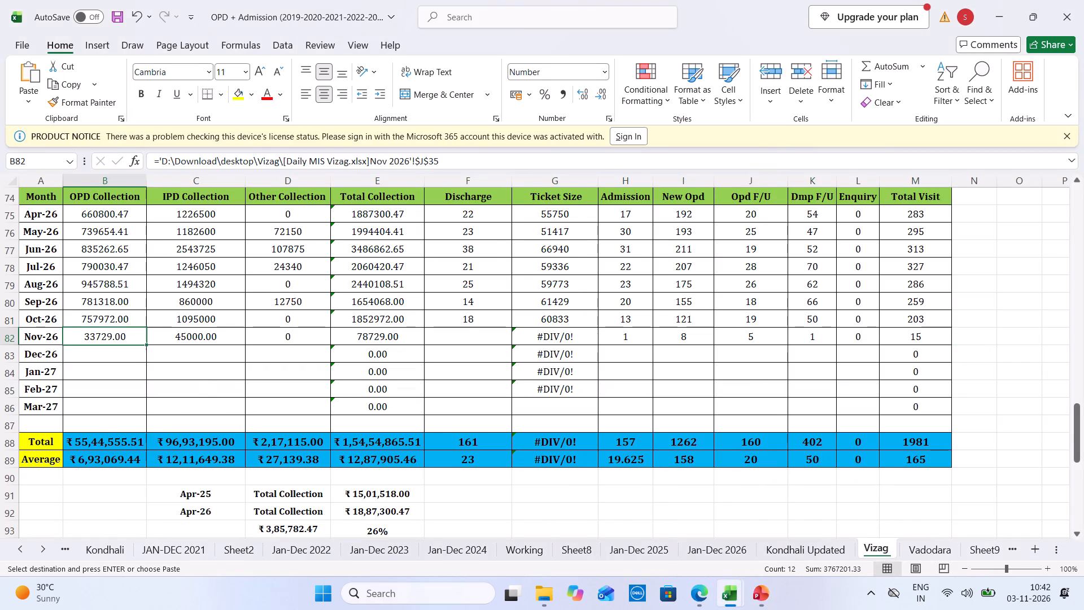
key("ctrl+Tab")
left_click_drag(40, 486, 242, 514)
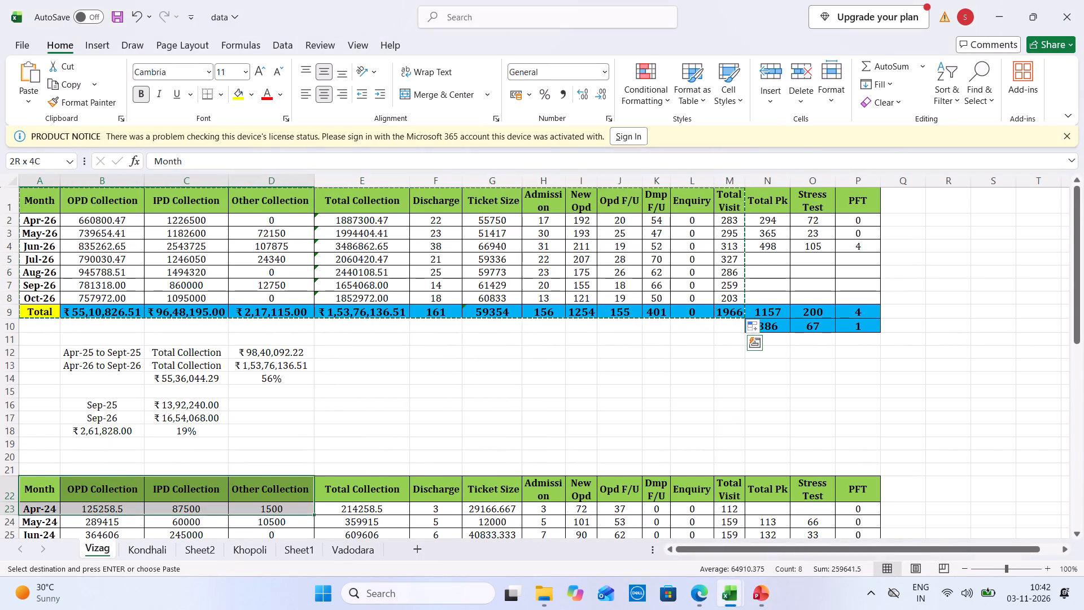
left_click_drag(242, 514, 601, 508)
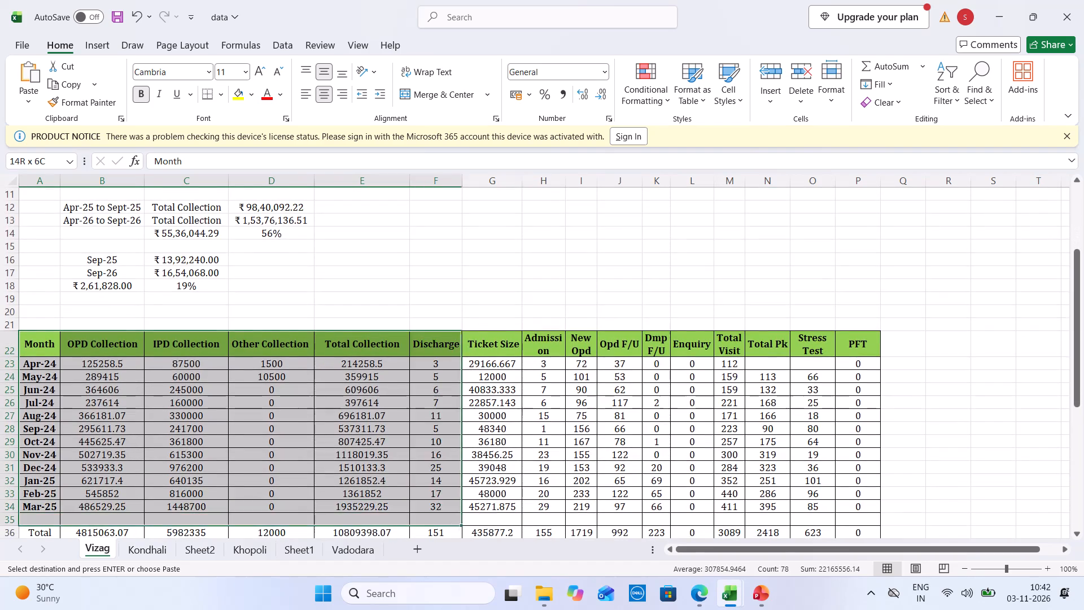
left_click_drag(601, 508, 635, 443)
left_click_drag(39, 366, 208, 398)
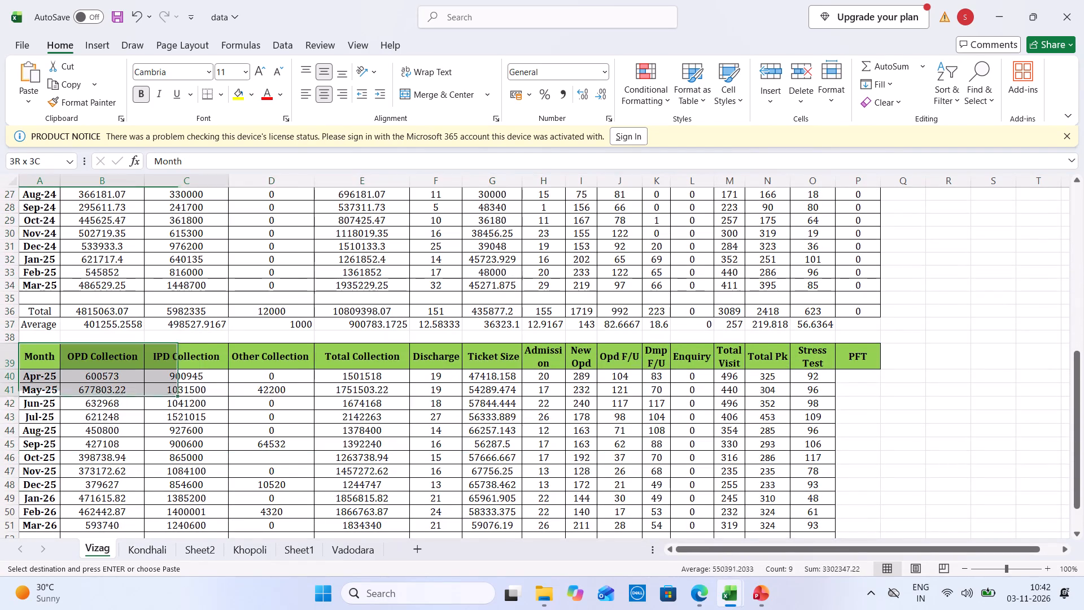
left_click_drag(208, 398, 620, 462)
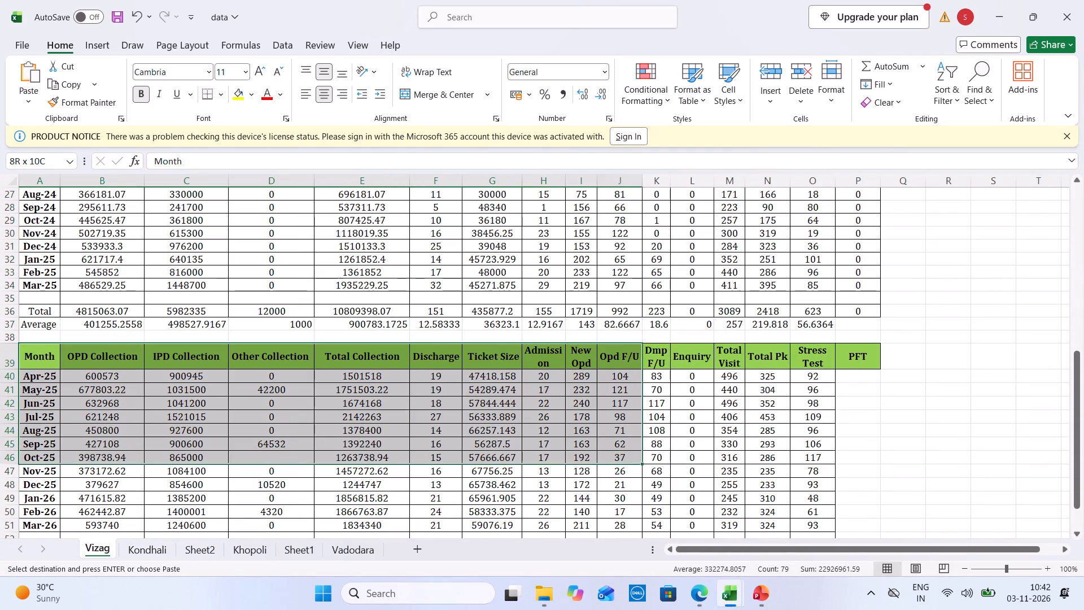
left_click_drag(620, 462, 719, 460)
key("ctrl+c")
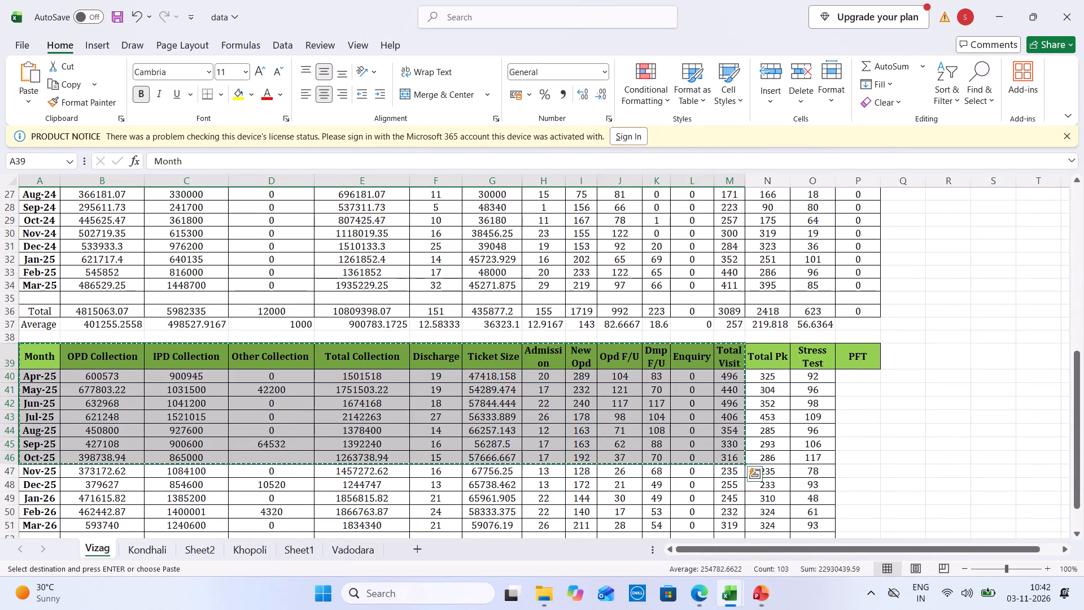
Switch to the ChatGPT conversation in Edge and paste the copied 2025 table below the 2026 Total row in the draft message.
left_click(705, 596)
left_click_drag(705, 596, 463, 499)
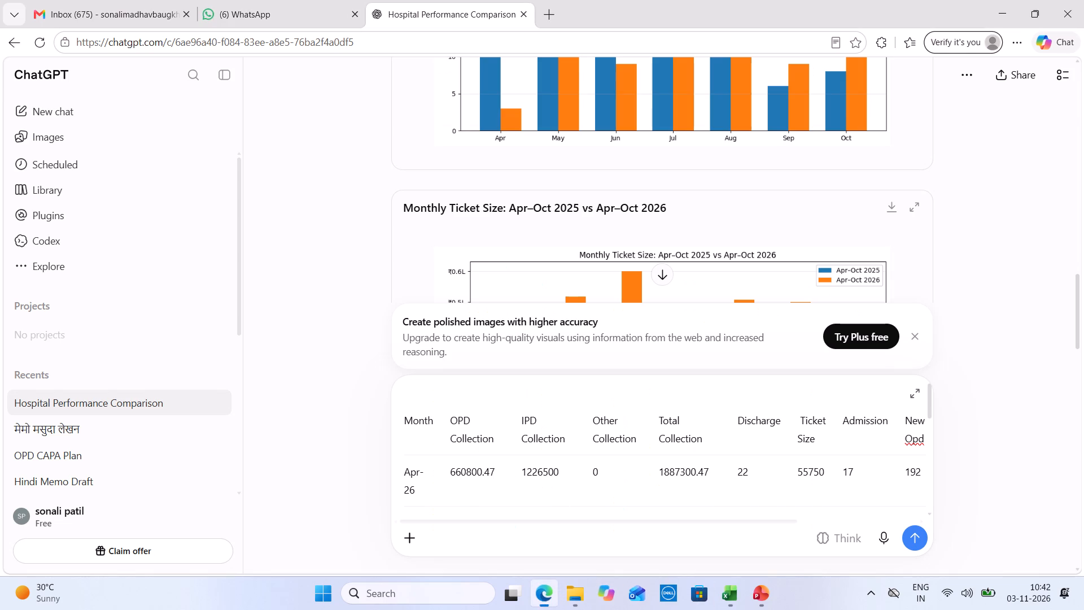
left_click(454, 510)
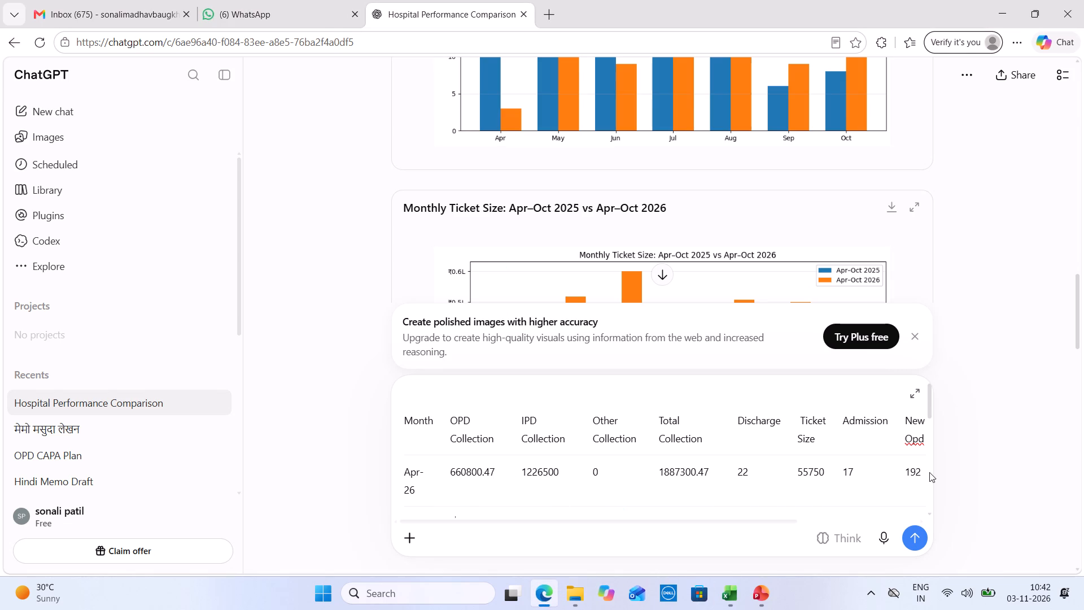
double_click(930, 473)
left_click(930, 473)
left_click(932, 496)
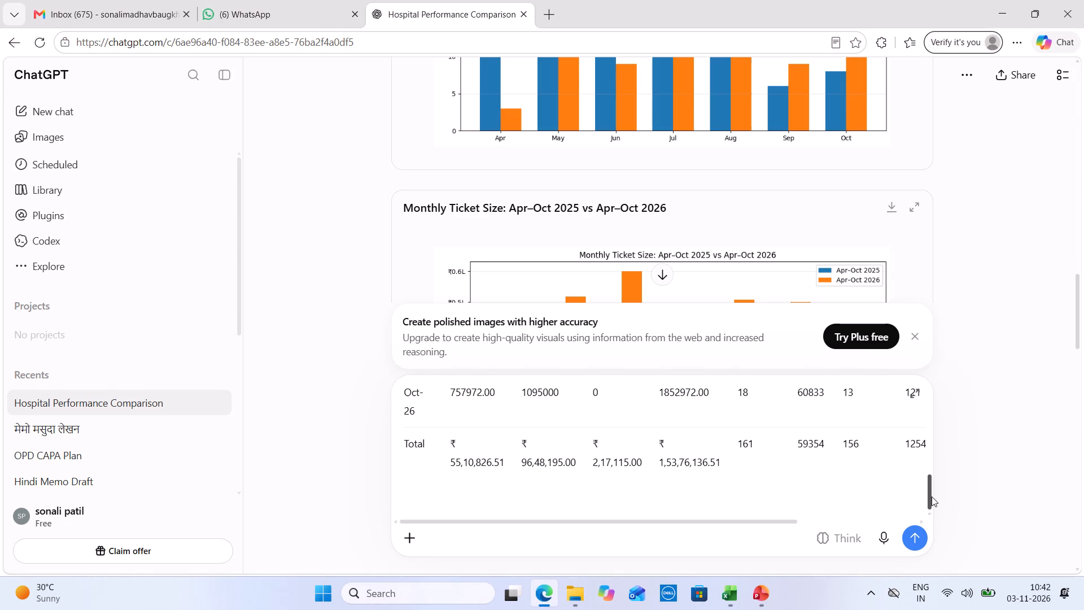
left_click(486, 498)
key("ctrl+v")
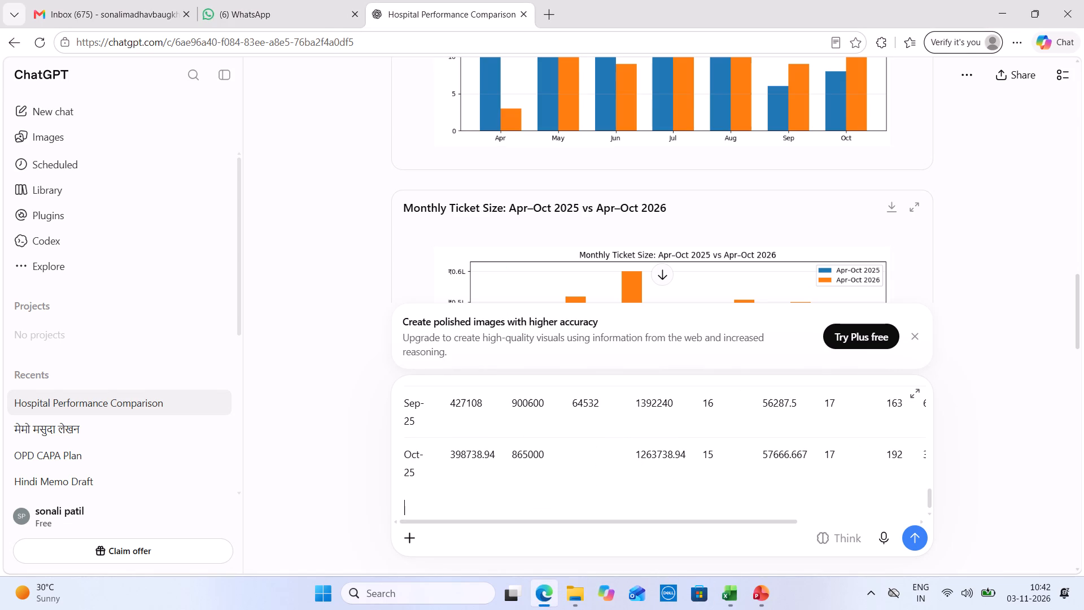
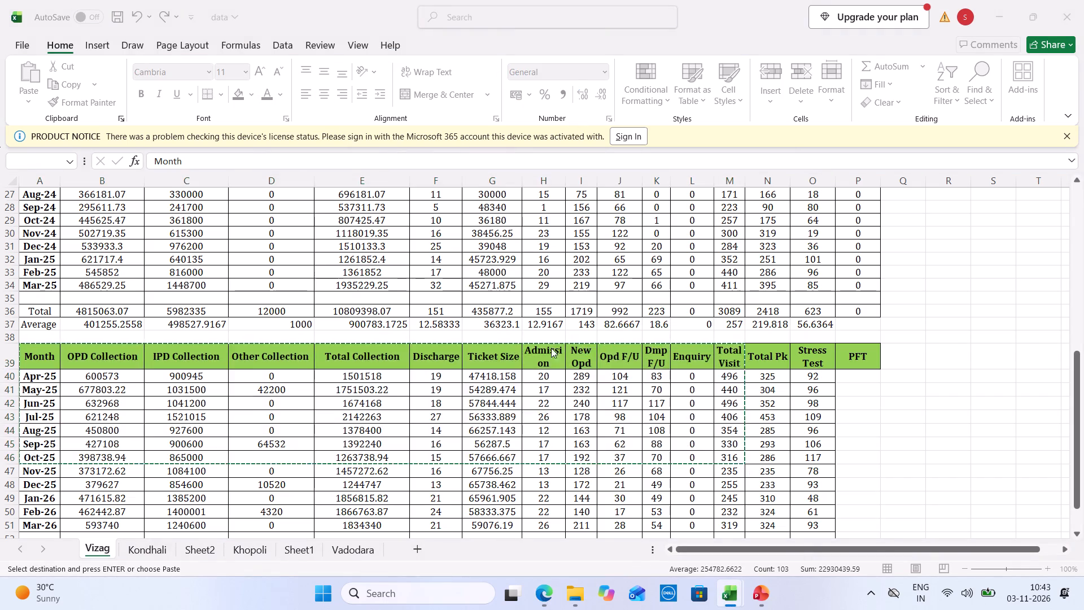
Enable editing in the downloaded workbook and copy the Summary sheet's full table, from the Metric header through the Total Visit row.
left_click(226, 557)
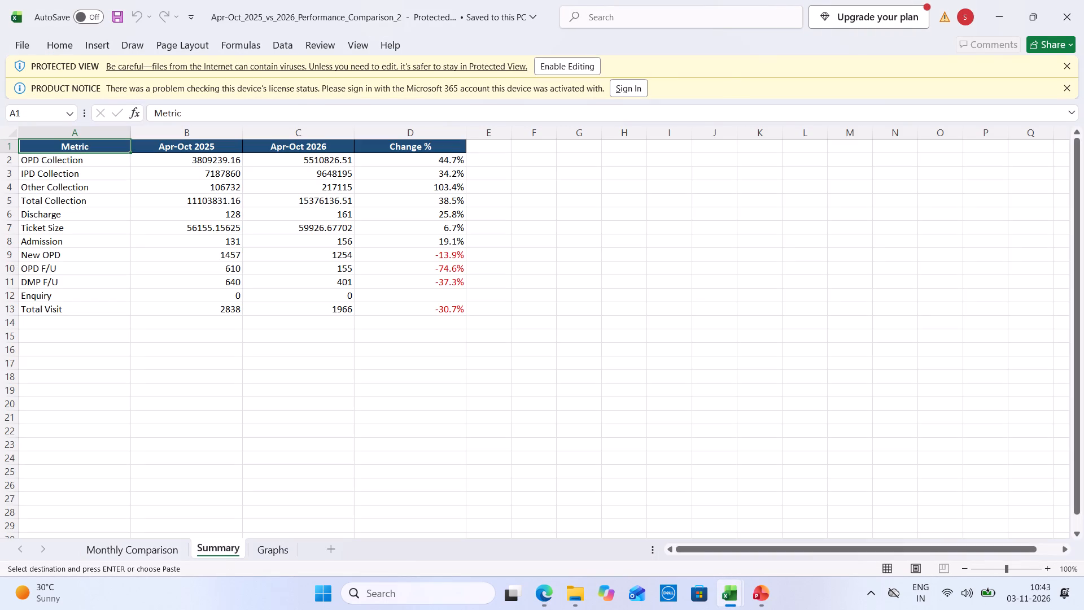
left_click_drag(53, 148, 436, 321)
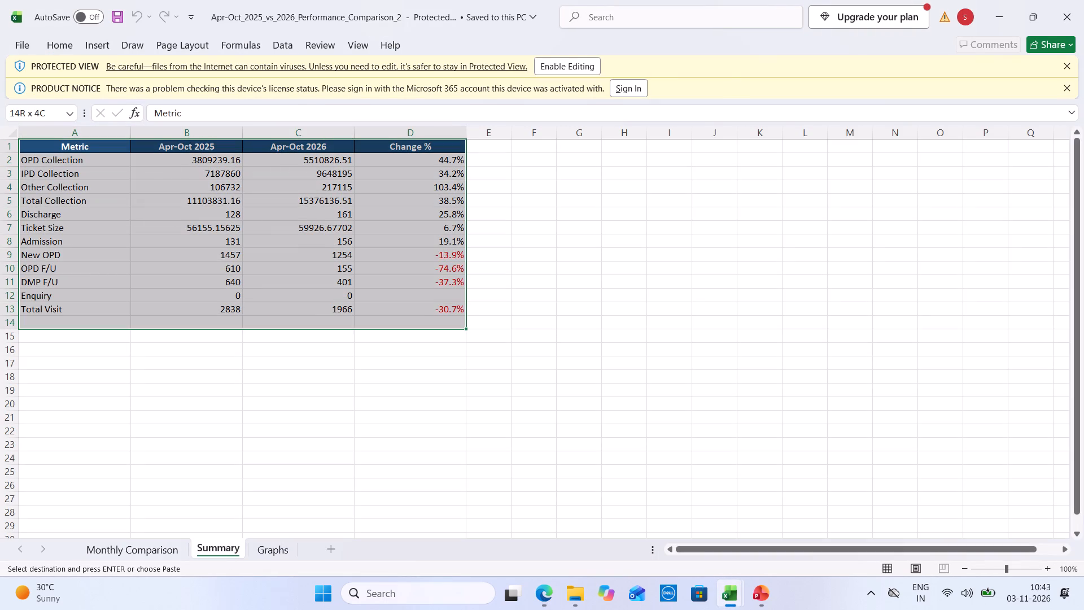
left_click_drag(436, 321, 446, 313)
key("ctrl+c")
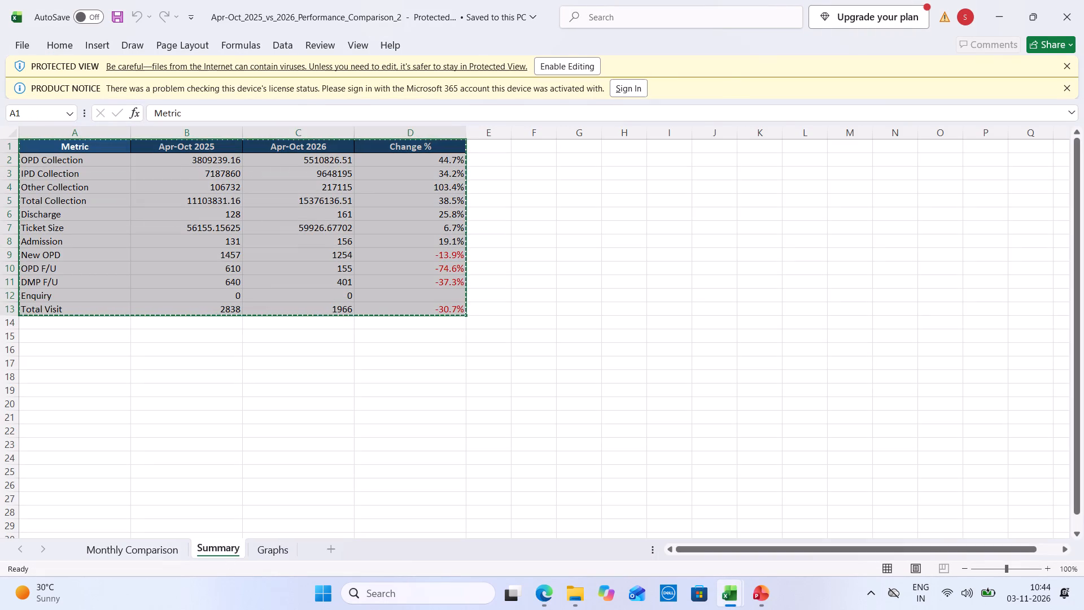
left_click(590, 72)
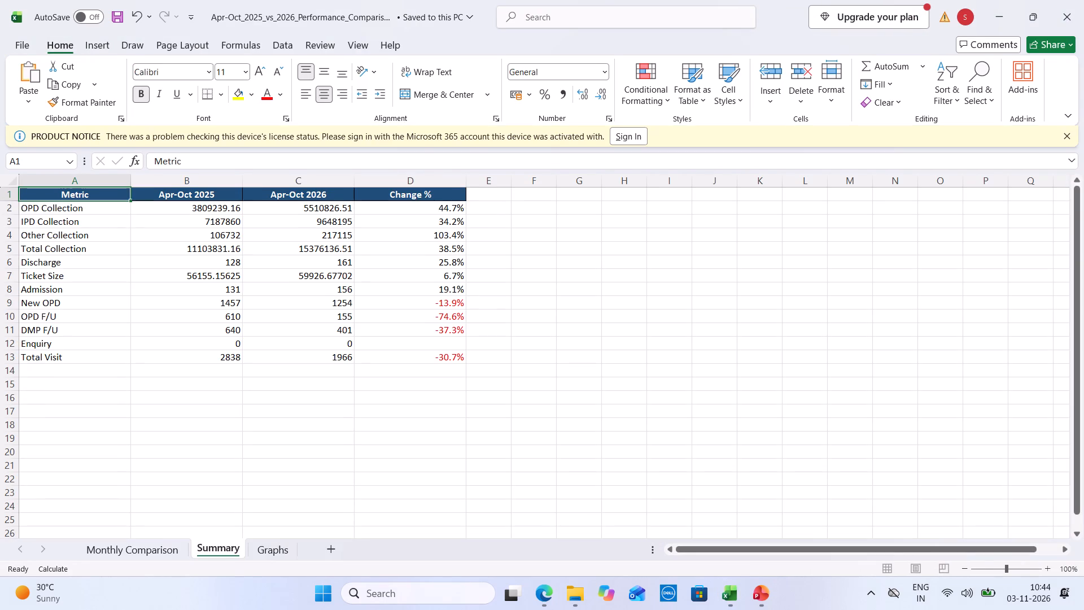
left_click_drag(86, 198, 417, 352)
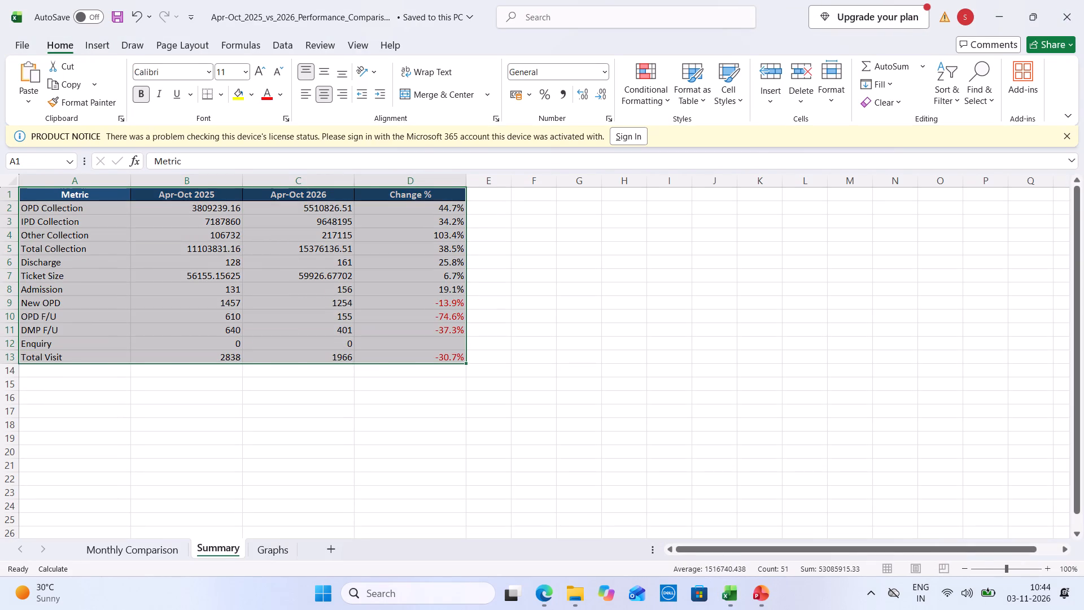
key("ctrl+c")
Switch to the PowerPoint presentation and paste the copied summary table onto blank slide 5 using the destination styles.
left_click(751, 606)
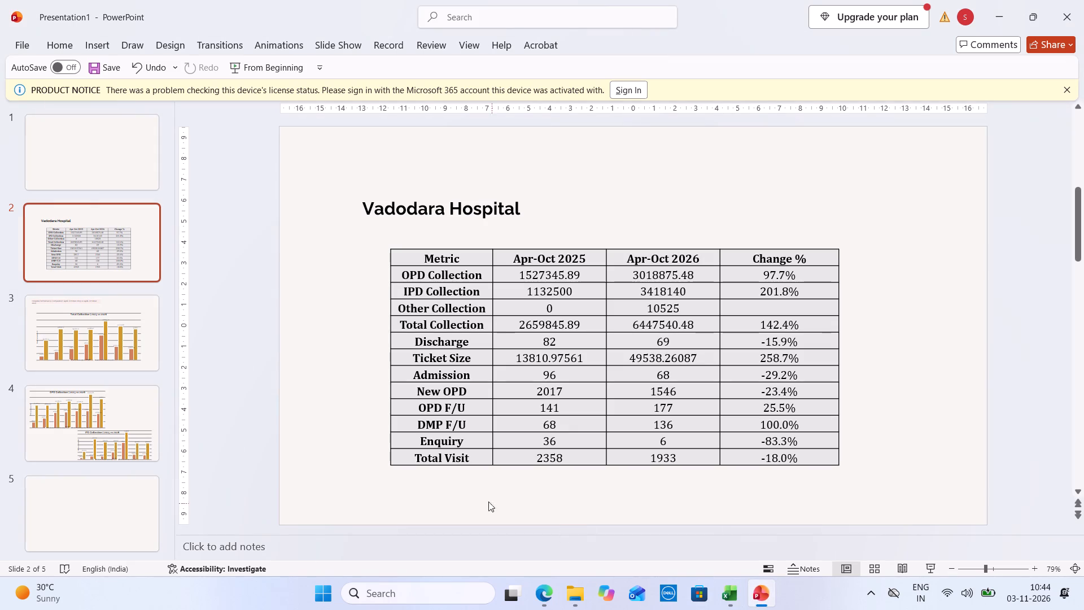
left_click(121, 486)
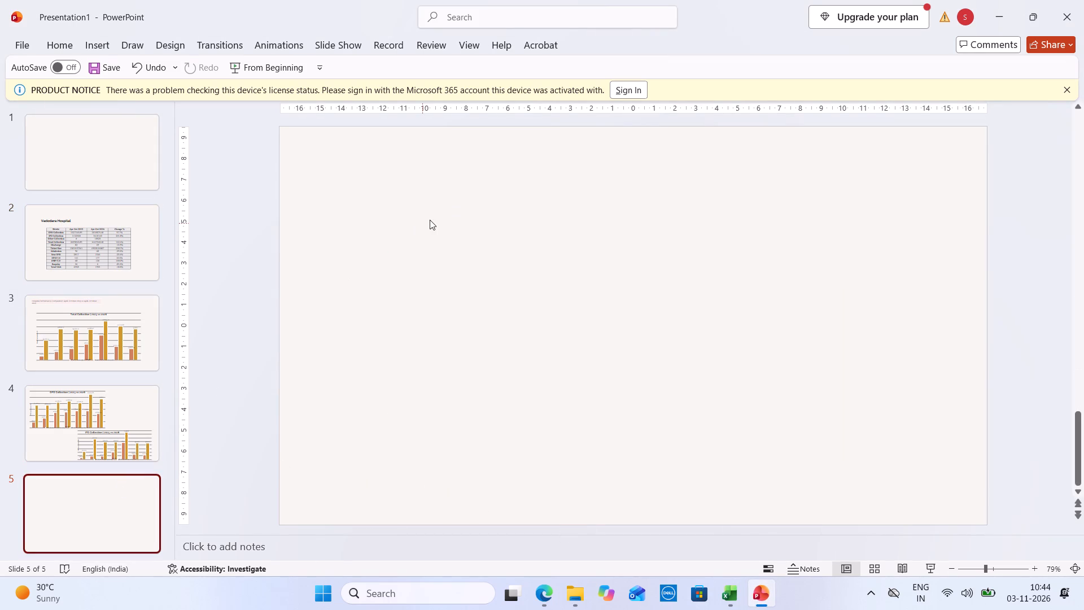
right_click(430, 220)
left_click(464, 278)
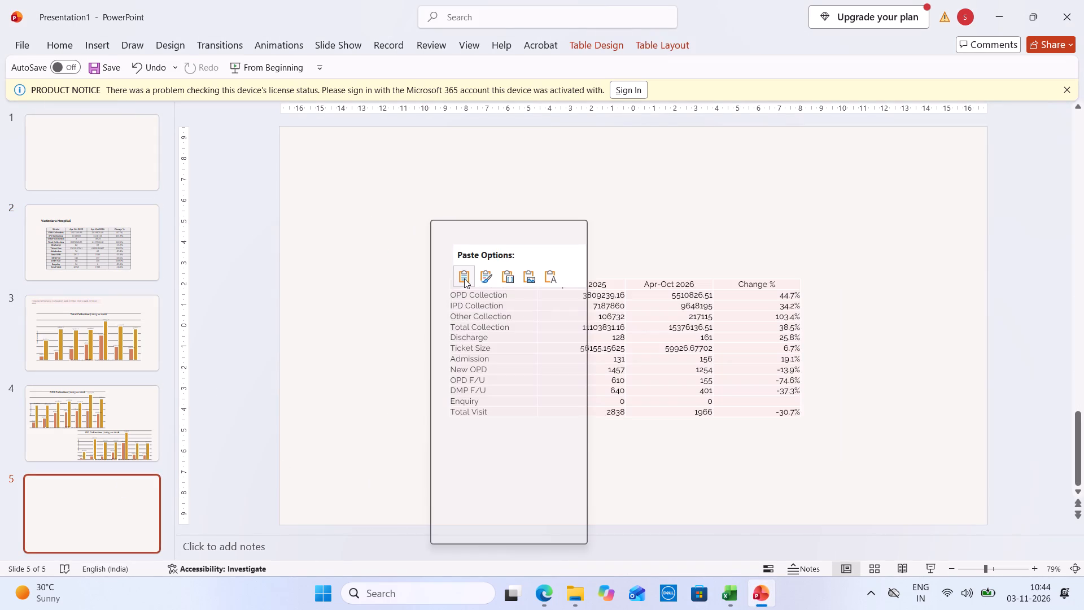
Centre the text in all cells of the pasted table and apply the black Medium table style with full gridlines.
left_click_drag(467, 286, 744, 409)
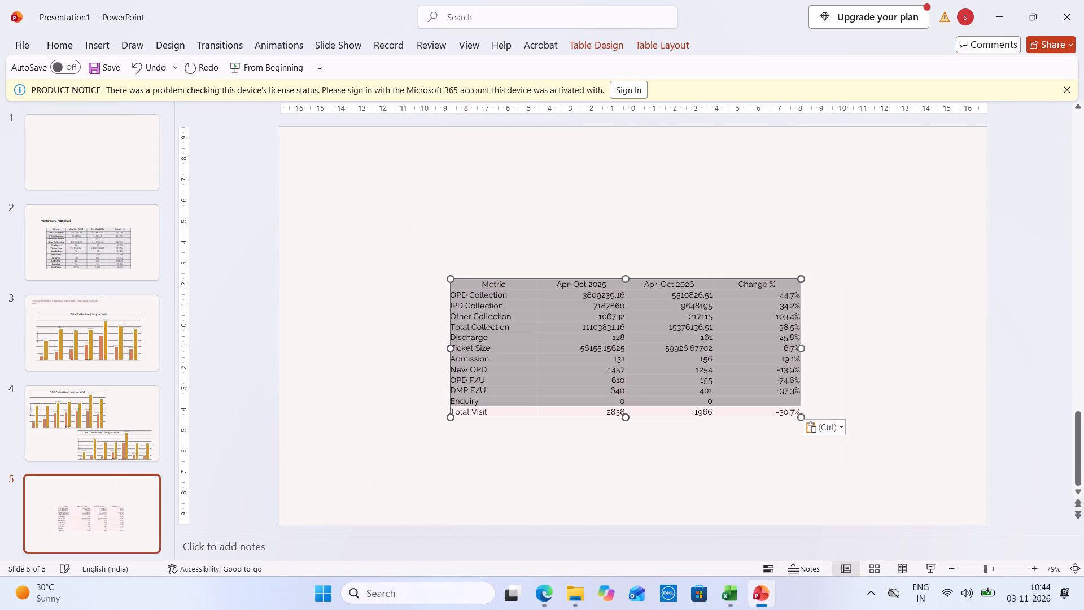
left_click_drag(744, 409, 745, 412)
left_click(60, 46)
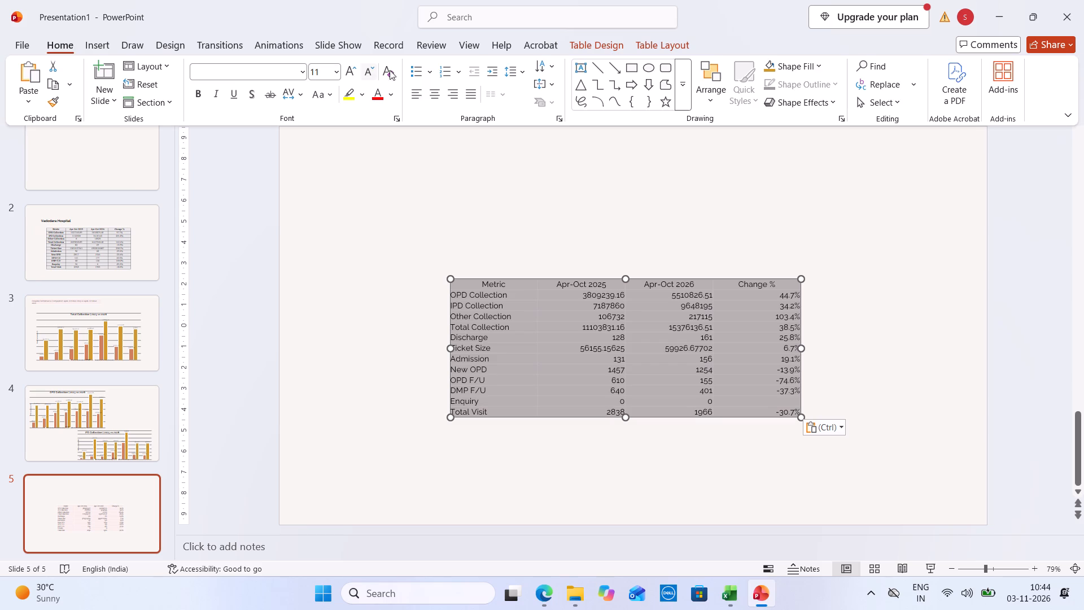
left_click(439, 94)
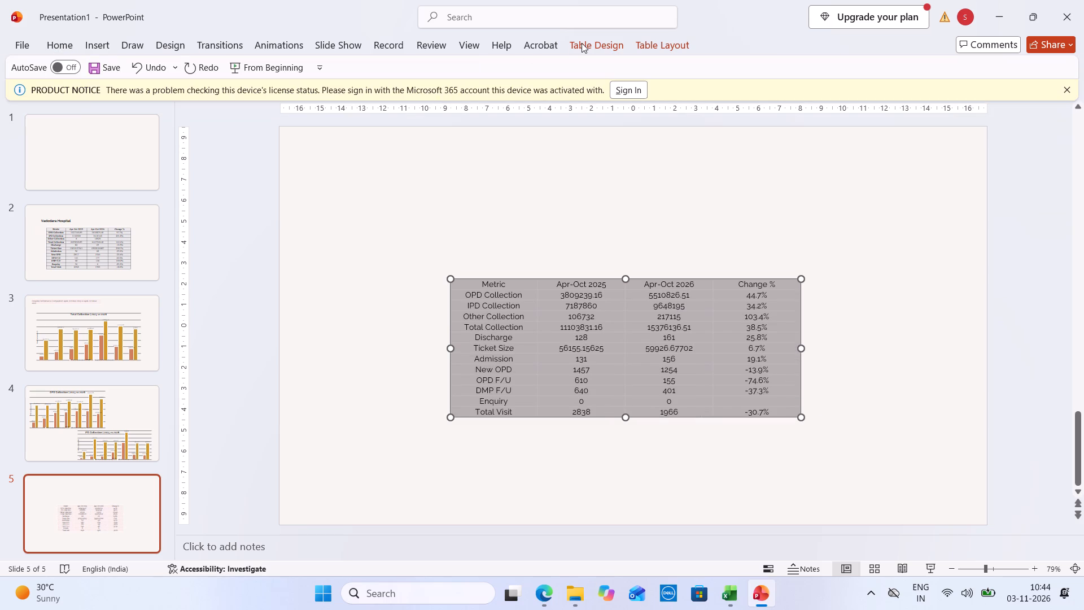
left_click(582, 43)
left_click(548, 98)
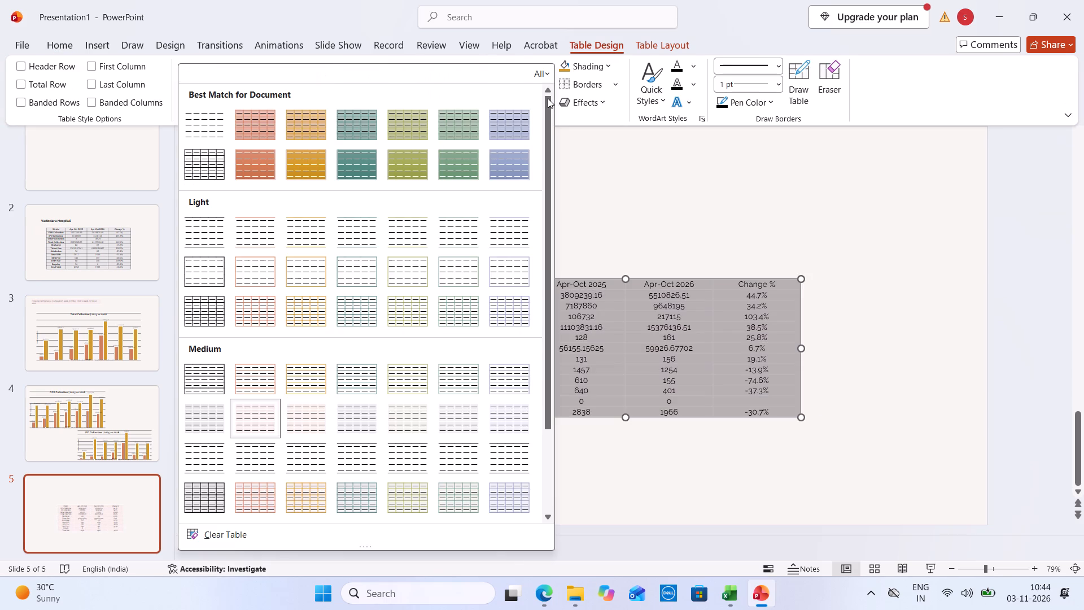
left_click(215, 494)
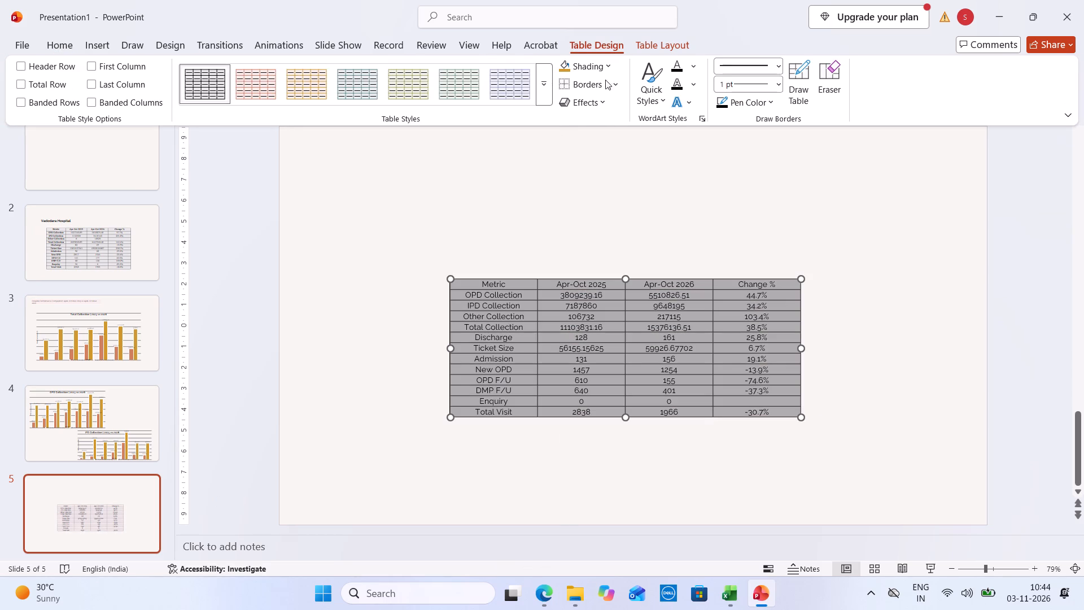
Format all the table text on slide 5 as bold, 14 pt Cambria.
left_click(58, 45)
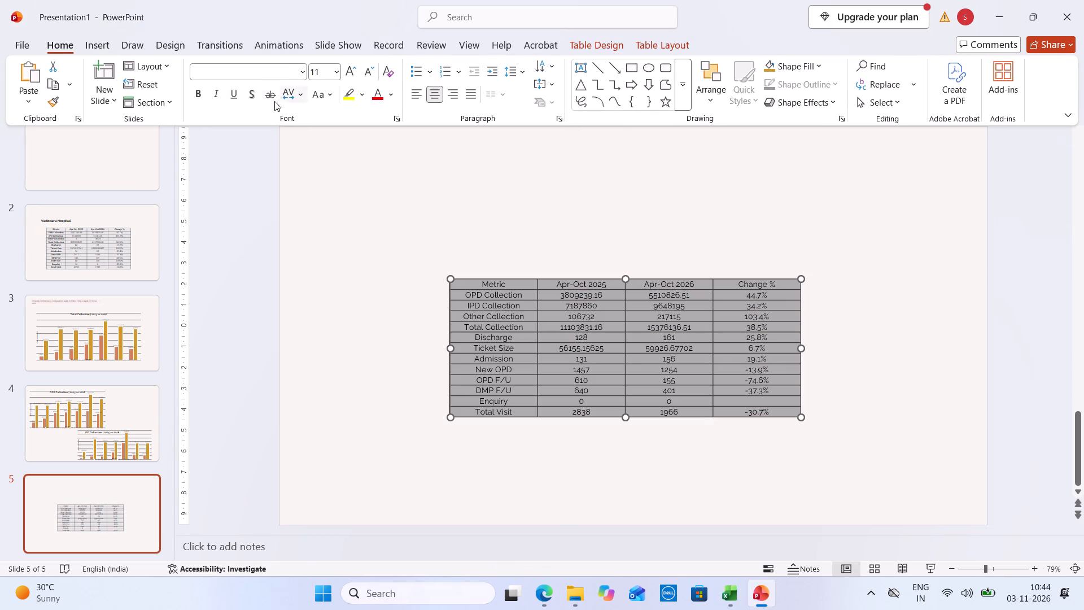
left_click(197, 92)
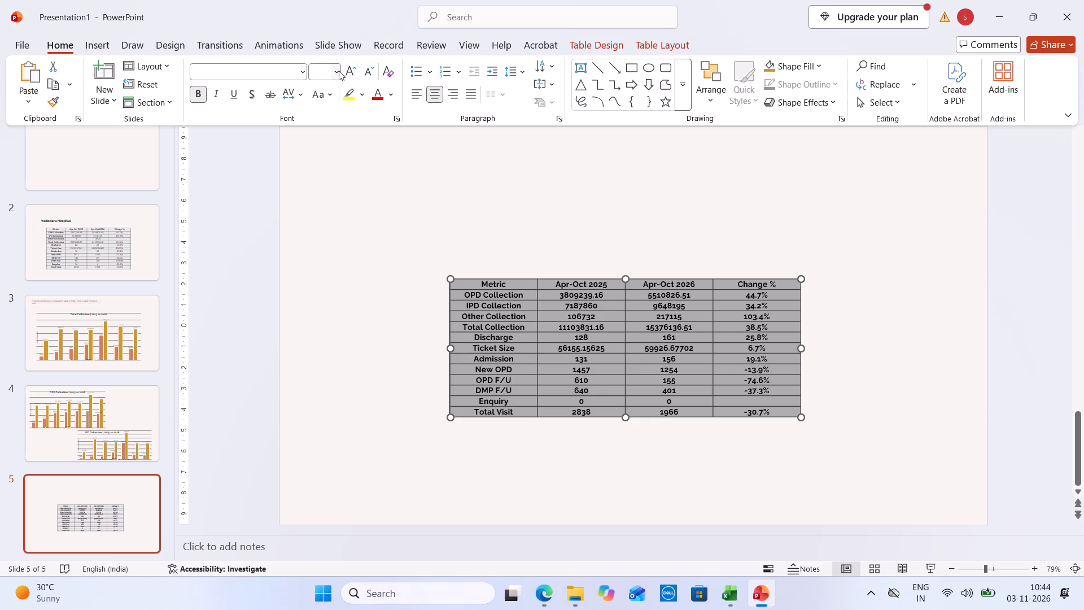
left_click(337, 71)
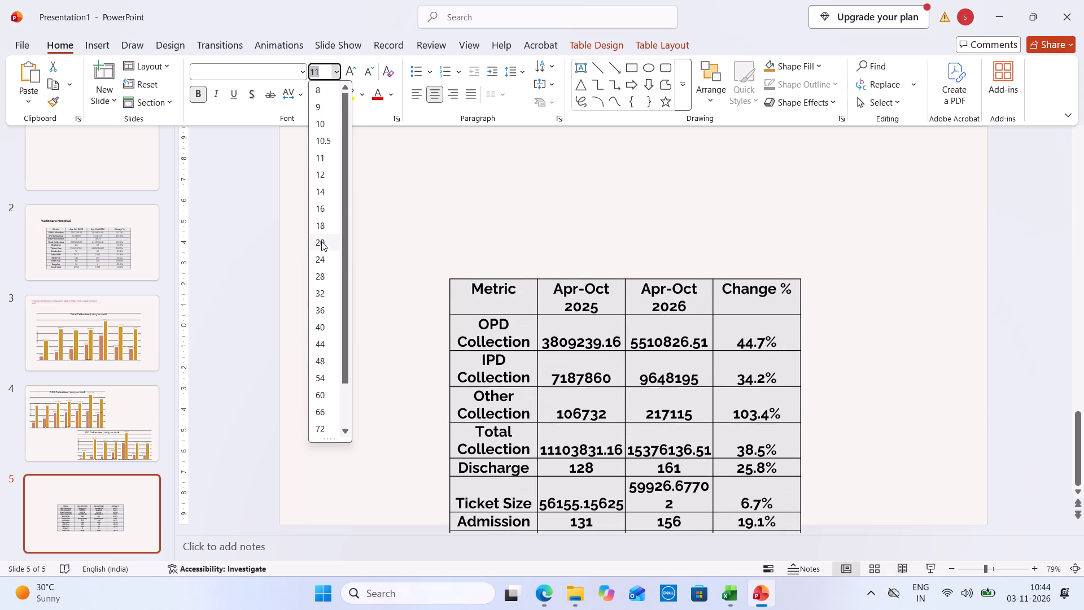
left_click(324, 195)
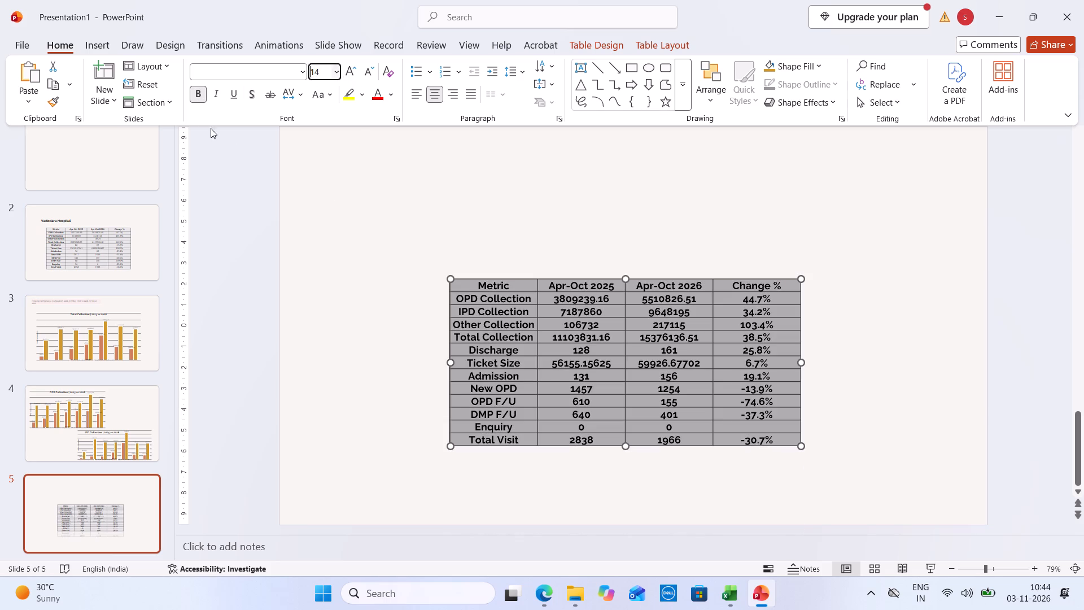
left_click(227, 72)
type("cam")
key("Return")
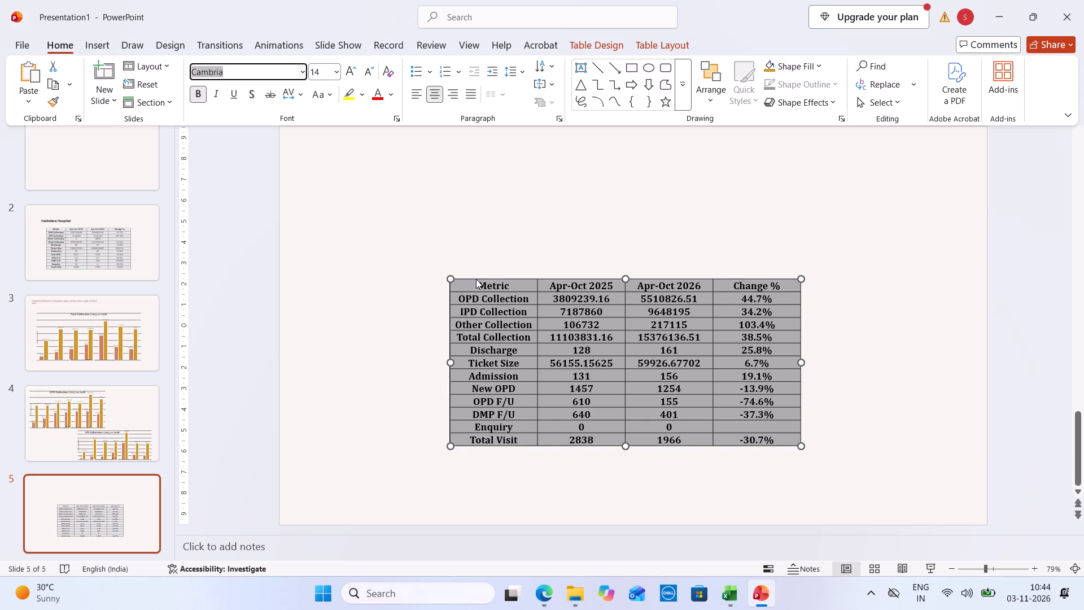
Move the table up on slide 5 and enlarge it to fill the middle of the slide, leaving room above for a title.
left_click_drag(477, 279, 467, 269)
left_click_drag(477, 282, 439, 216)
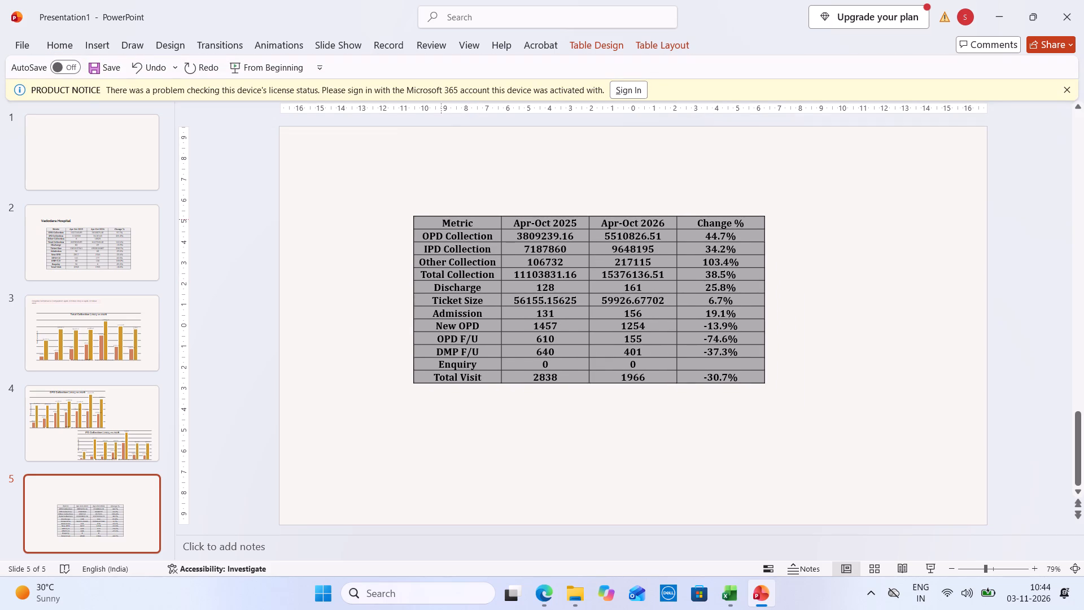
left_click_drag(439, 216, 431, 205)
left_click_drag(757, 367, 768, 370)
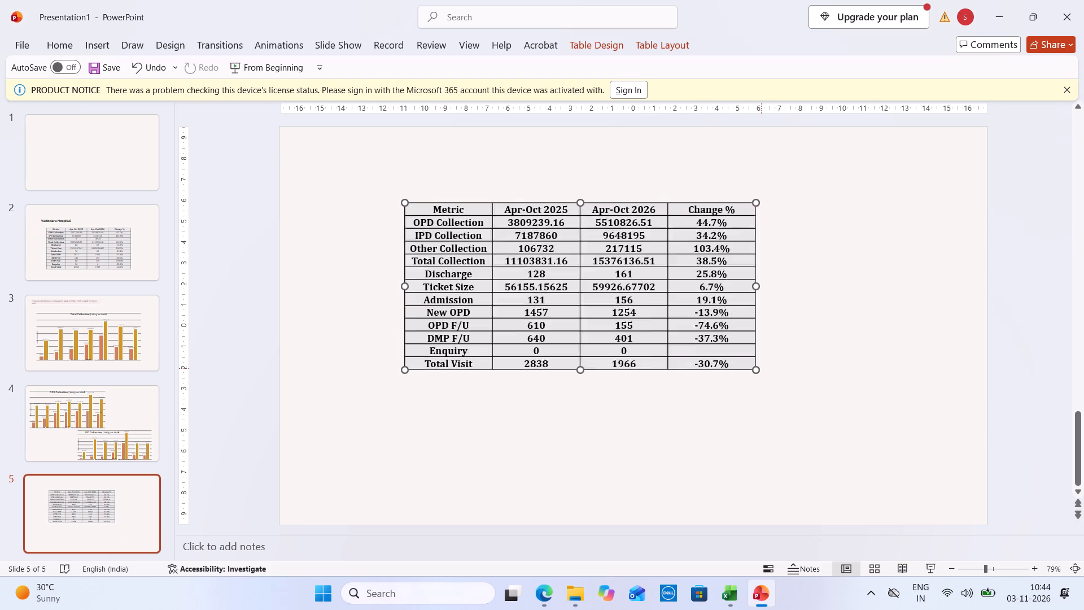
left_click_drag(768, 370, 847, 390)
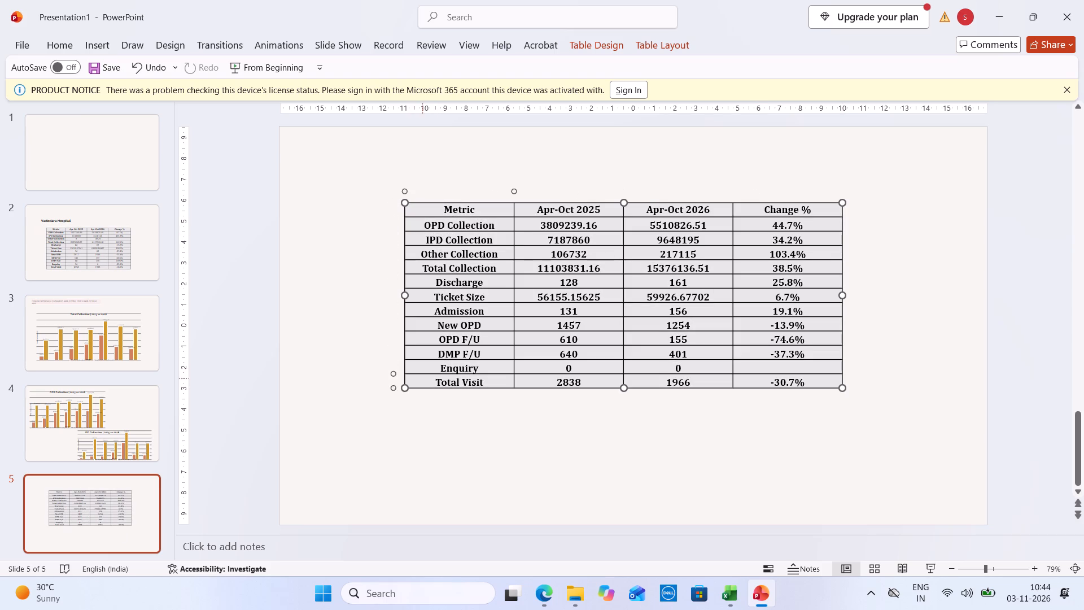
left_click_drag(406, 387, 360, 412)
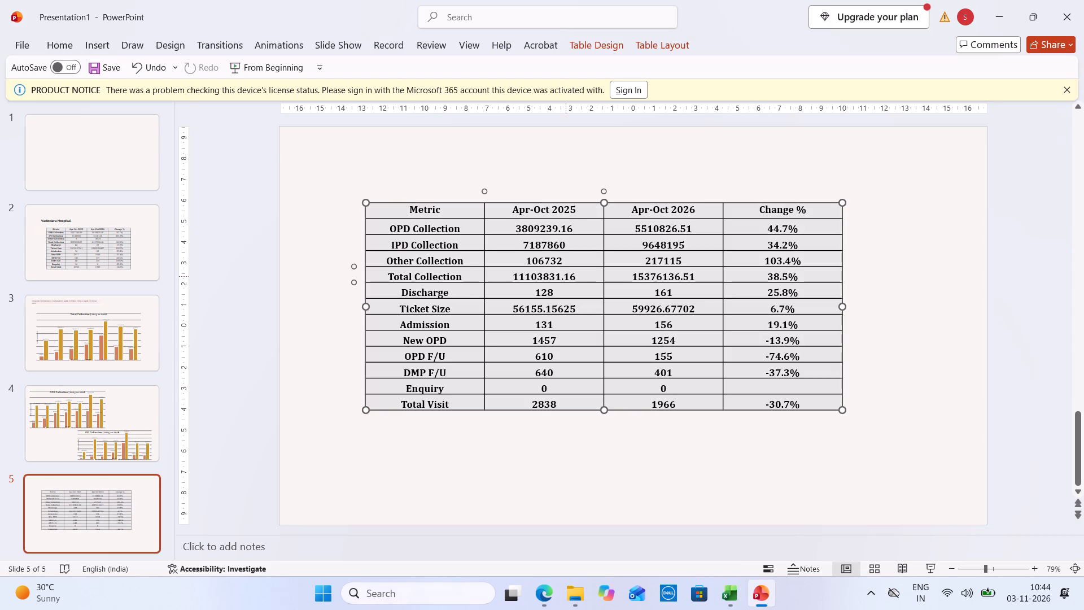
Remove bold from the figures below the Apr-Oct 2025, Apr-Oct 2026 and Change % headers.
left_click_drag(505, 227, 814, 408)
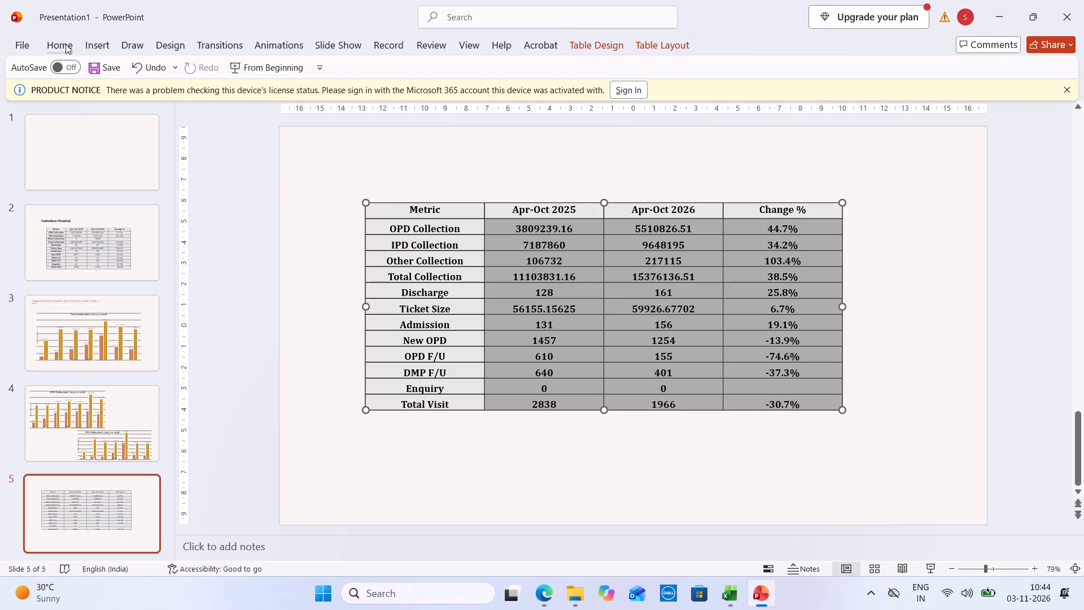
left_click(65, 44)
left_click(191, 93)
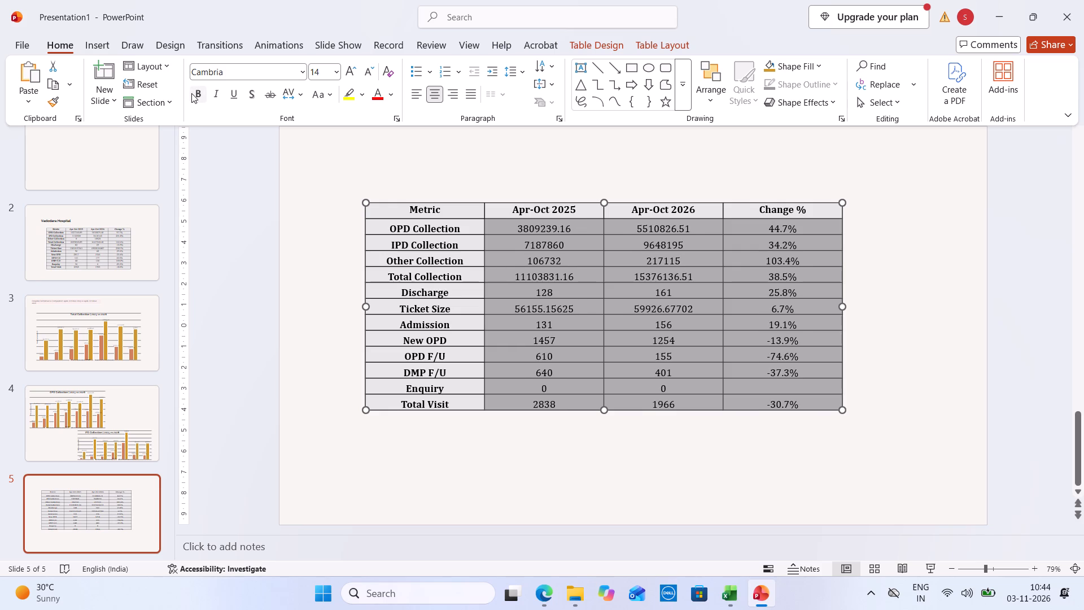
Copy the "Vadodara Hospital" title from slide 2 to slide 5 and place it just above the table, aligned with its left edge.
left_click(79, 247)
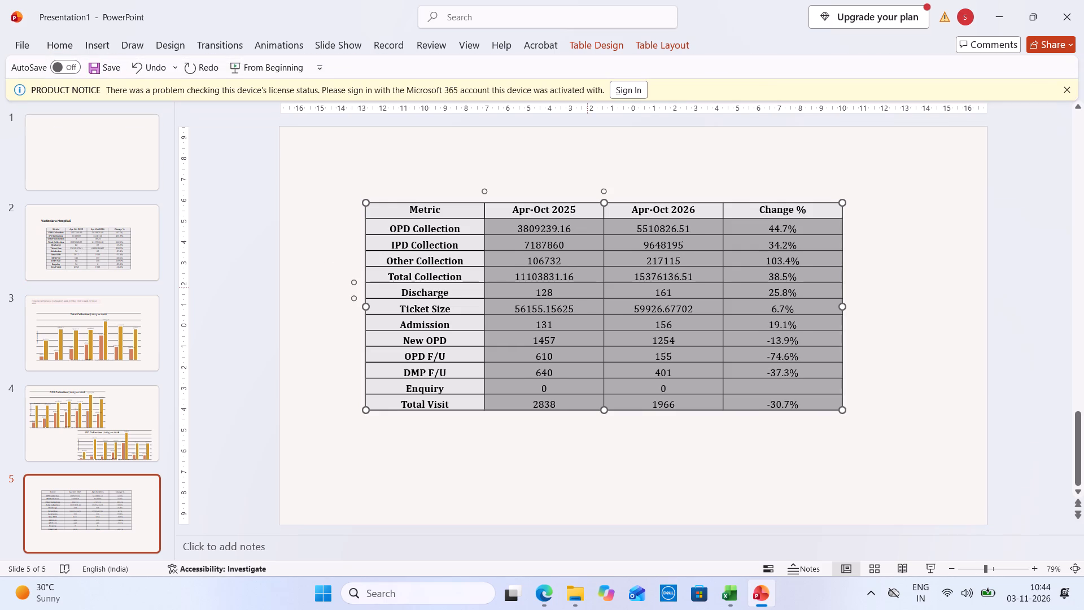
left_click(81, 250)
left_click(531, 289)
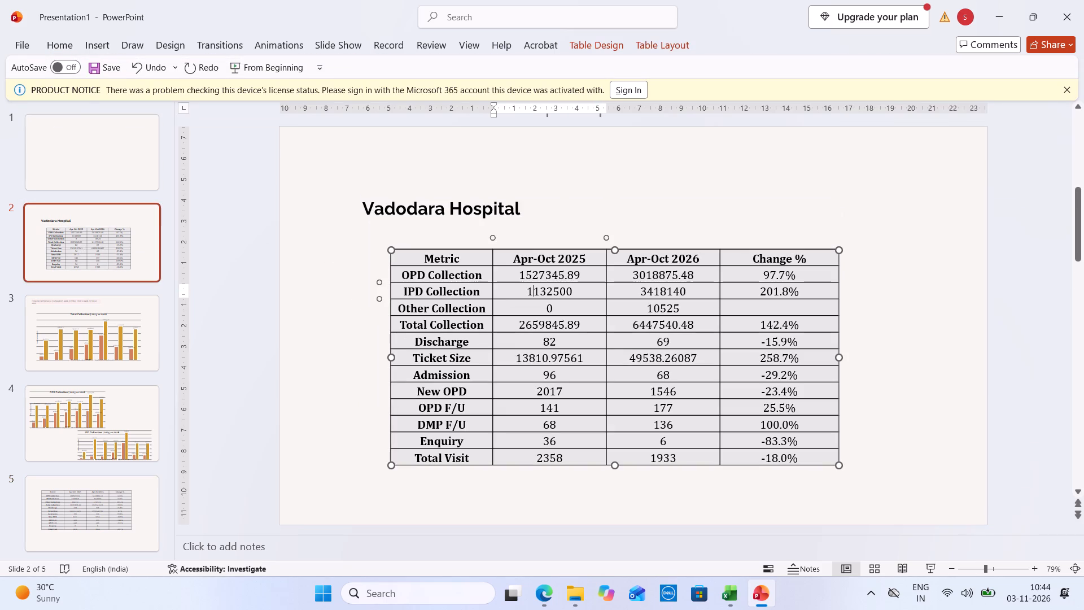
double_click(531, 289)
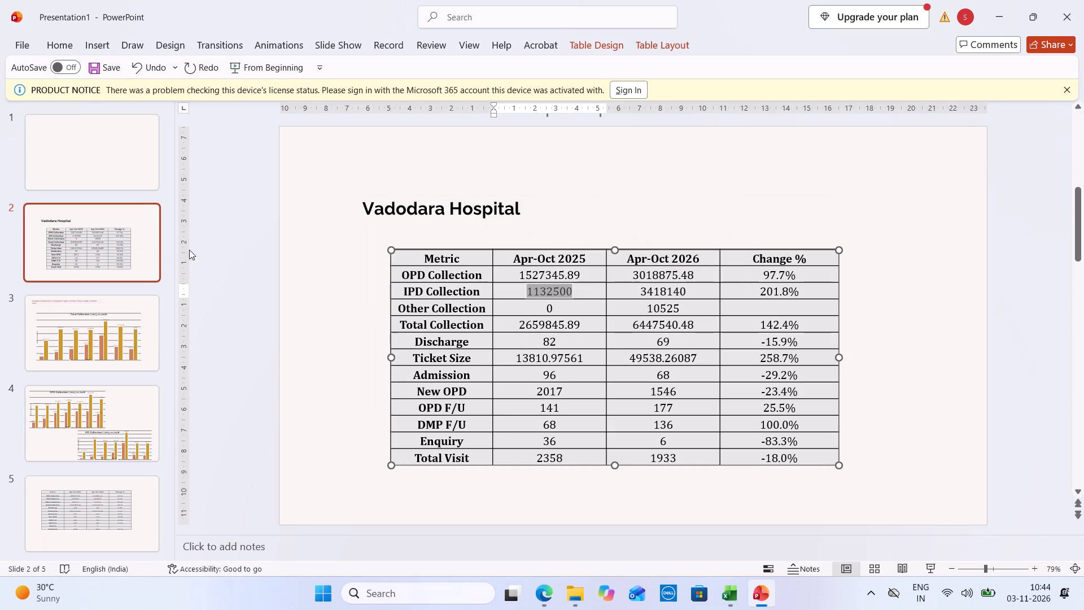
triple_click(382, 201)
key("ctrl+c")
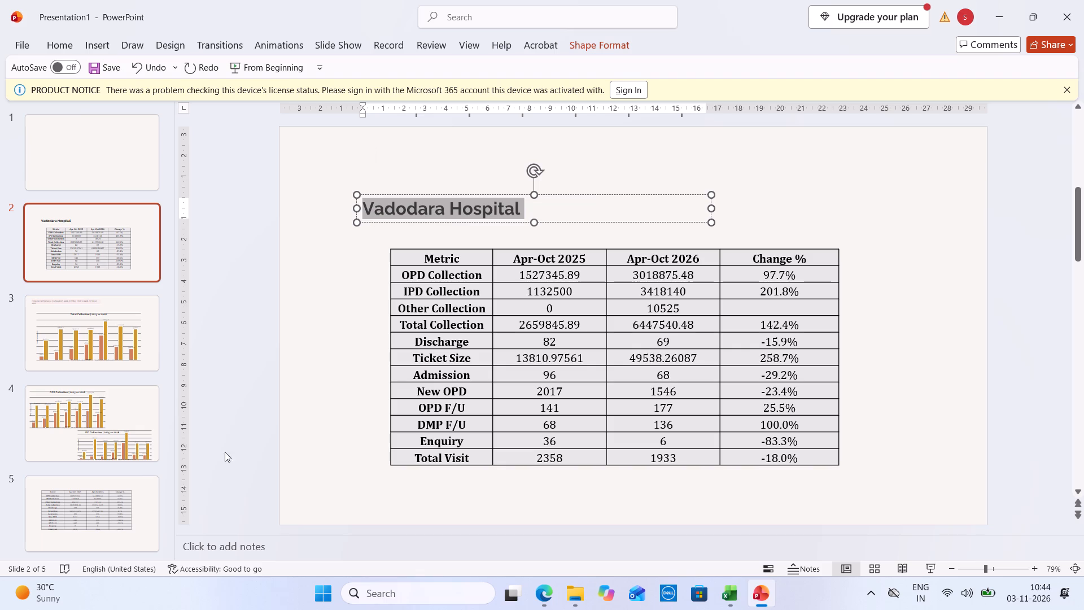
left_click(116, 506)
left_click(438, 176)
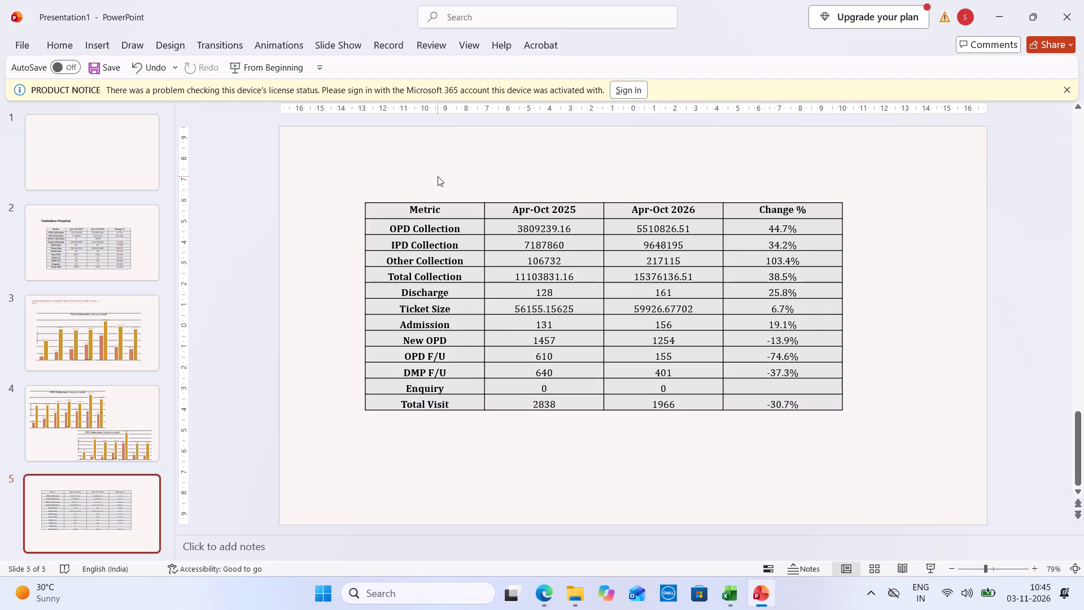
key("ctrl+v")
left_click_drag(515, 312, 434, 194)
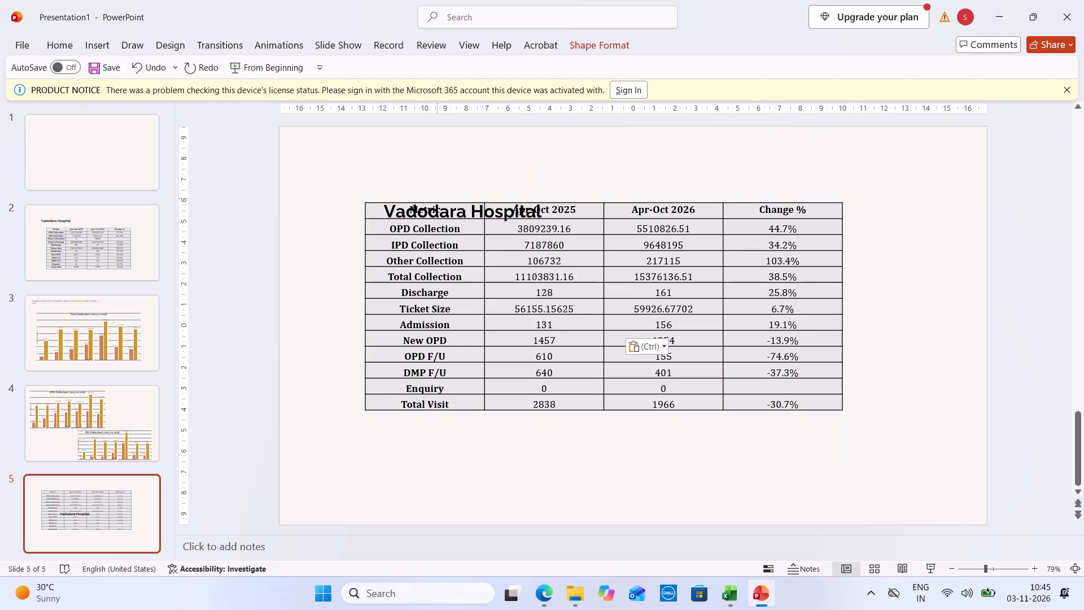
left_click_drag(434, 194, 416, 167)
Change the hospital name in slide 5's title to "Vizag".
triple_click(388, 185)
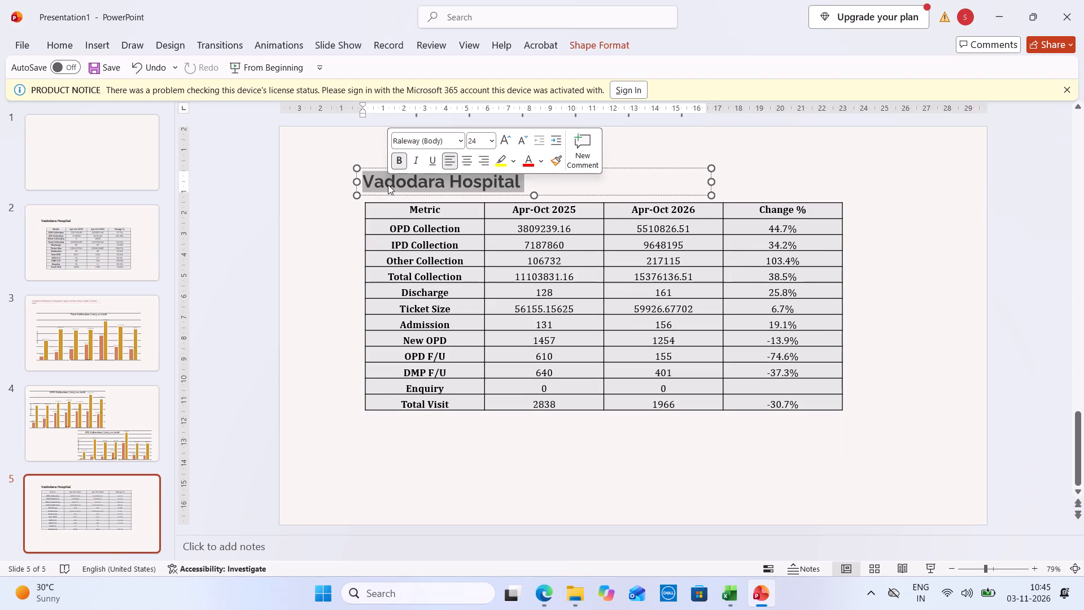
double_click(388, 185)
type("Vizag")
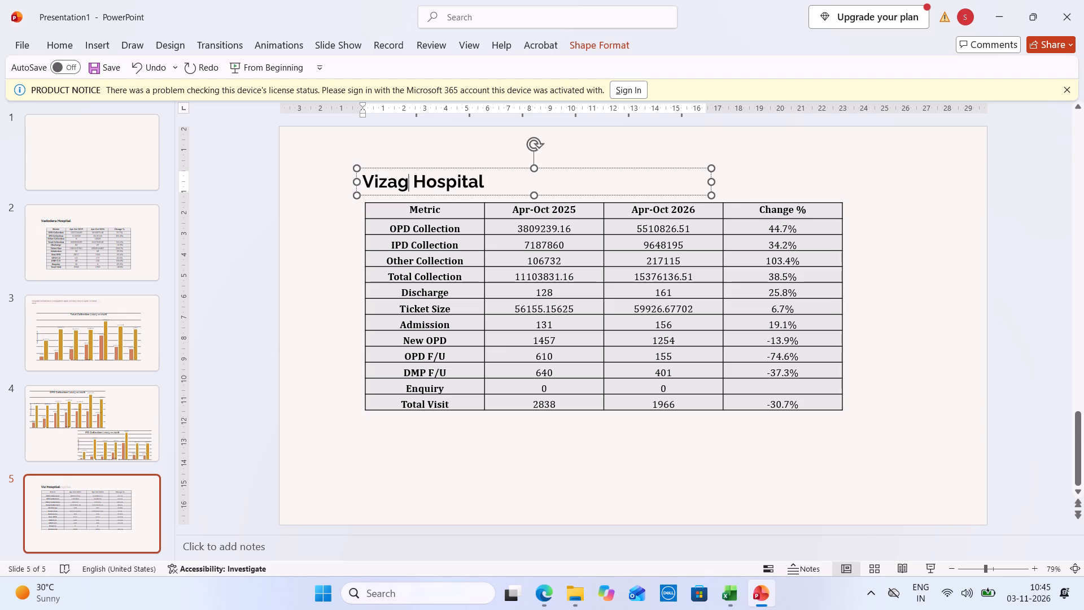
left_click(626, 342)
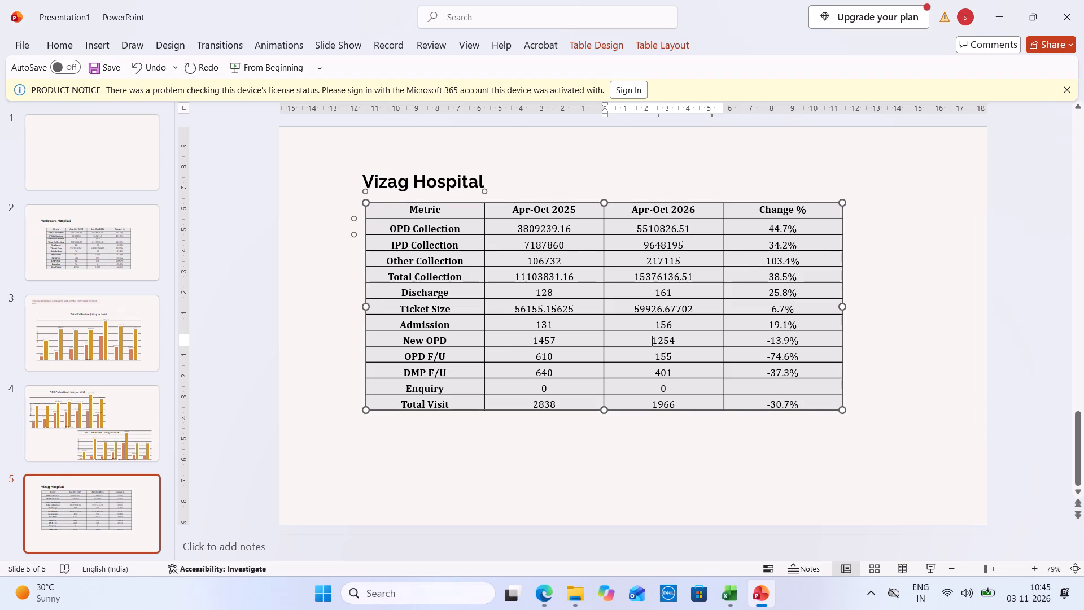
Increase the font size of all text in slide 5's Vizag table to 16.
left_click_drag(386, 223, 753, 378)
key("ctrl+z")
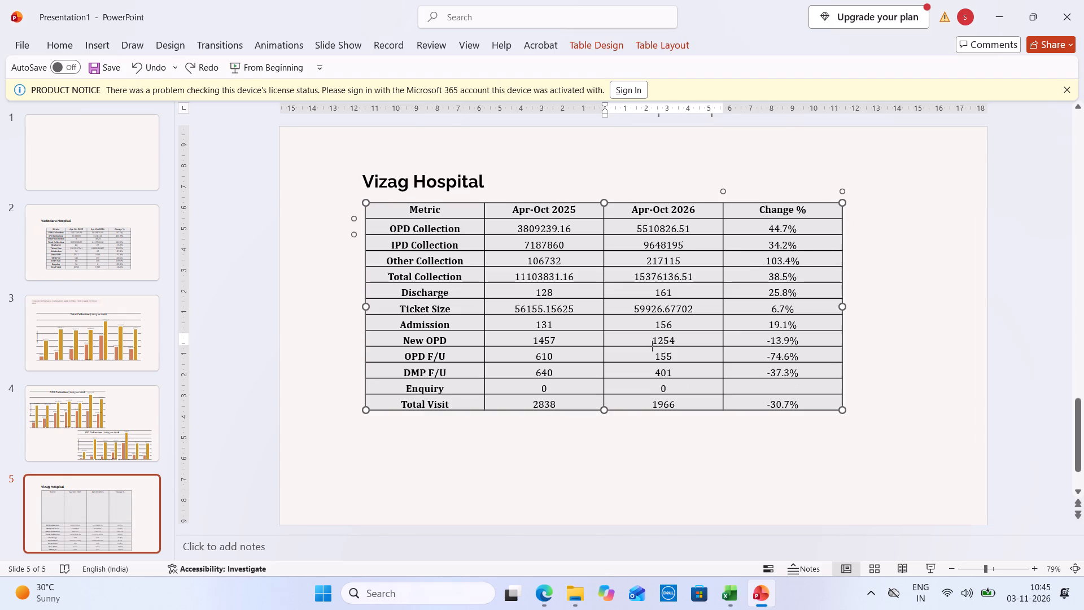
left_click_drag(400, 208, 792, 407)
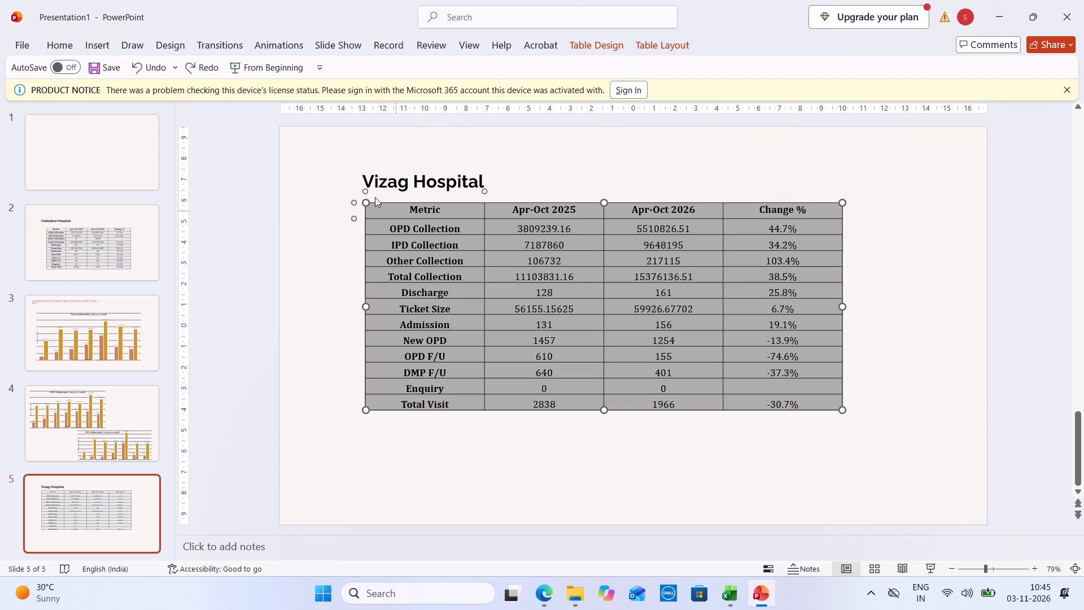
left_click(67, 41)
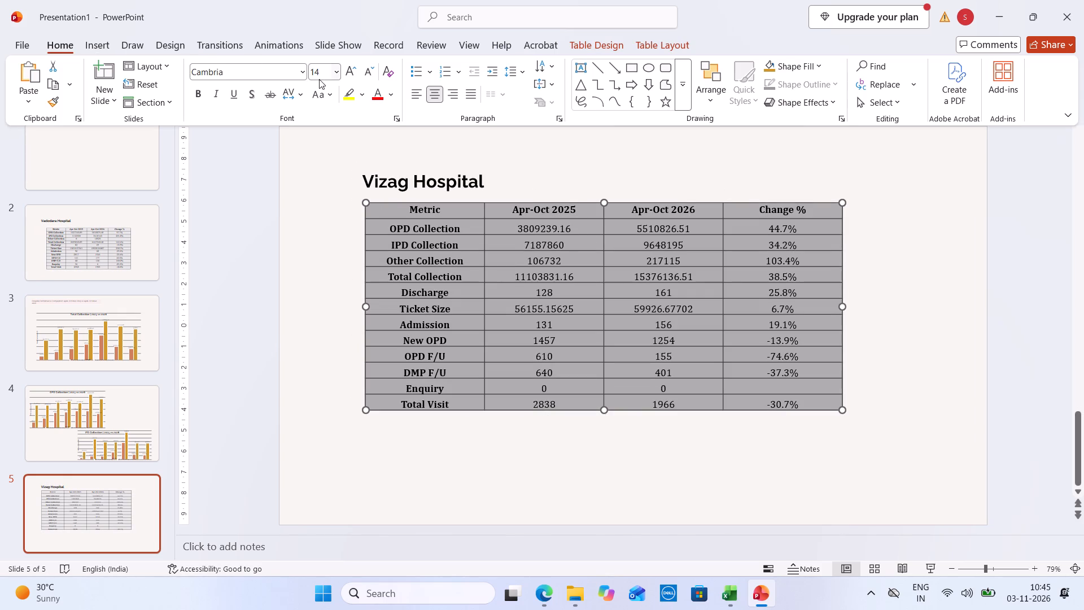
left_click(348, 71)
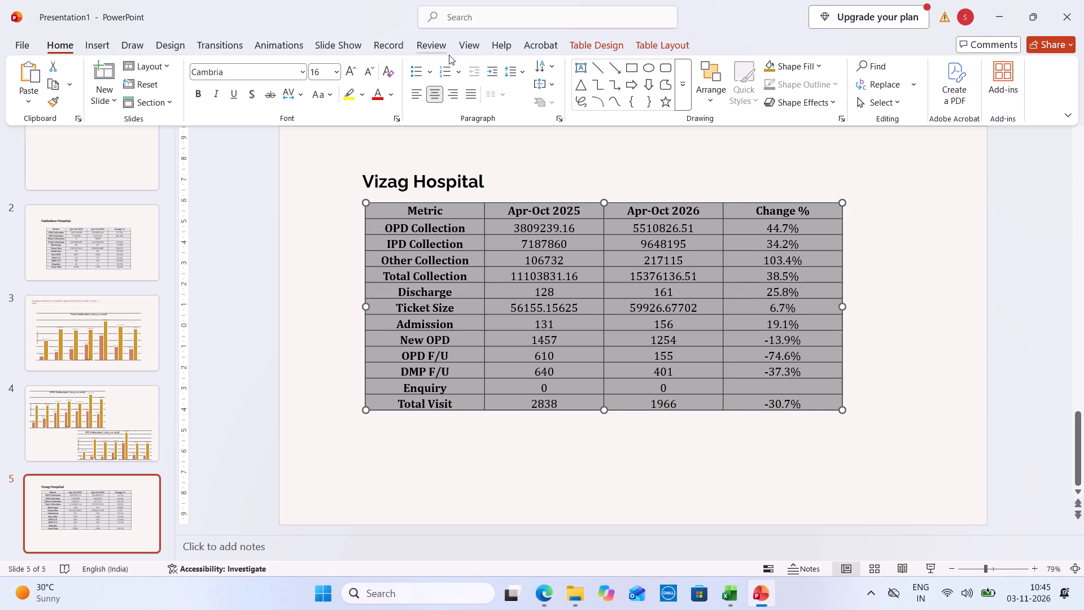
Center the text vertically in all cells of the Vizag table.
left_click(611, 38)
left_click(648, 38)
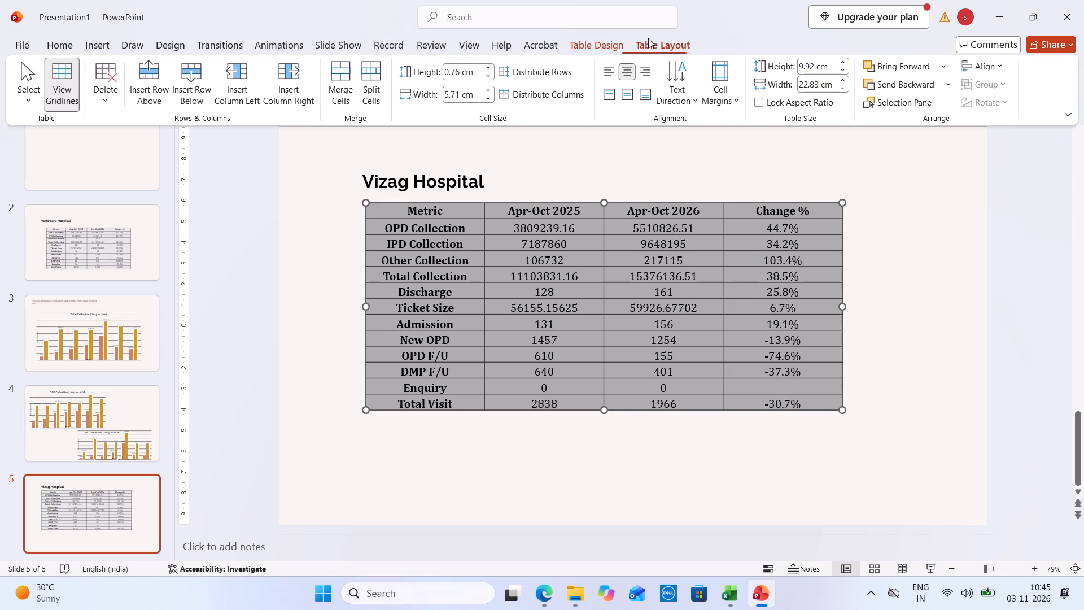
left_click(628, 91)
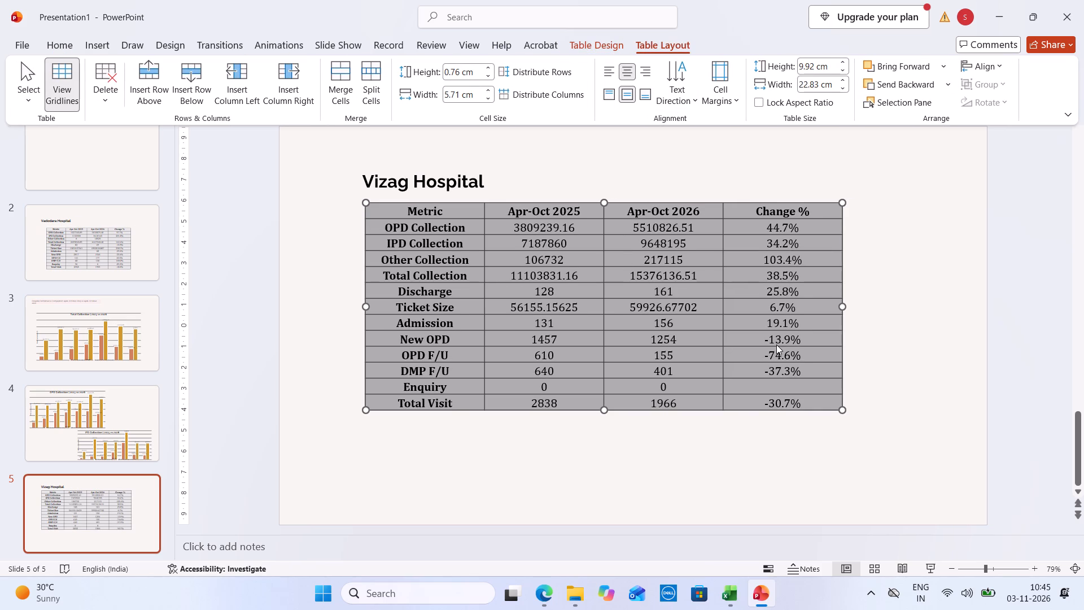
left_click(715, 457)
left_click(653, 465)
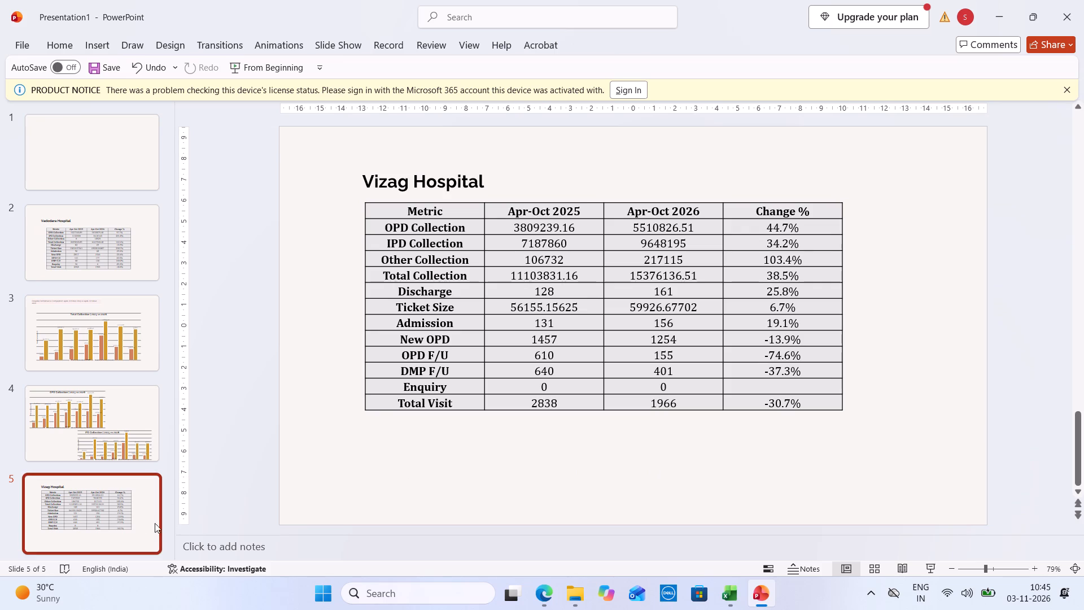
Add a new slide with the Empty layout after slide 5.
left_click(135, 515)
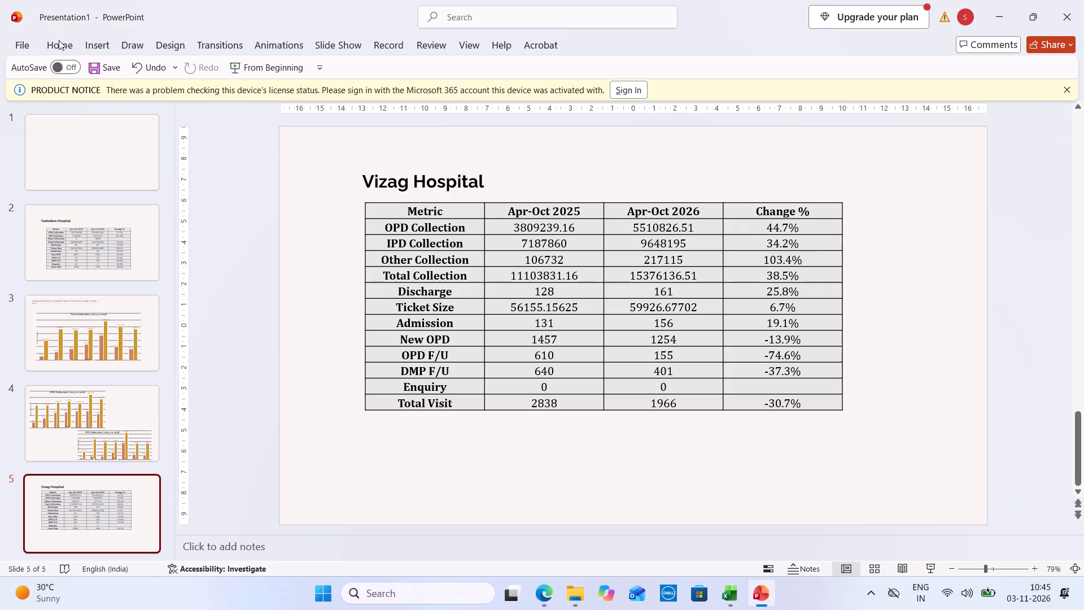
left_click(59, 40)
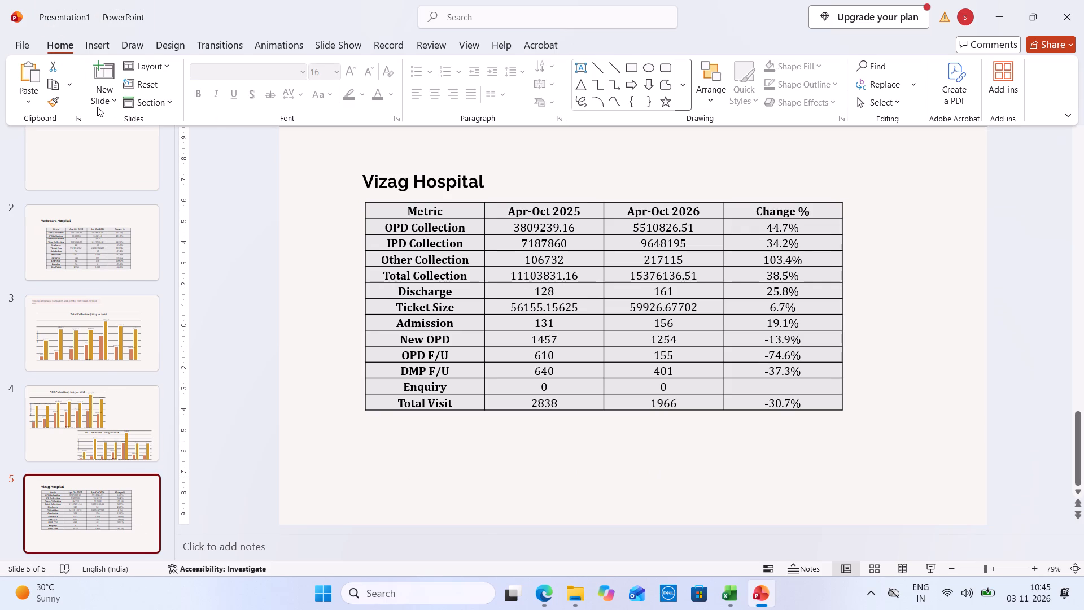
left_click(97, 107)
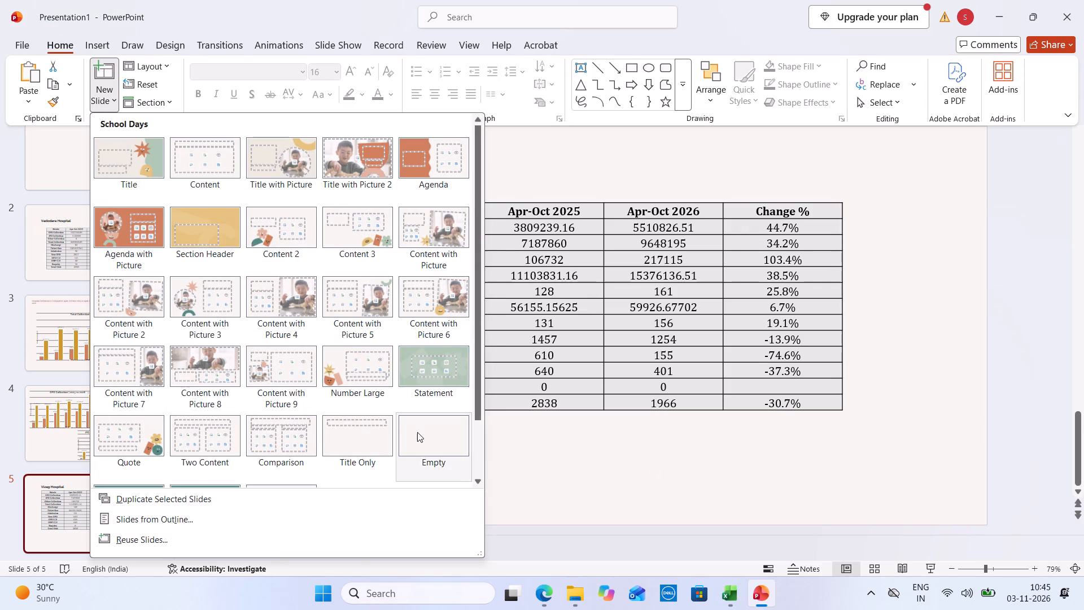
left_click(417, 432)
Switch to the Apr-Oct_2025_vs_2026 Excel workbook and add data labels to both series of the Total Collection chart on the Graphs sheet.
left_click(740, 590)
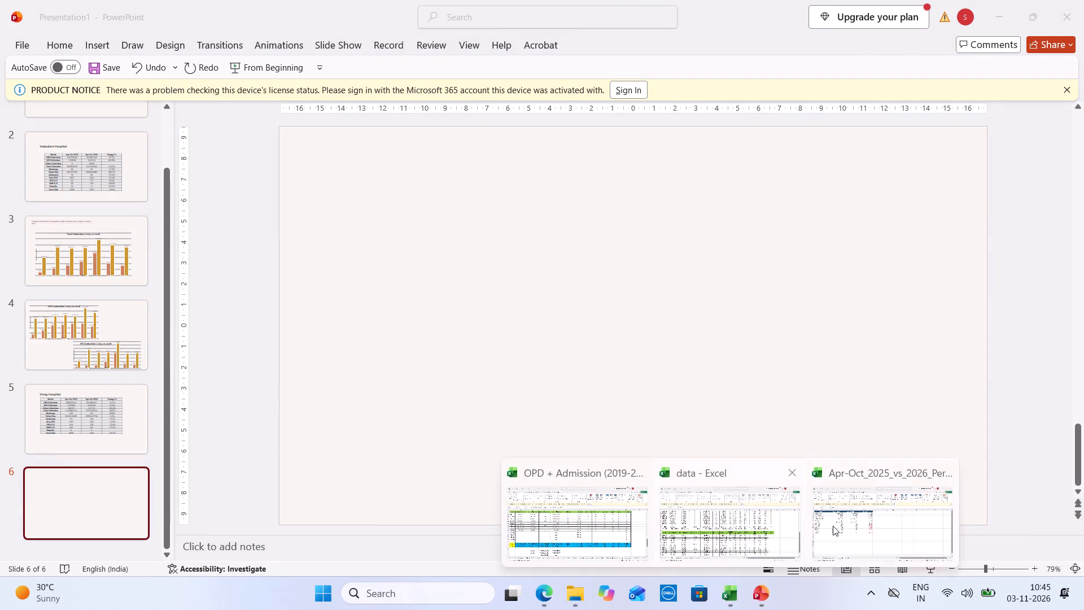
left_click(836, 526)
left_click(273, 554)
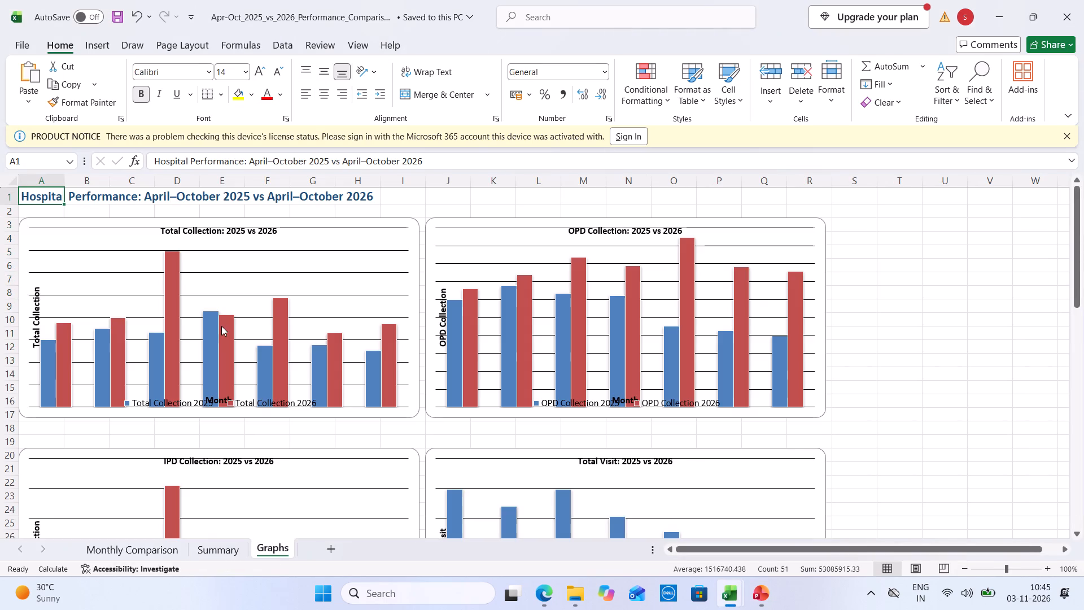
left_click(327, 221)
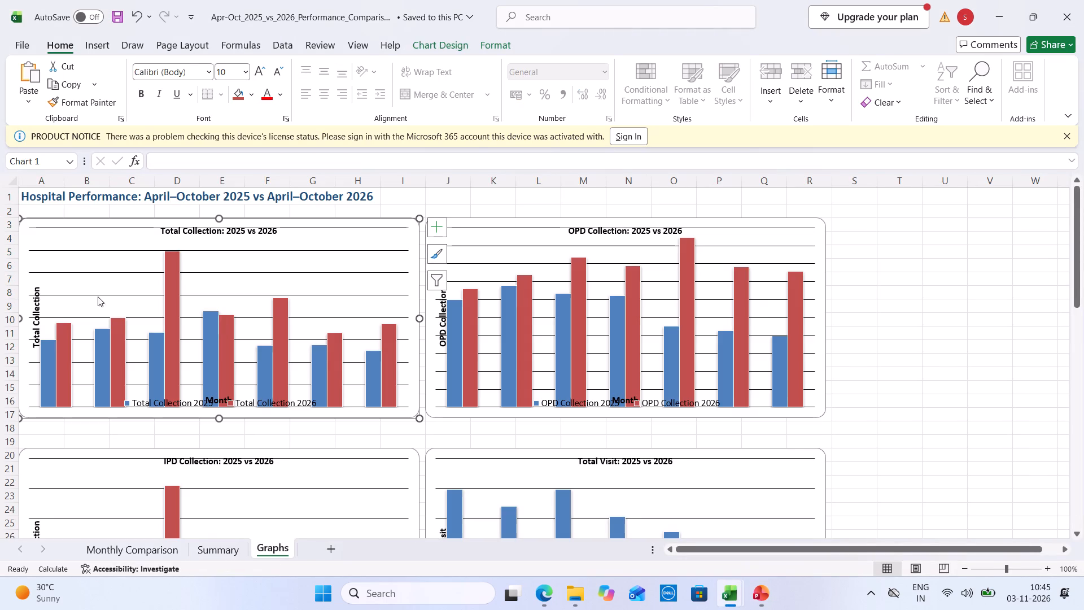
right_click(68, 357)
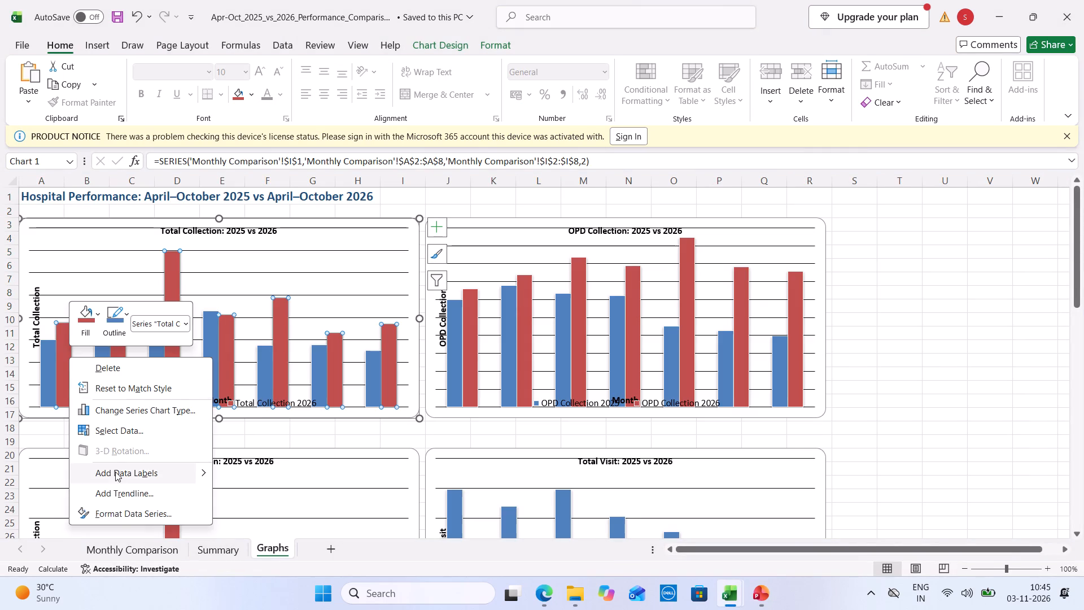
left_click(115, 472)
right_click(45, 387)
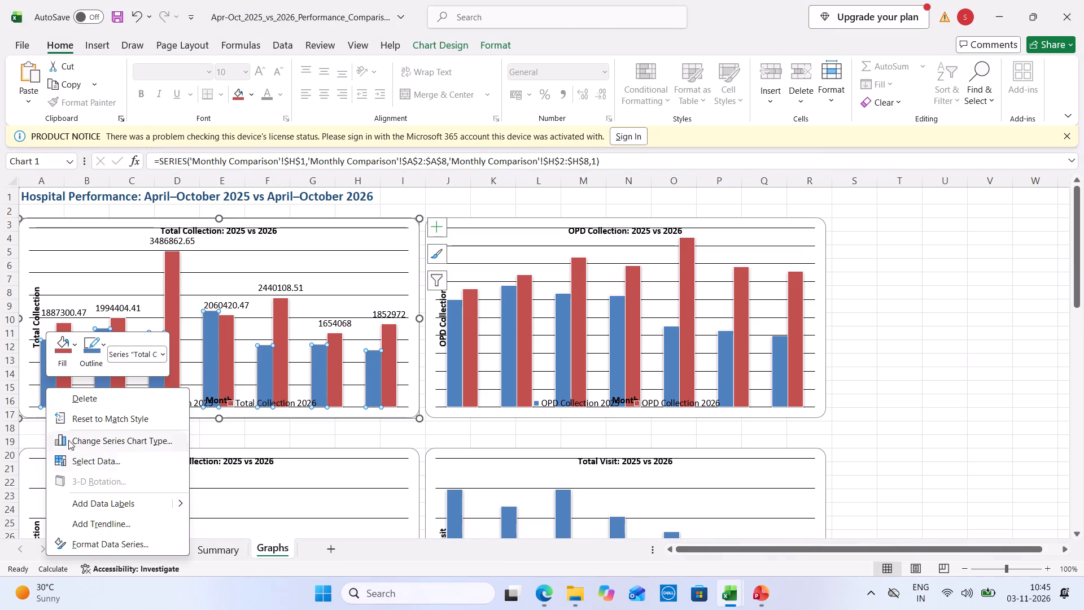
left_click(117, 506)
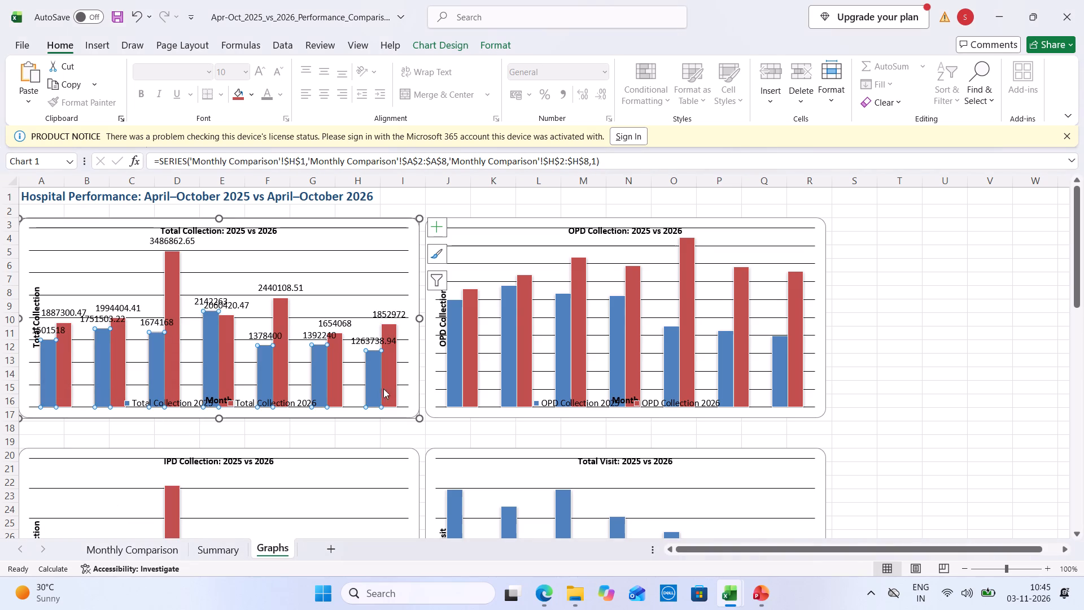
Add data labels to the 2025 and 2026 series of the OPD Collection chart.
right_click(453, 335)
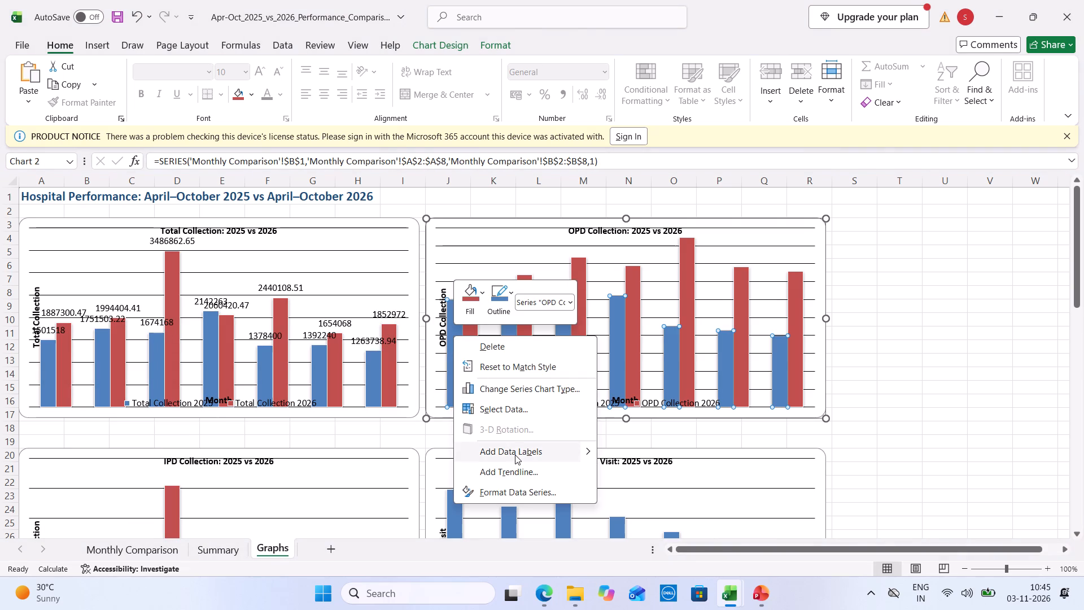
left_click(515, 455)
right_click(467, 319)
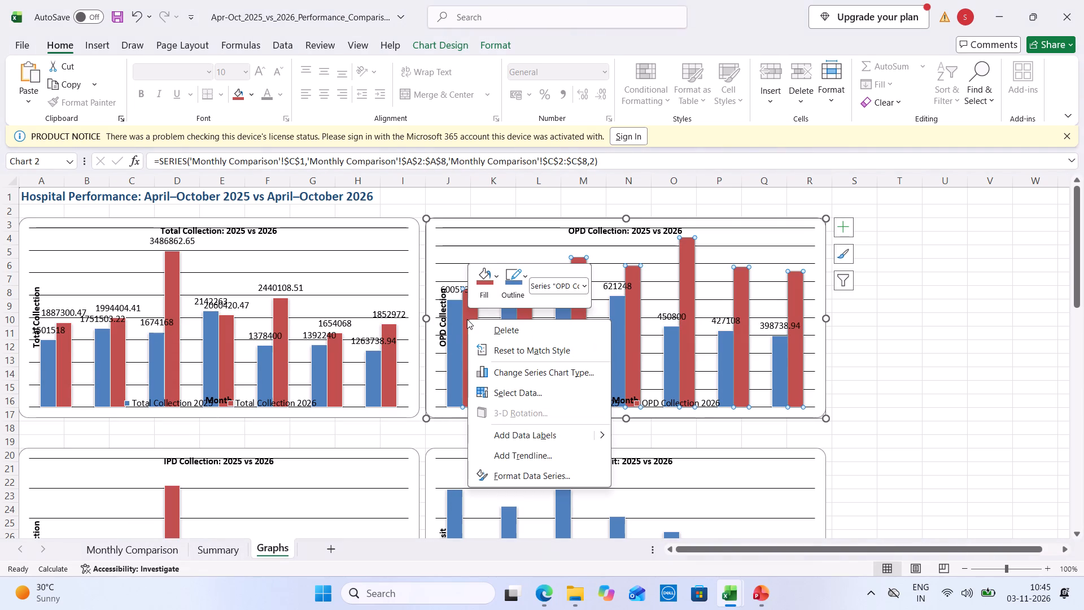
left_click(550, 443)
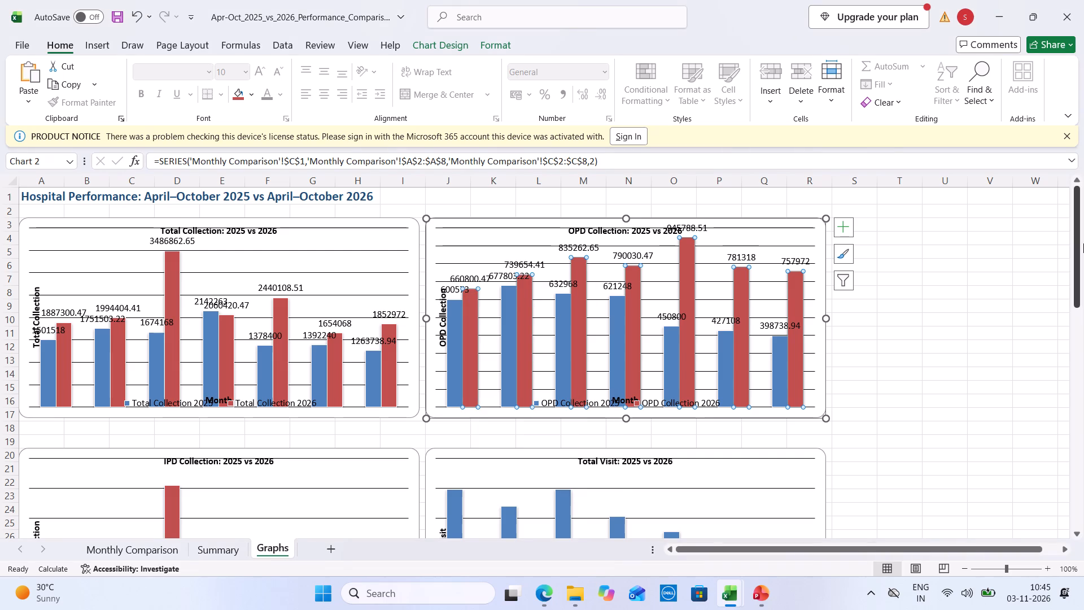
Add data labels to the 2025 and 2026 series of the IPD Collection chart.
left_click_drag(1070, 227, 1083, 374)
left_click_drag(1069, 279, 1083, 390)
left_click_drag(1080, 273, 1083, 388)
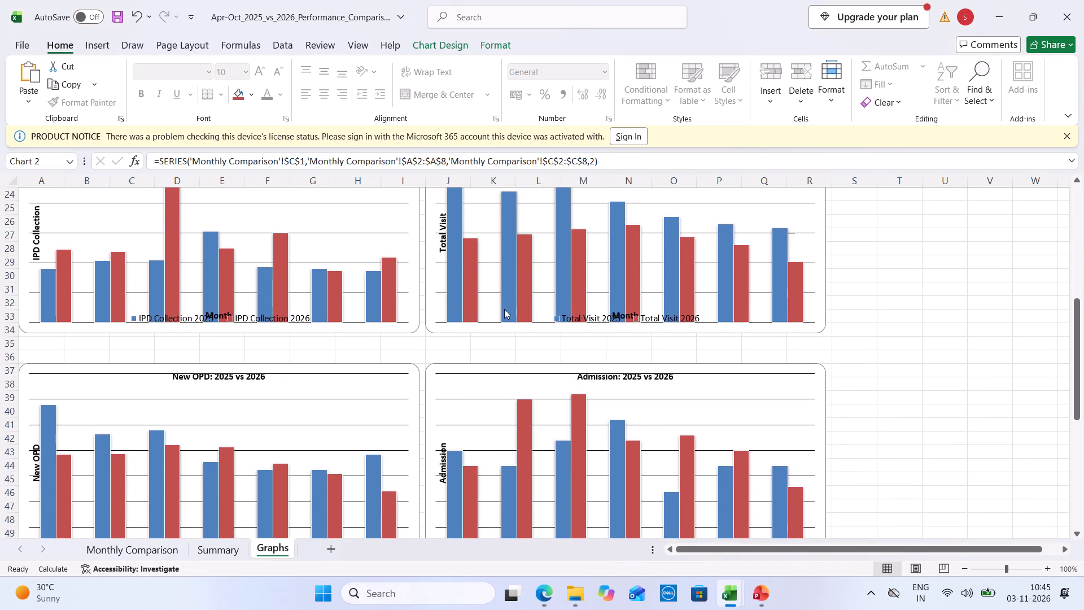
right_click(154, 281)
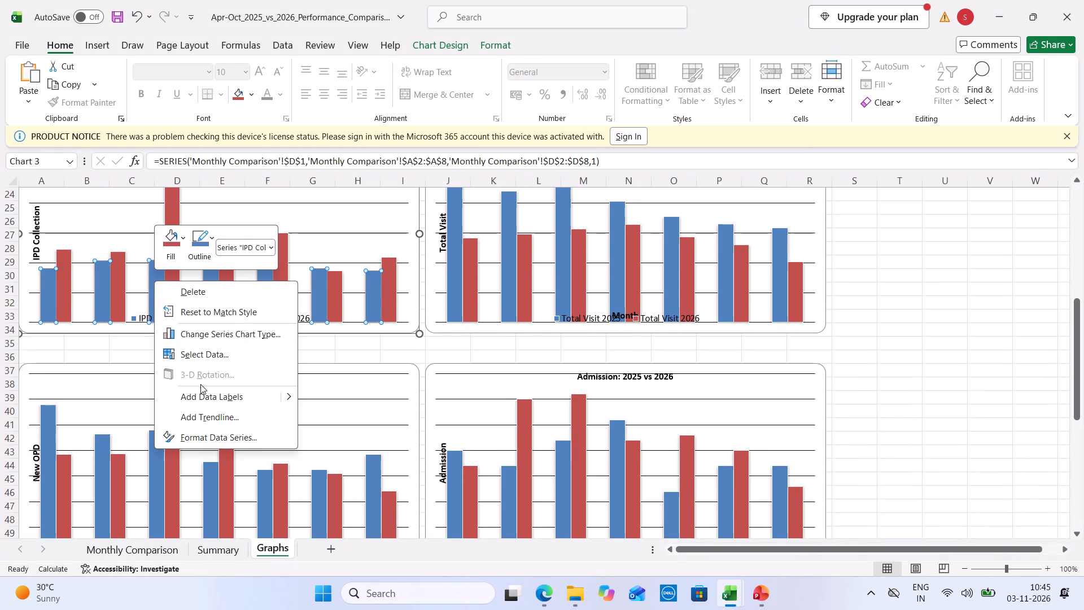
left_click(212, 398)
right_click(331, 302)
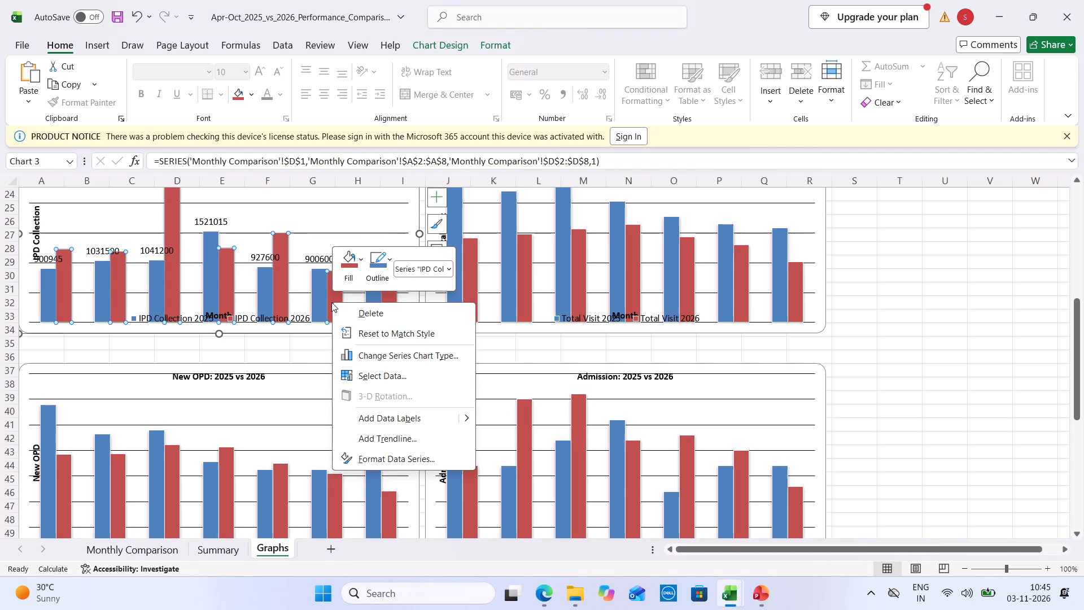
left_click(392, 415)
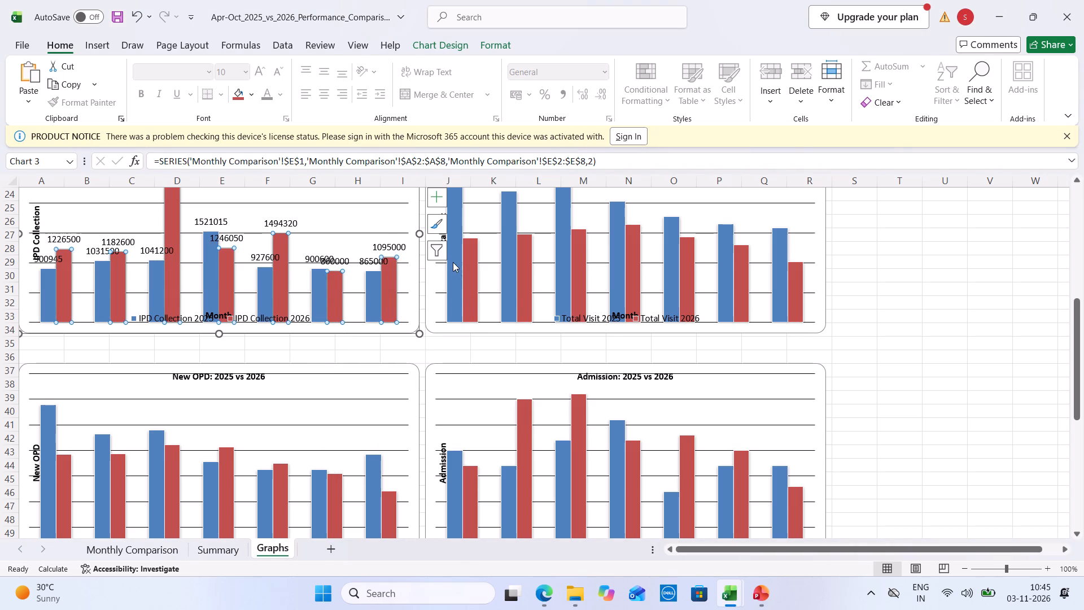
Add data labels to the 2025 and 2026 series of the Total Visit chart.
right_click(453, 262)
left_click(514, 373)
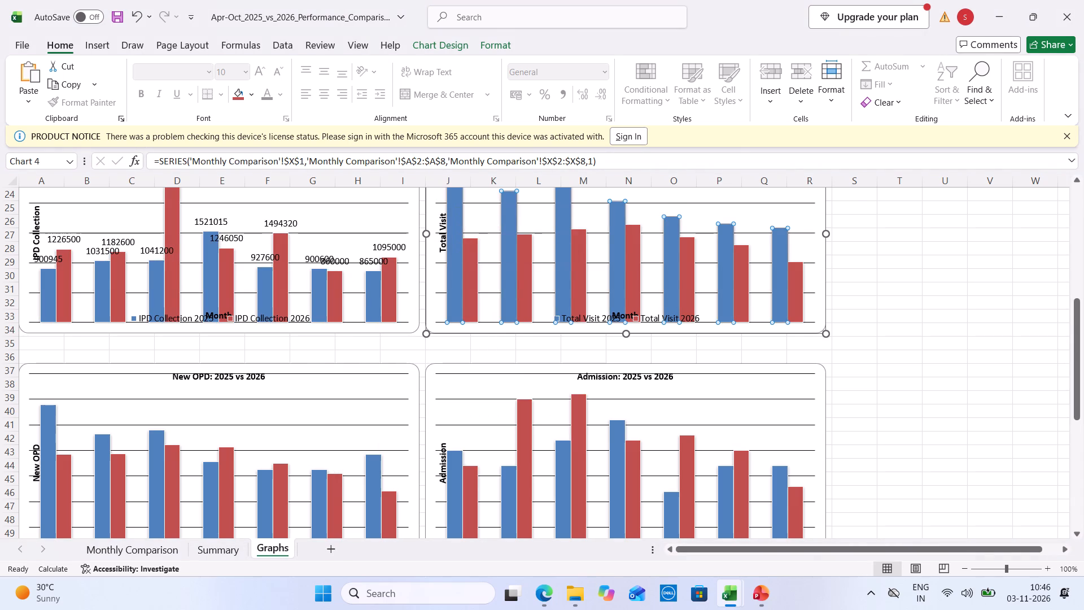
right_click(468, 282)
left_click(541, 390)
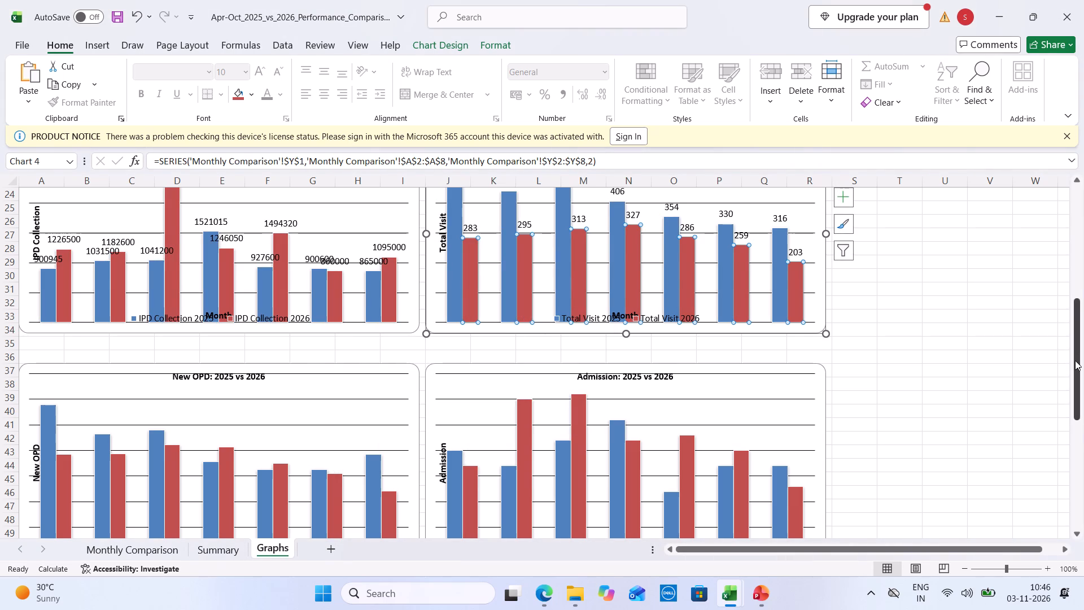
Copy the Total Collection chart into PowerPoint's empty slide 6, using the destination theme and embedding the workbook.
left_click_drag(1076, 362, 1083, 467)
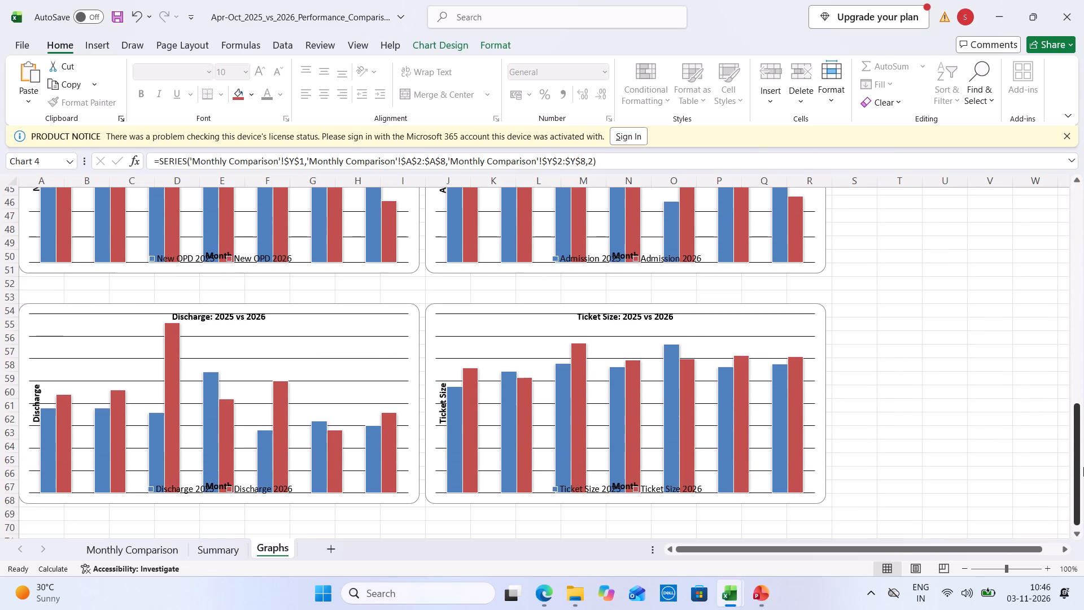
left_click_drag(1083, 467, 1083, 494)
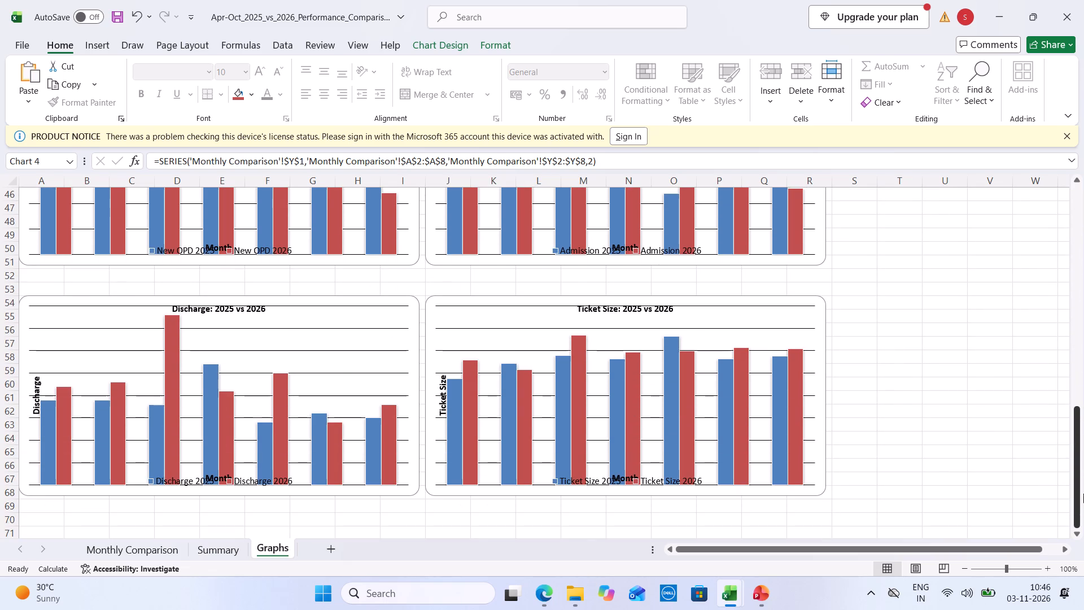
left_click_drag(1083, 494, 1083, 278)
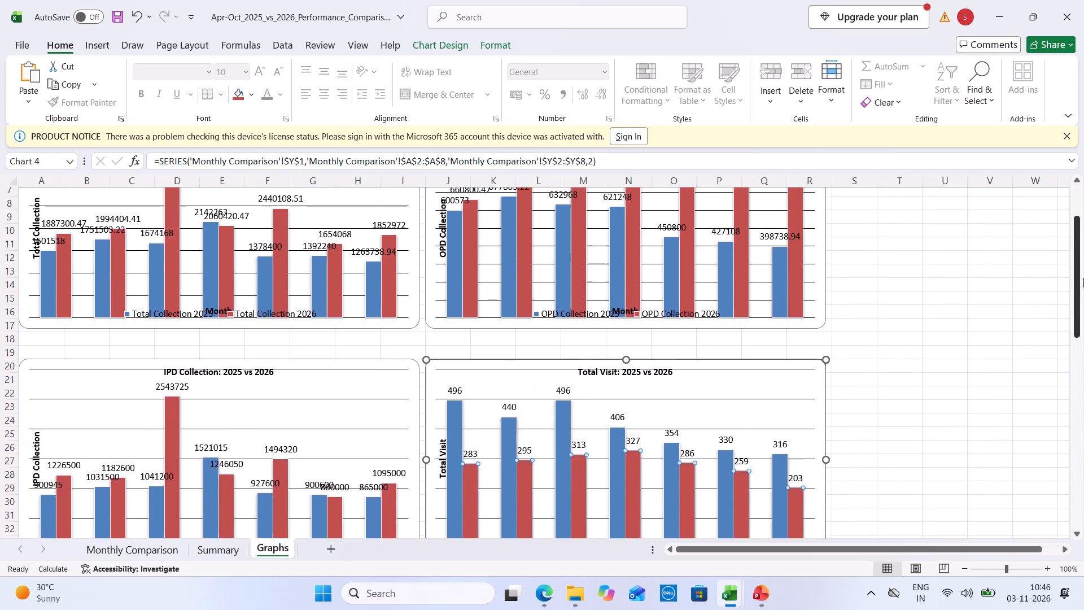
left_click_drag(1083, 278, 1083, 226)
left_click(125, 221)
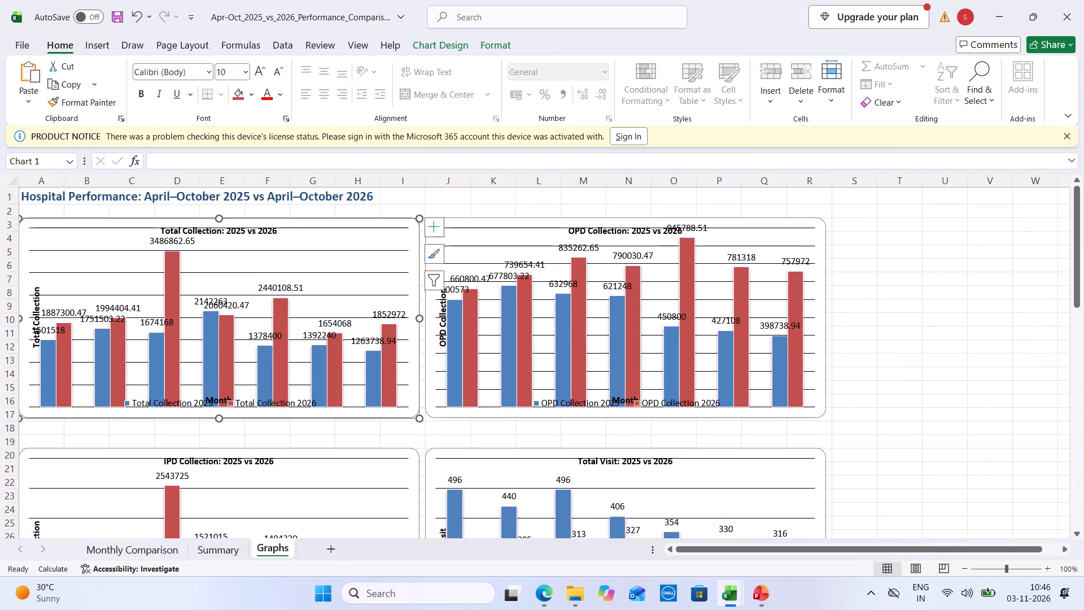
right_click(125, 221)
left_click(166, 172)
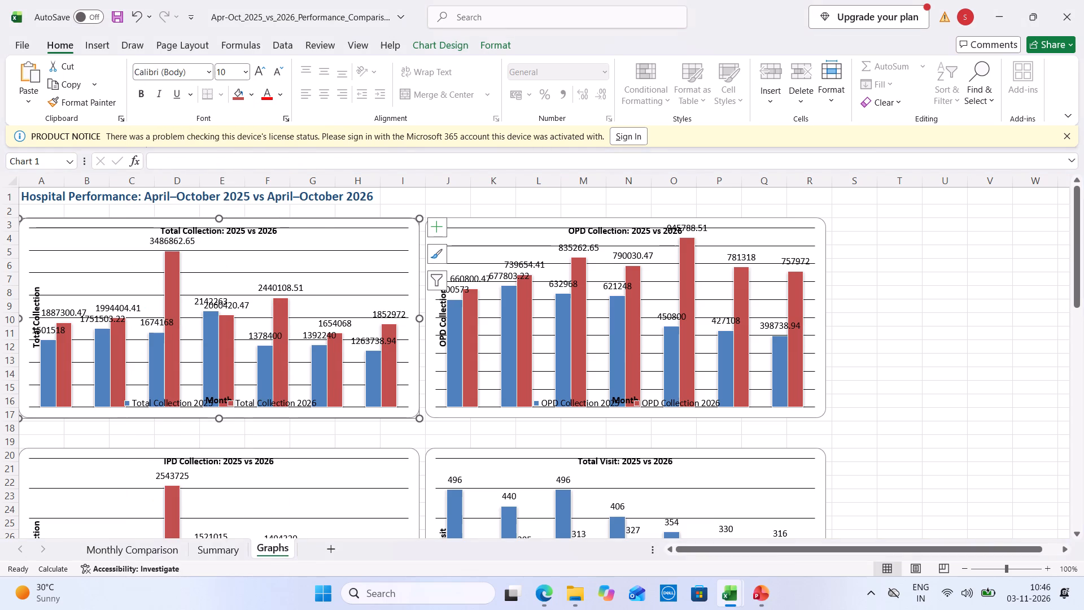
left_click(764, 599)
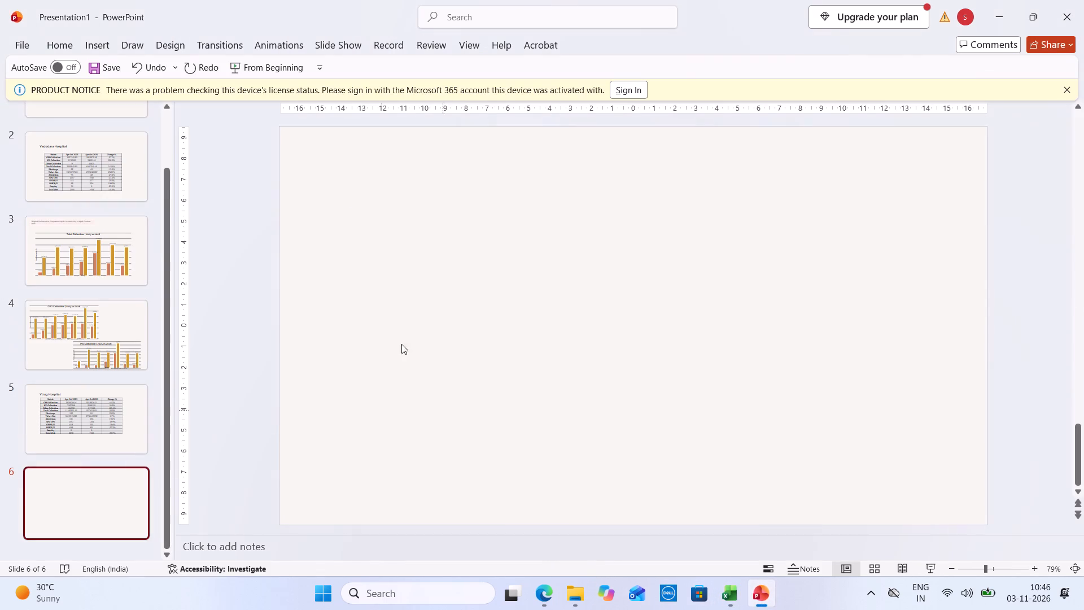
right_click(348, 210)
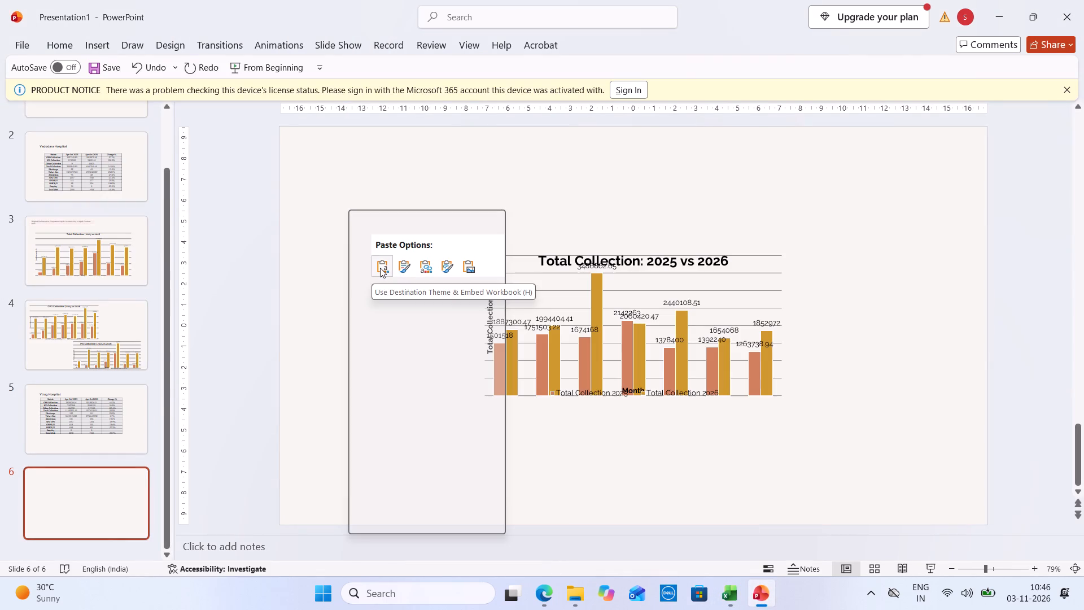
left_click(380, 268)
Enlarge the Total Collection chart on slide 6 outward from both opposite corners so it fills the middle of the slide.
left_click_drag(480, 251, 466, 249)
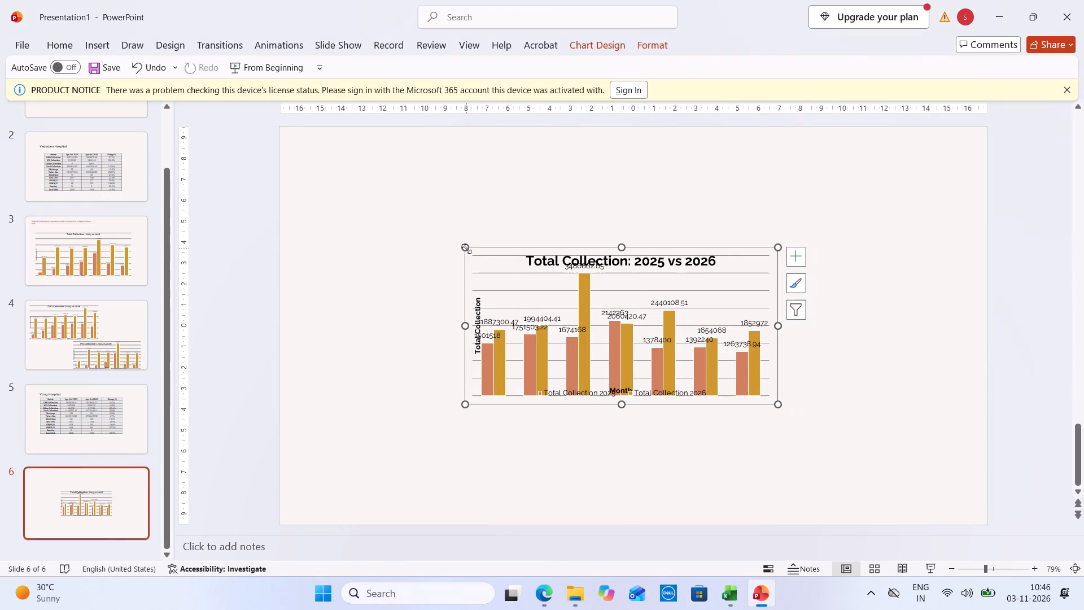
left_click_drag(465, 249, 345, 202)
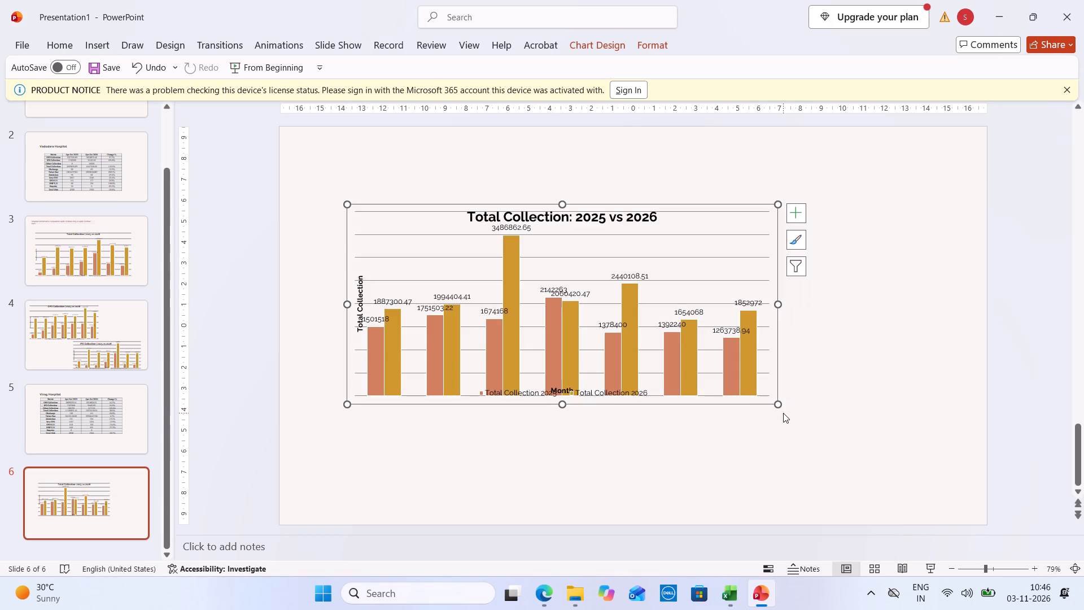
left_click_drag(777, 404, 874, 450)
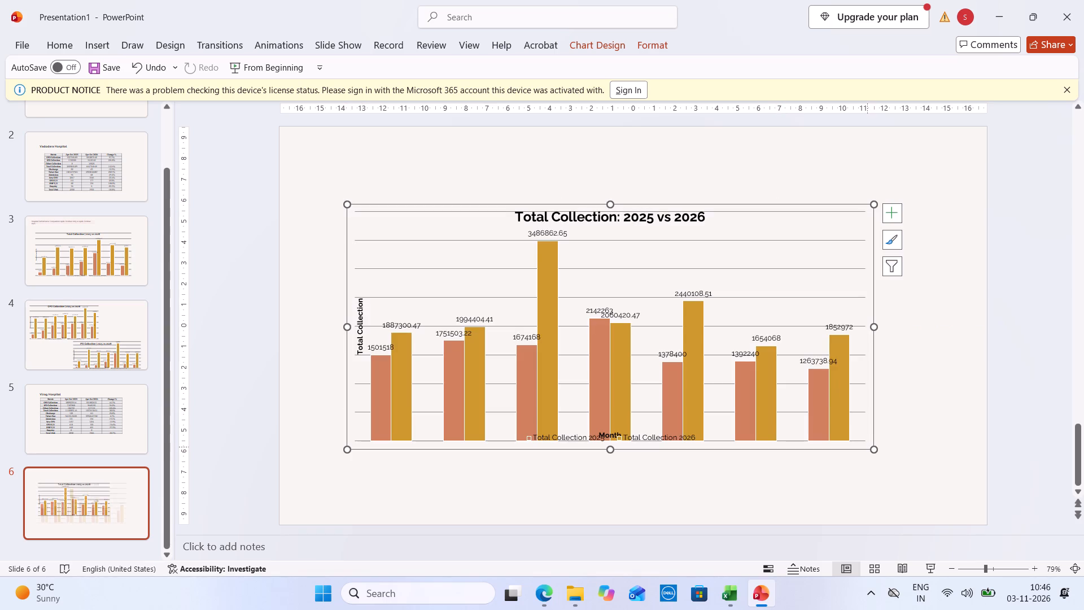
Enlarge the Total Collection chart on slide 6 slightly further, extending its left and bottom edges.
left_click_drag(345, 328, 325, 329)
left_click_drag(596, 446, 598, 464)
Move the Total Collection chart's legend slightly down so it sits just below the Month axis title.
left_click(571, 454)
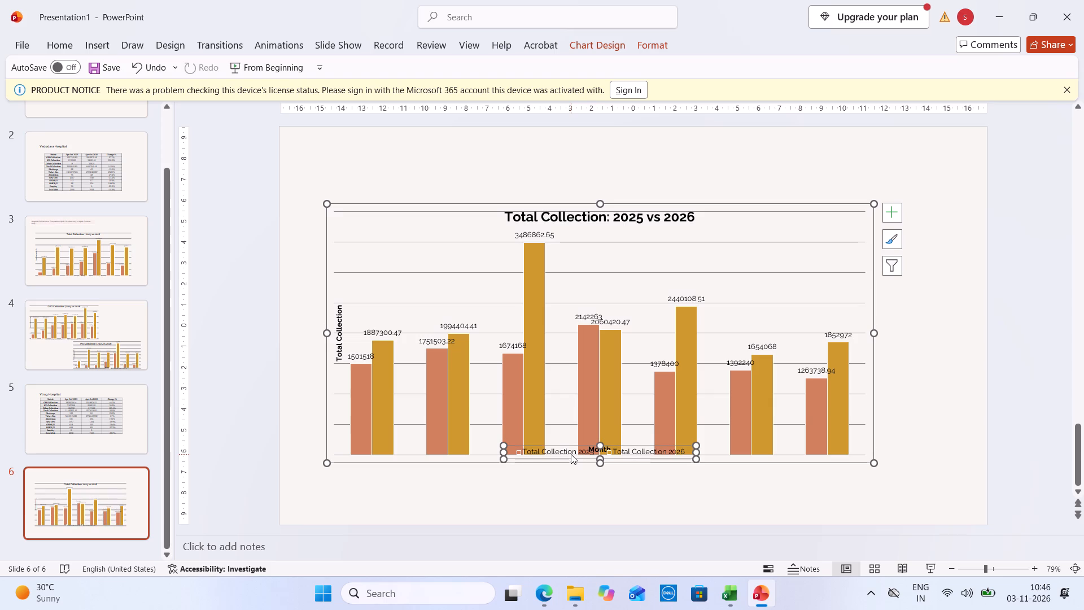
left_click_drag(571, 458, 574, 468)
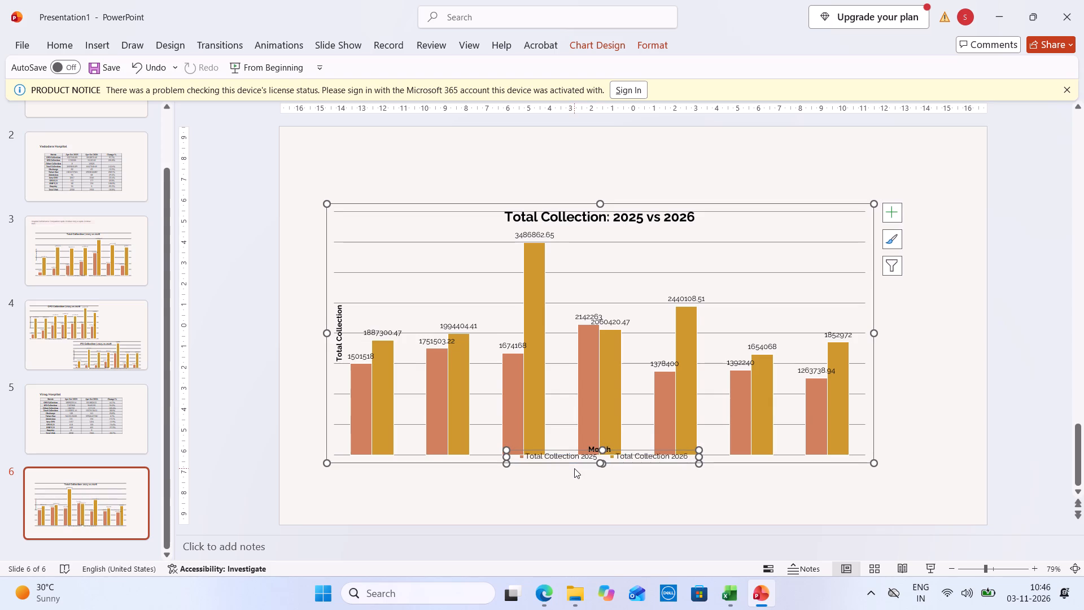
left_click(588, 492)
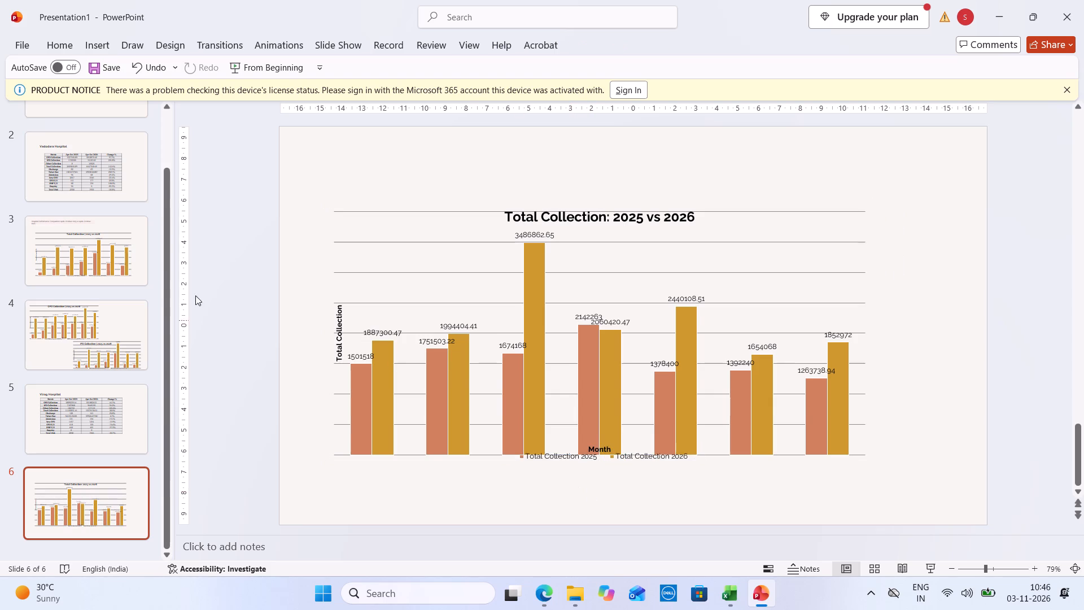
Copy slide 3's heading "Hospital Performance Comparison: April–October 2025 vs April–October 2026" onto slide 6 and place it above the chart.
left_click(77, 216)
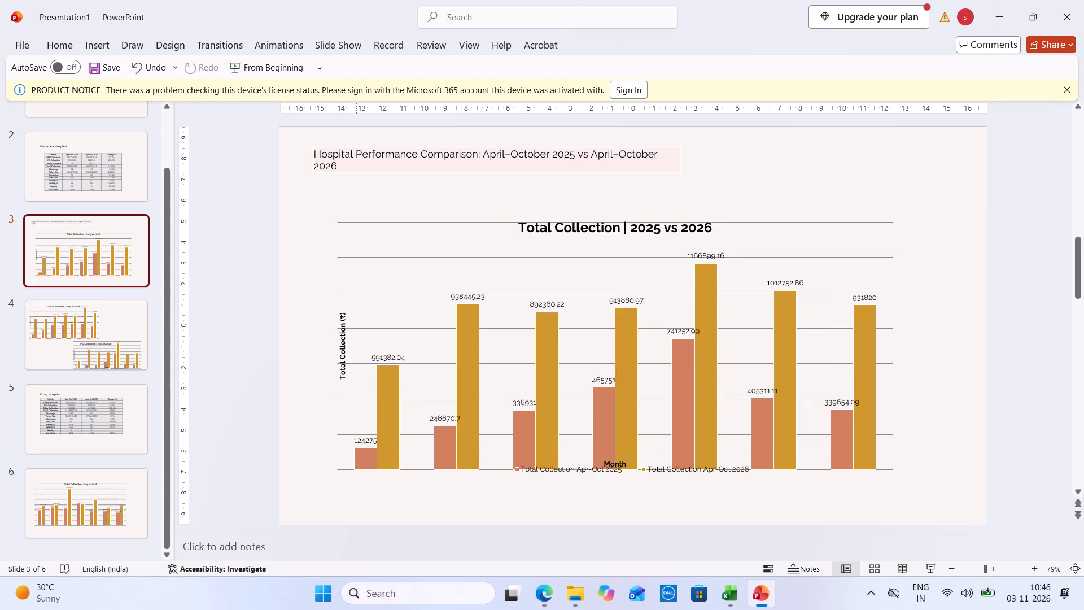
triple_click(356, 163)
left_click(356, 163)
left_click(344, 172)
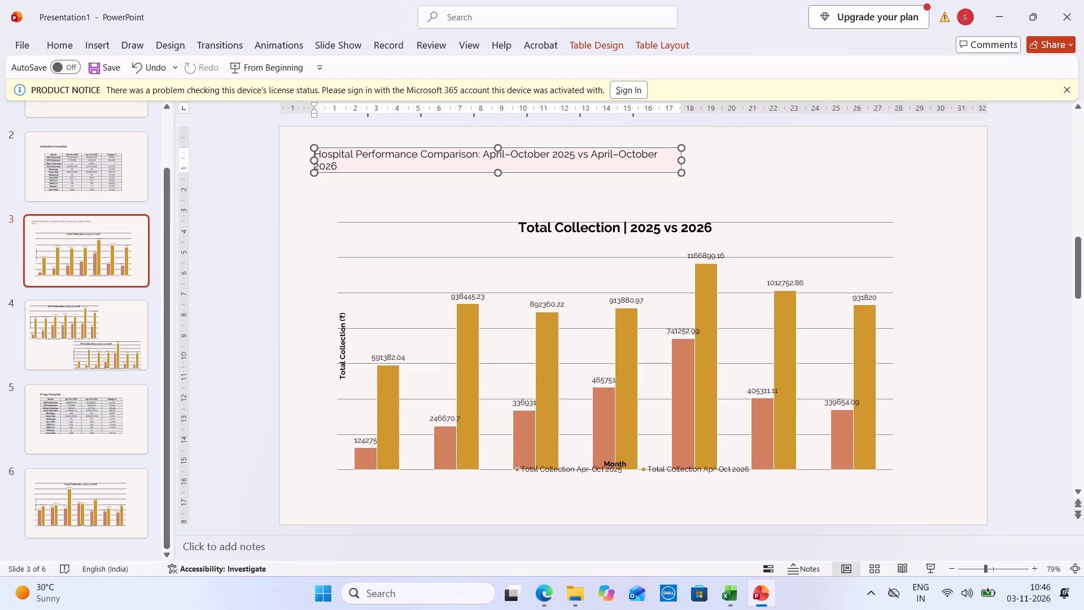
left_click(344, 172)
left_click_drag(344, 166, 322, 153)
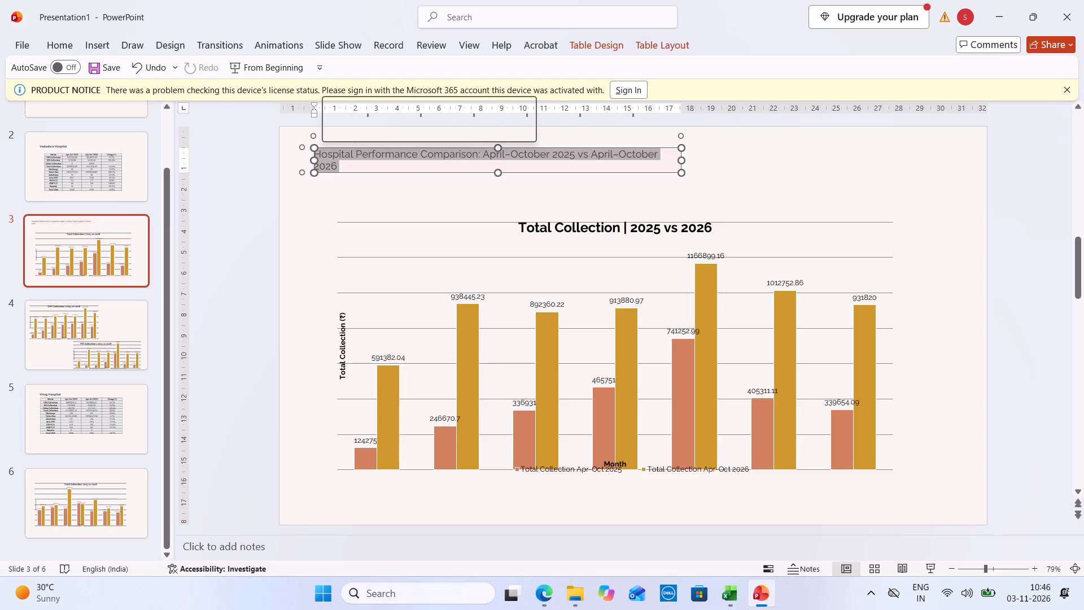
key("ctrl+c")
left_click(126, 487)
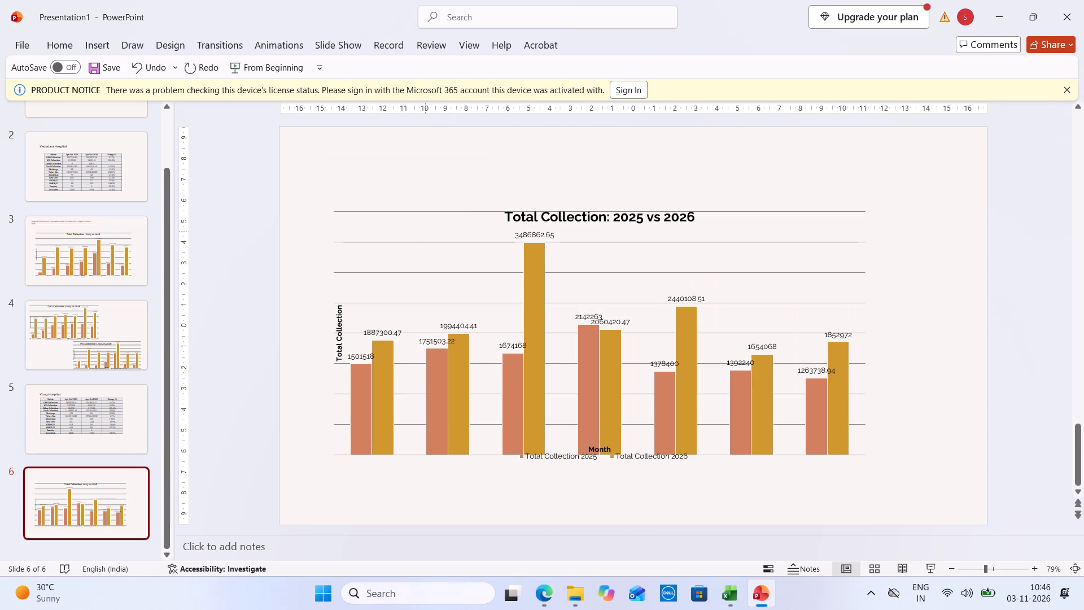
left_click(456, 145)
key("ctrl+v")
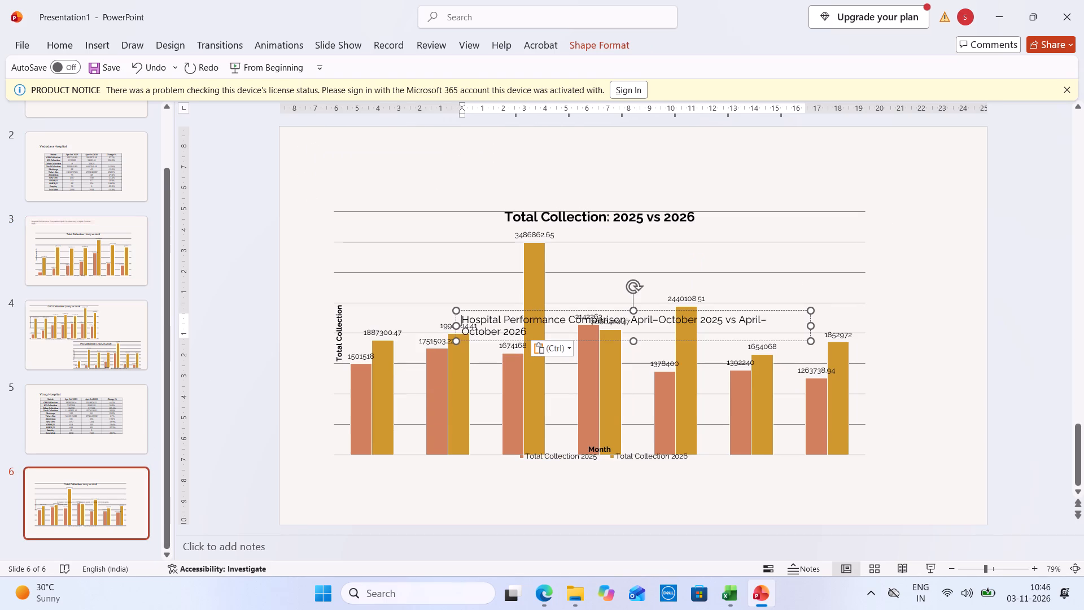
left_click_drag(498, 310, 375, 152)
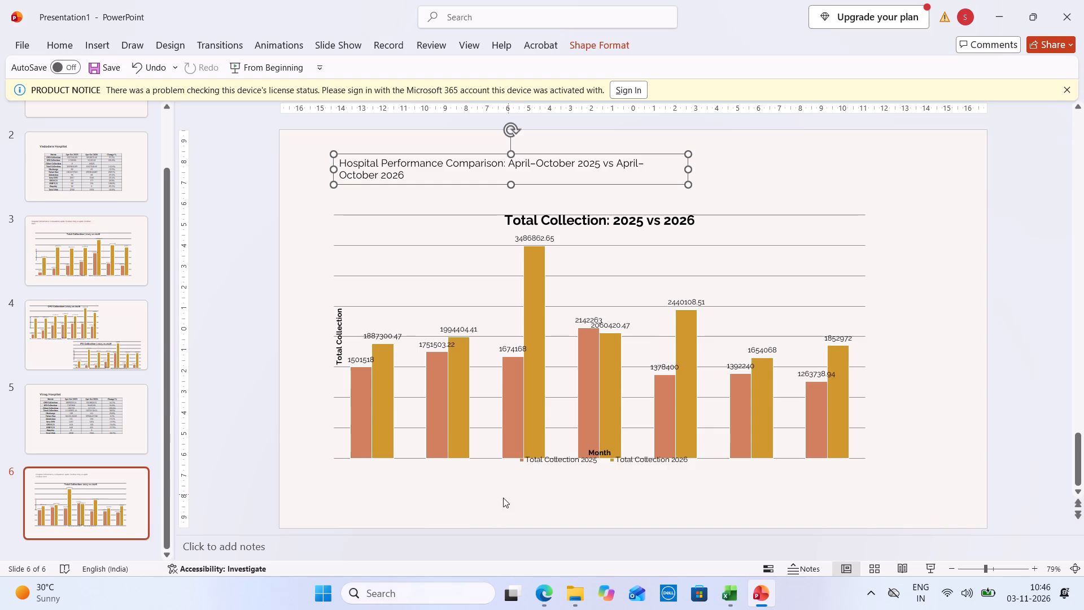
Add a new slide 7 with the Empty layout after slide 6.
left_click(53, 38)
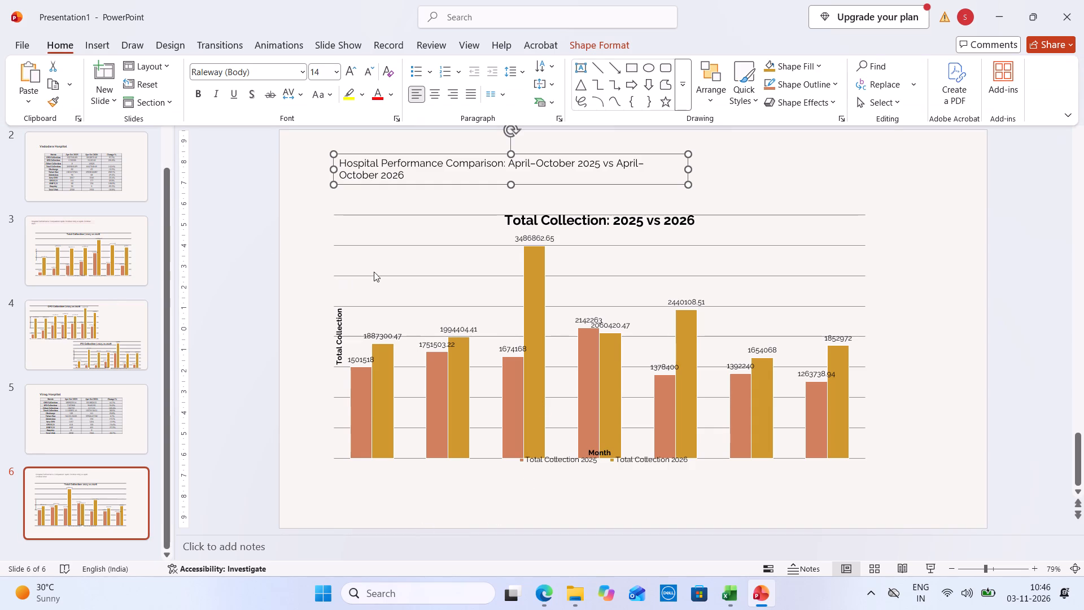
left_click(102, 100)
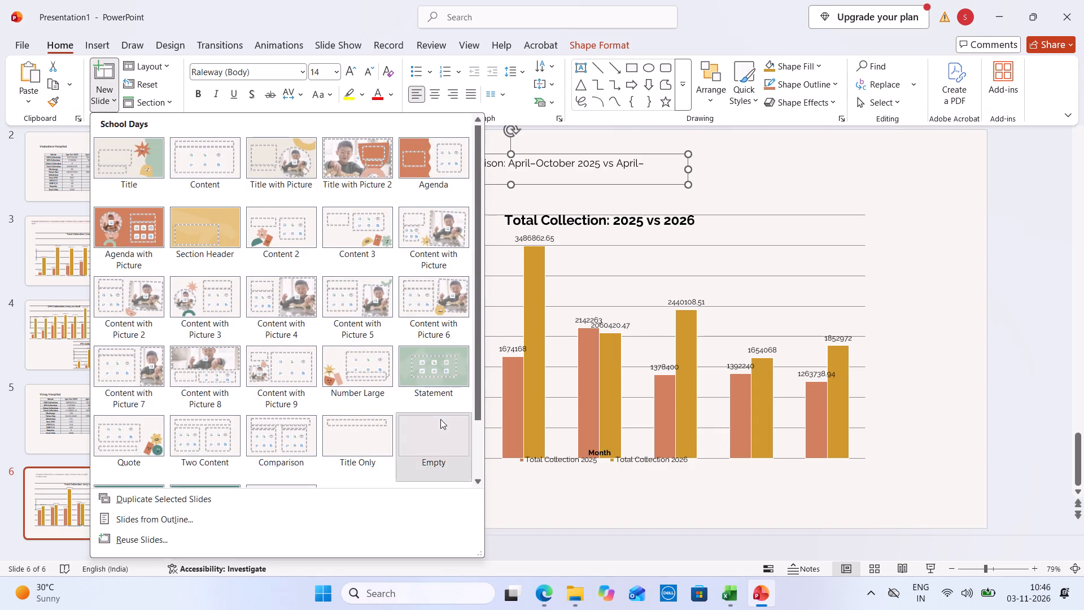
left_click(440, 419)
Copy the OPD Collection chart from the Excel Graphs sheet into PowerPoint's empty slide 7, using the destination theme.
left_click(763, 595)
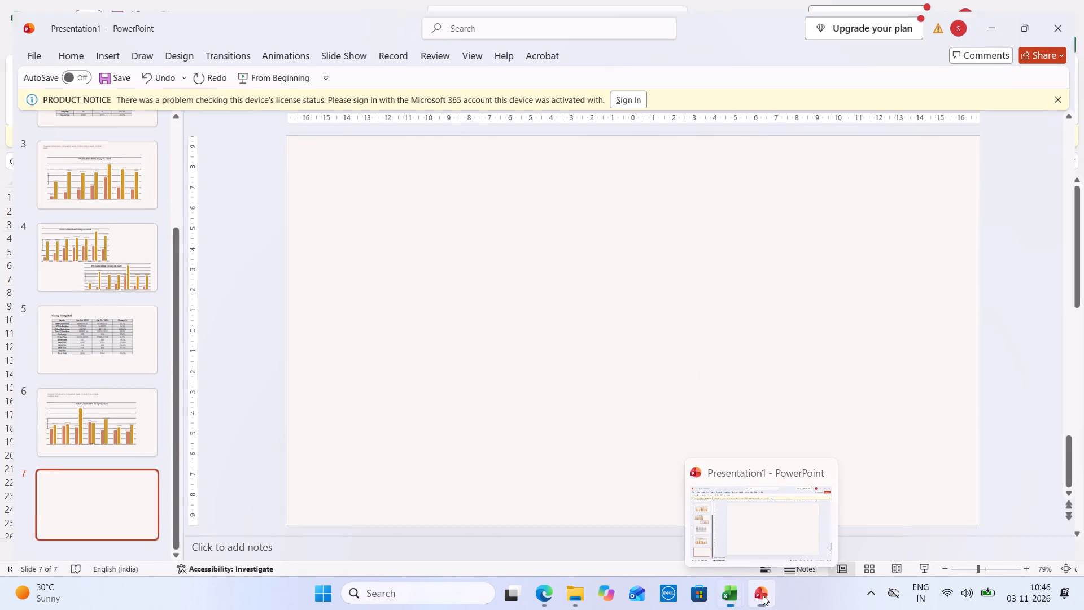
left_click(526, 220)
right_click(526, 220)
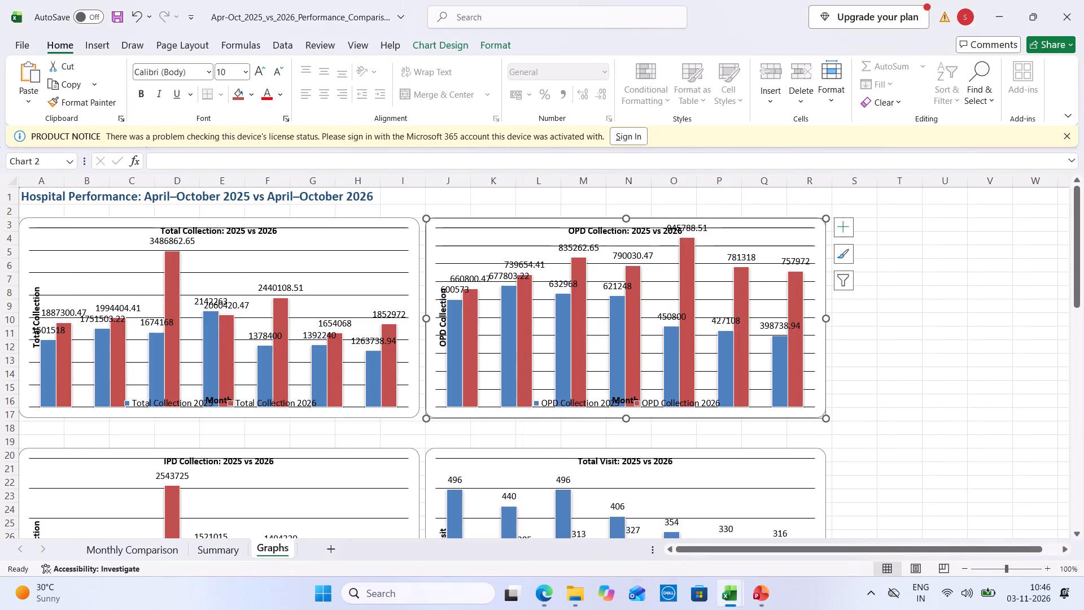
left_click(565, 182)
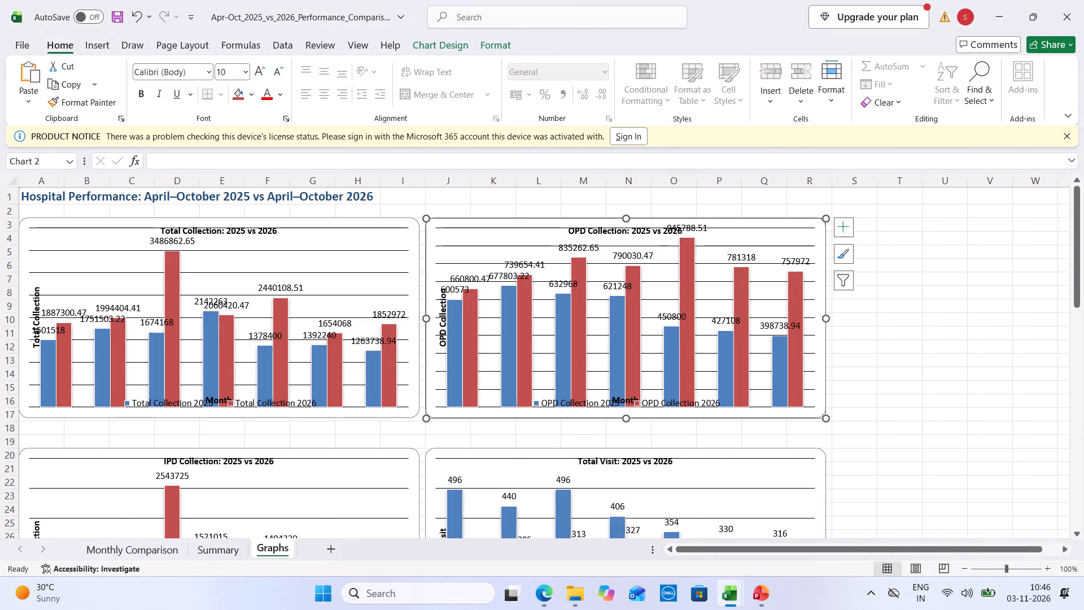
left_click(758, 591)
right_click(393, 313)
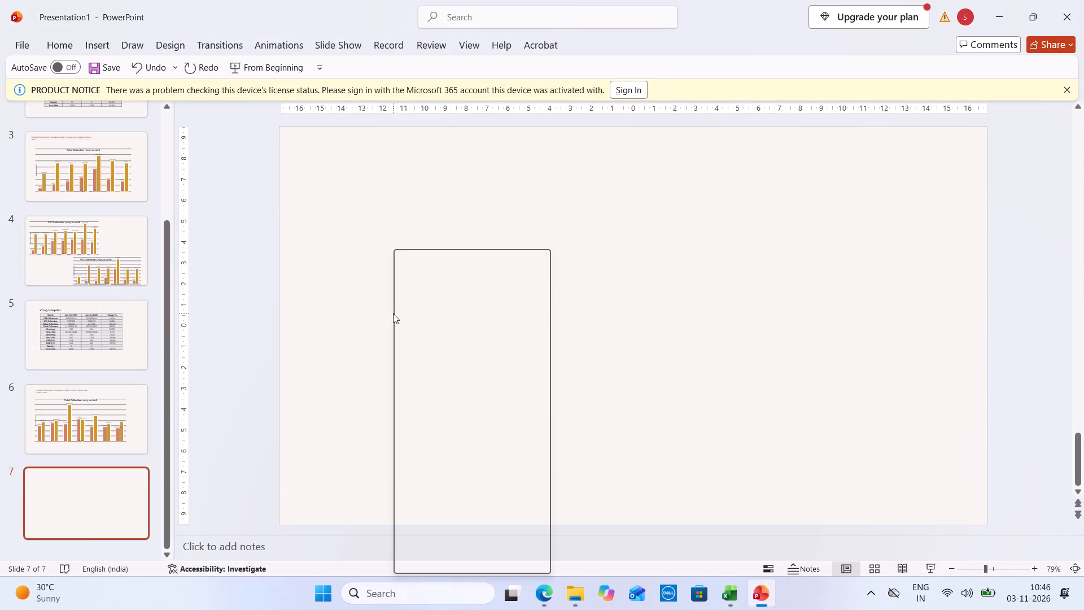
left_click(425, 302)
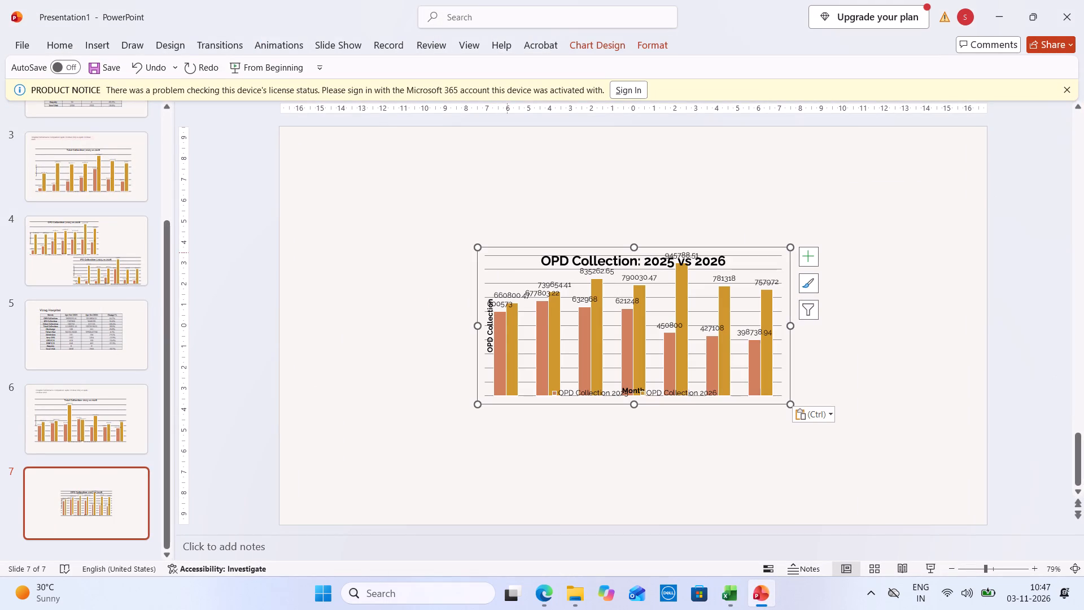
Move the OPD Collection chart to slide 7's upper-left corner and enlarge it to about 60% of the slide's width and half its height.
left_click_drag(510, 249, 321, 142)
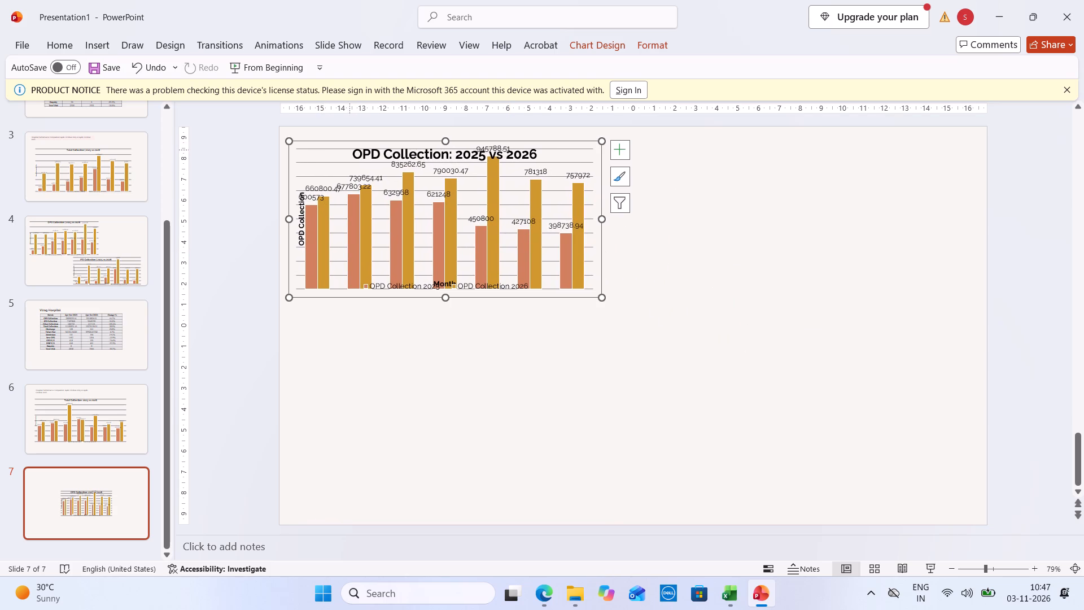
left_click_drag(602, 218, 680, 232)
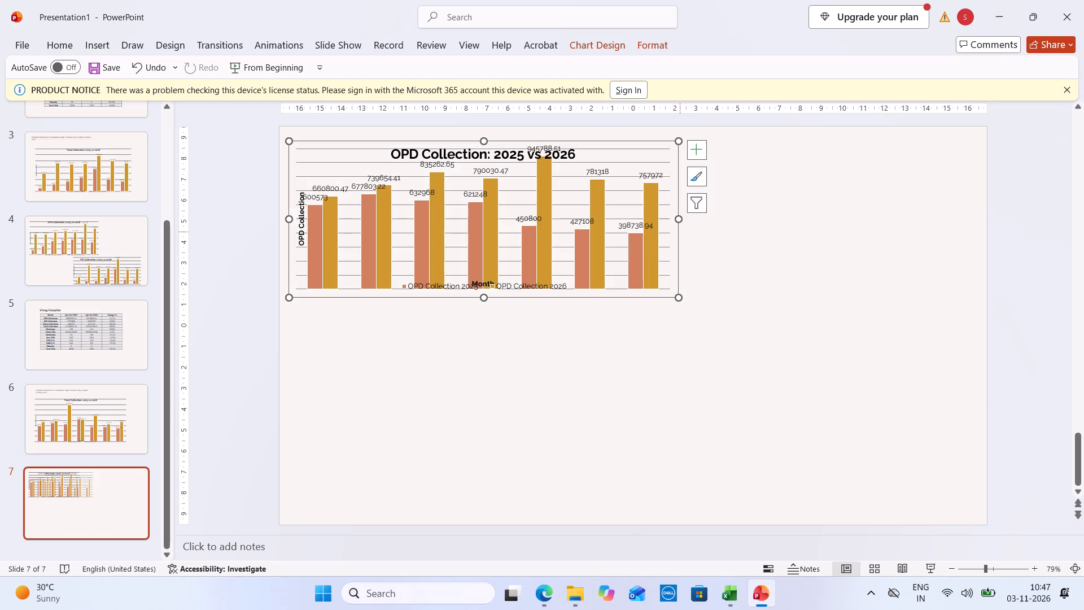
left_click_drag(680, 216, 710, 221)
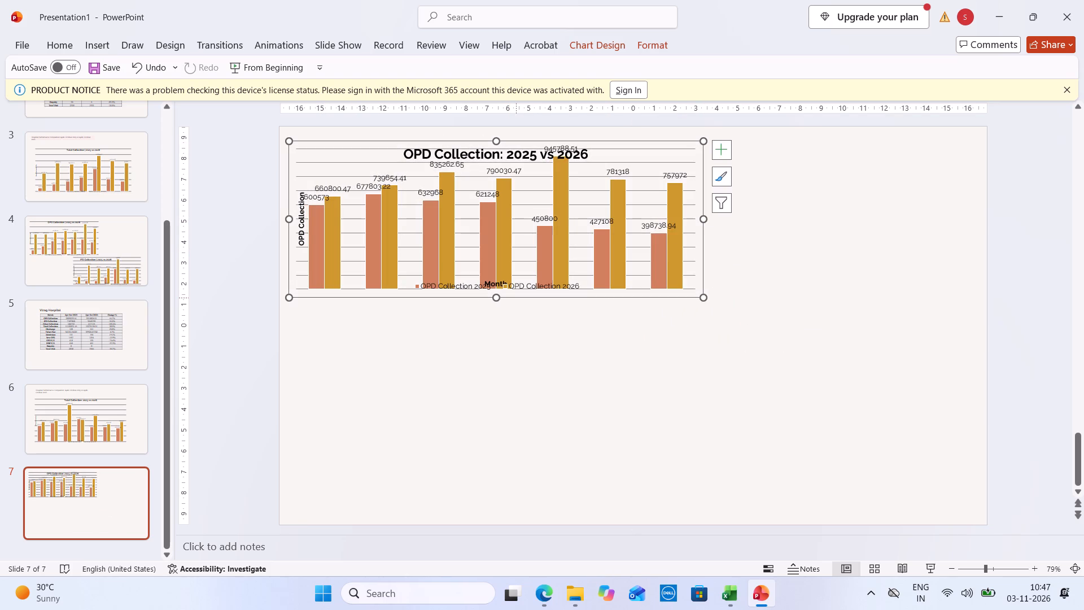
left_click_drag(494, 299, 494, 341)
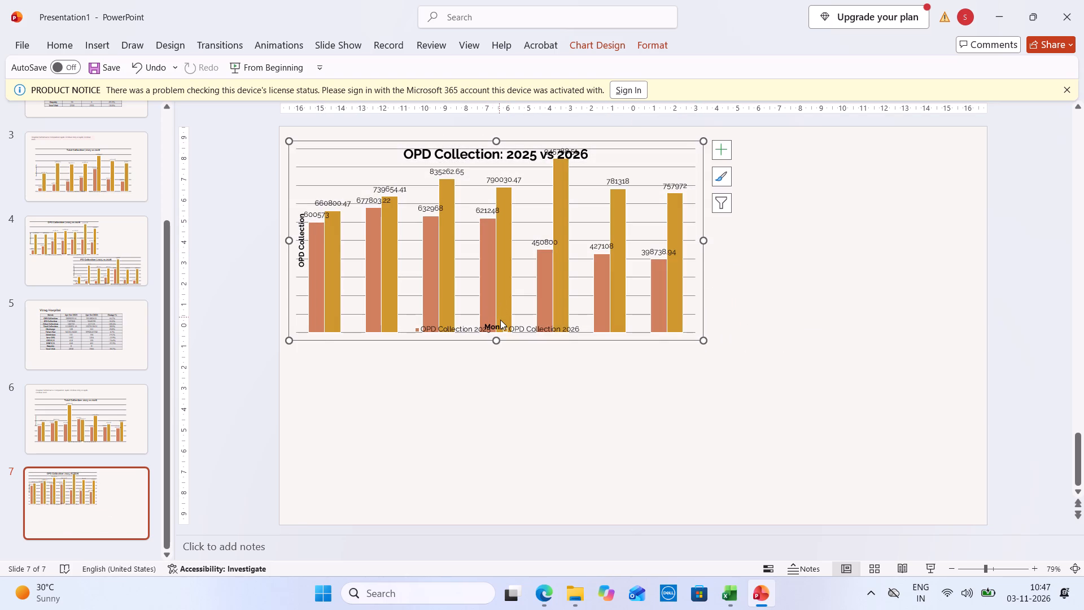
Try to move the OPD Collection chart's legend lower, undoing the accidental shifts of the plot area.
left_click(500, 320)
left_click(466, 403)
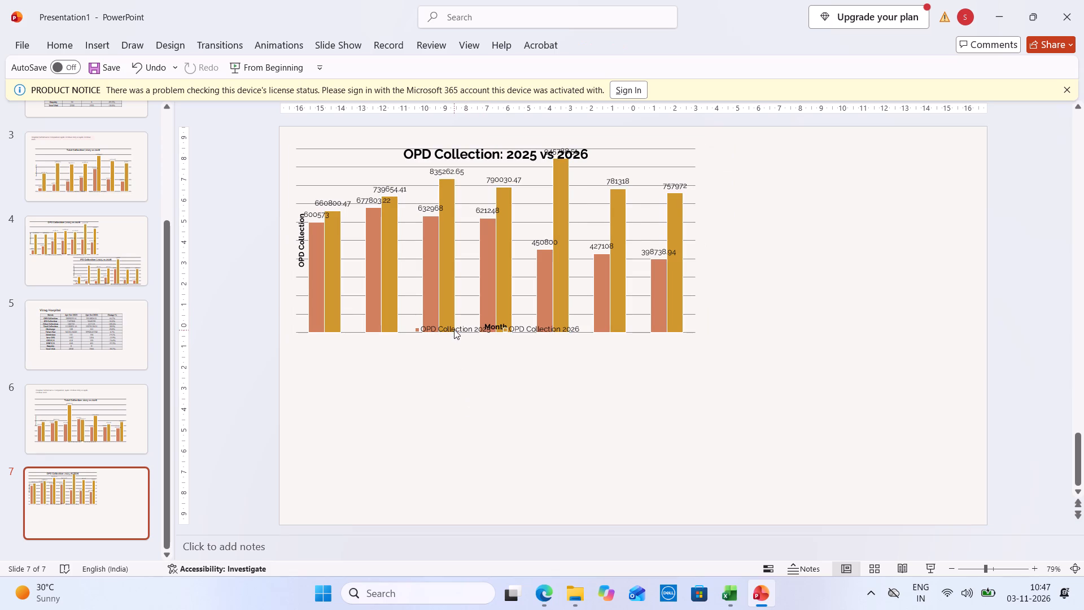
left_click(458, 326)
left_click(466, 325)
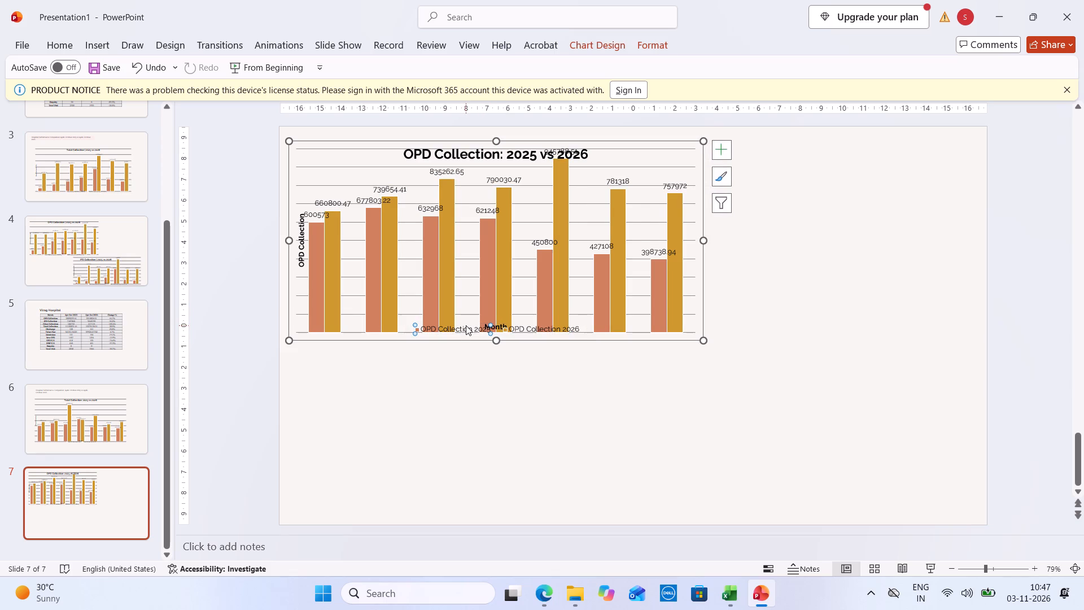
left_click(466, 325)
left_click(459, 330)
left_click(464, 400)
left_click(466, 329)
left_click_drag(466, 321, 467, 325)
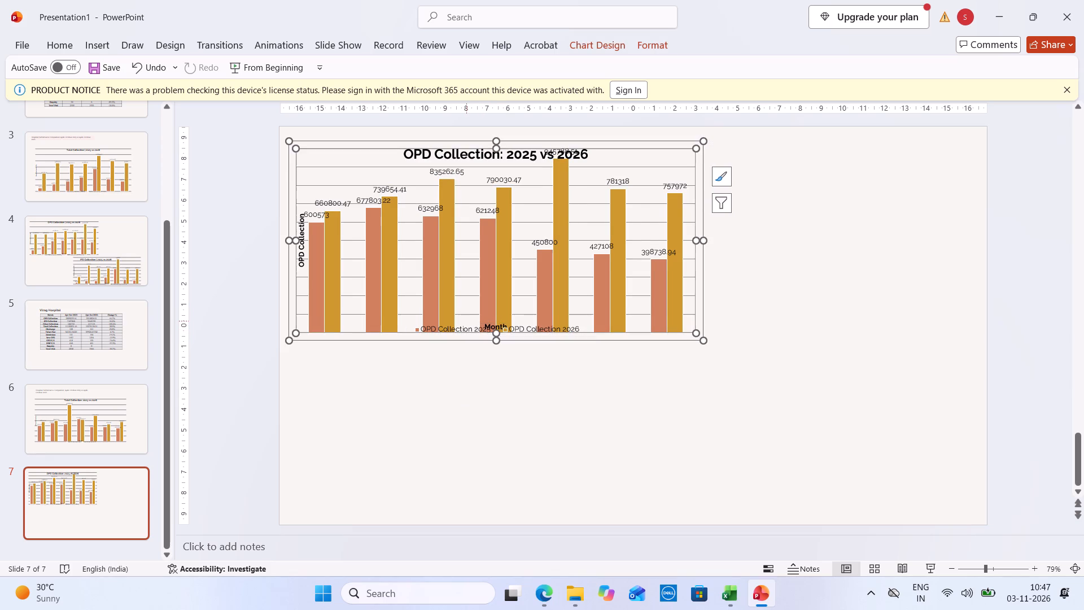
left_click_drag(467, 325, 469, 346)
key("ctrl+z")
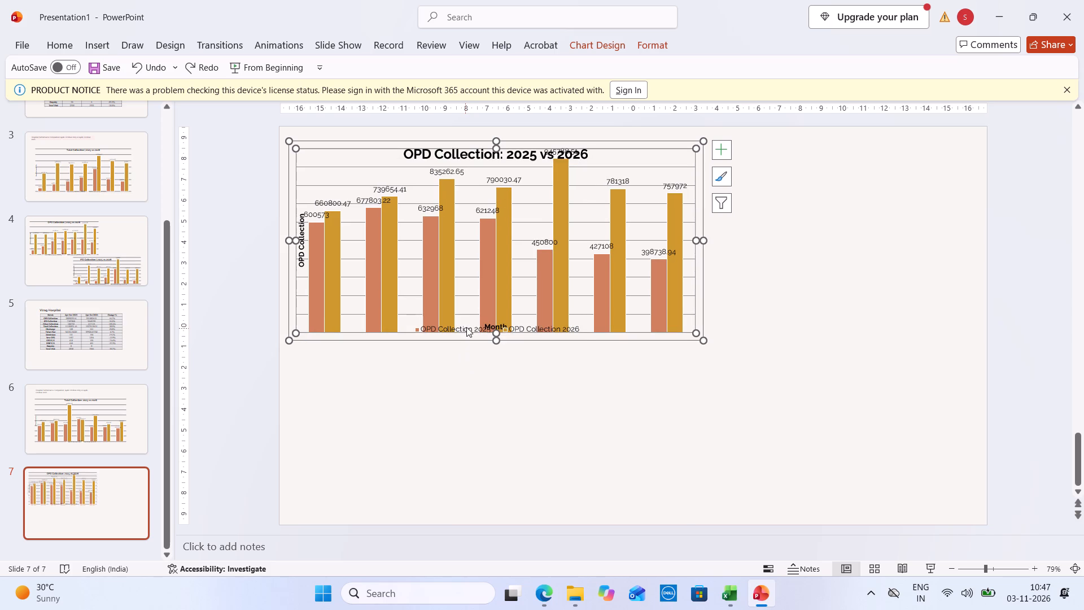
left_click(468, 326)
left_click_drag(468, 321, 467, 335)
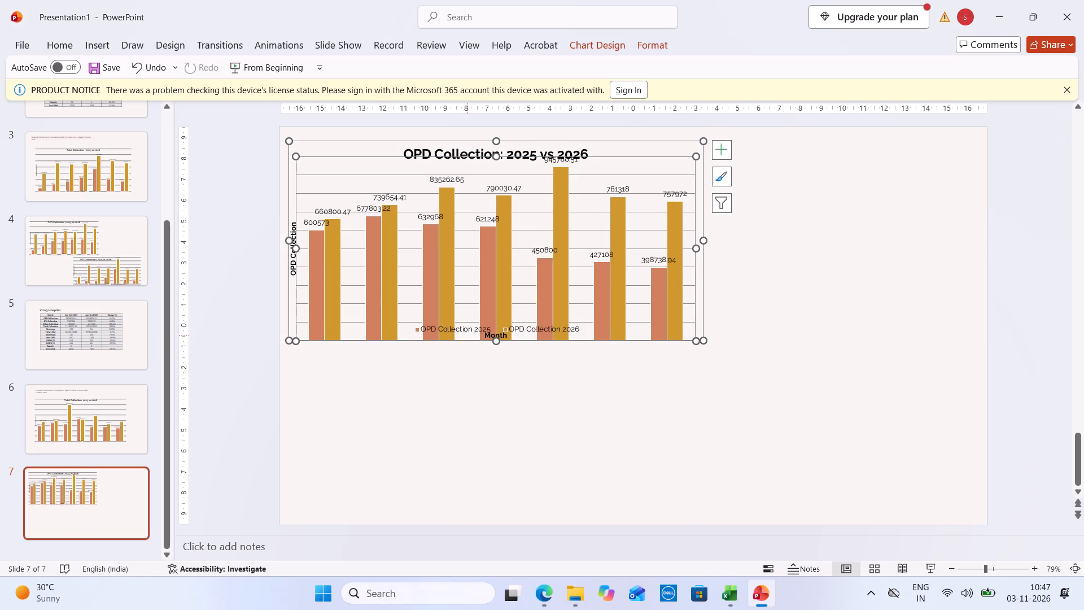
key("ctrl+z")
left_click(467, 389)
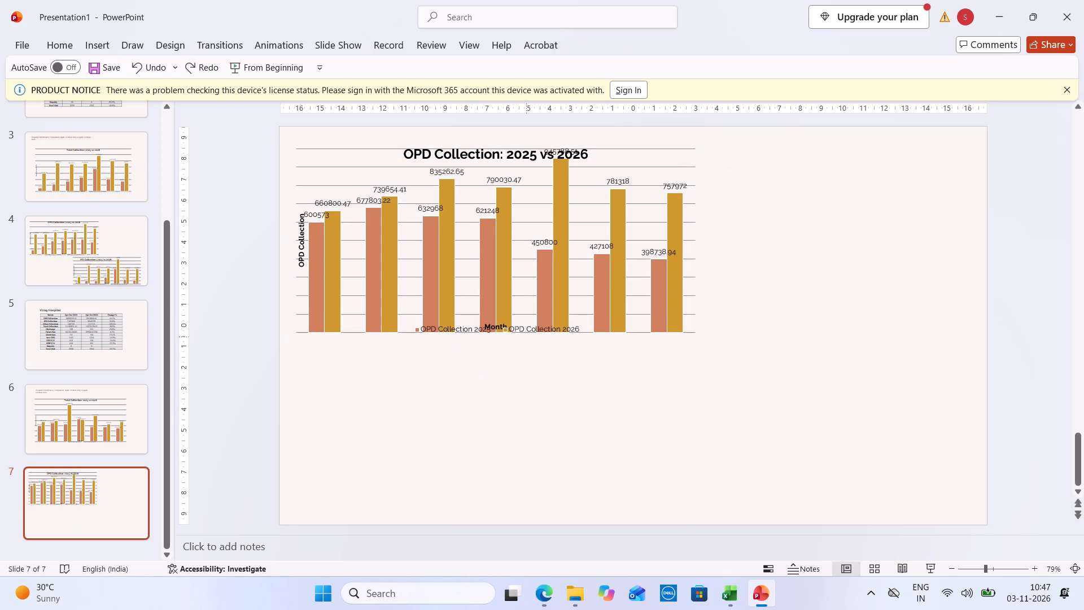
Move the OPD Collection chart's whole legend slightly down and left, just below the Month axis title.
left_click(537, 329)
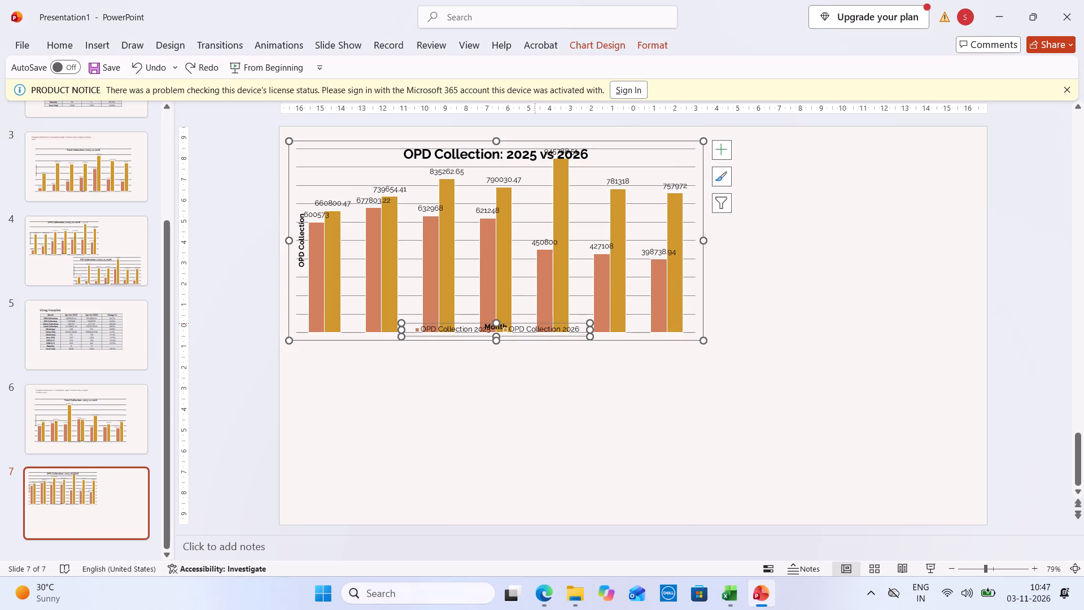
left_click_drag(535, 323, 522, 346)
left_click(495, 403)
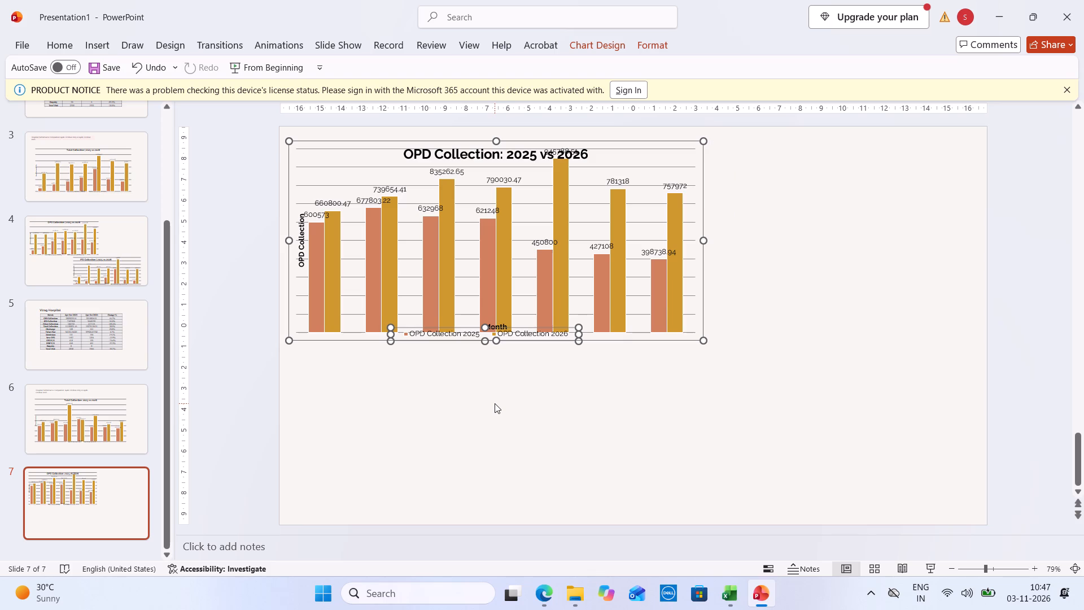
Shift the OPD Collection chart's title left so it clears the tallest bar's data label.
left_click(491, 155)
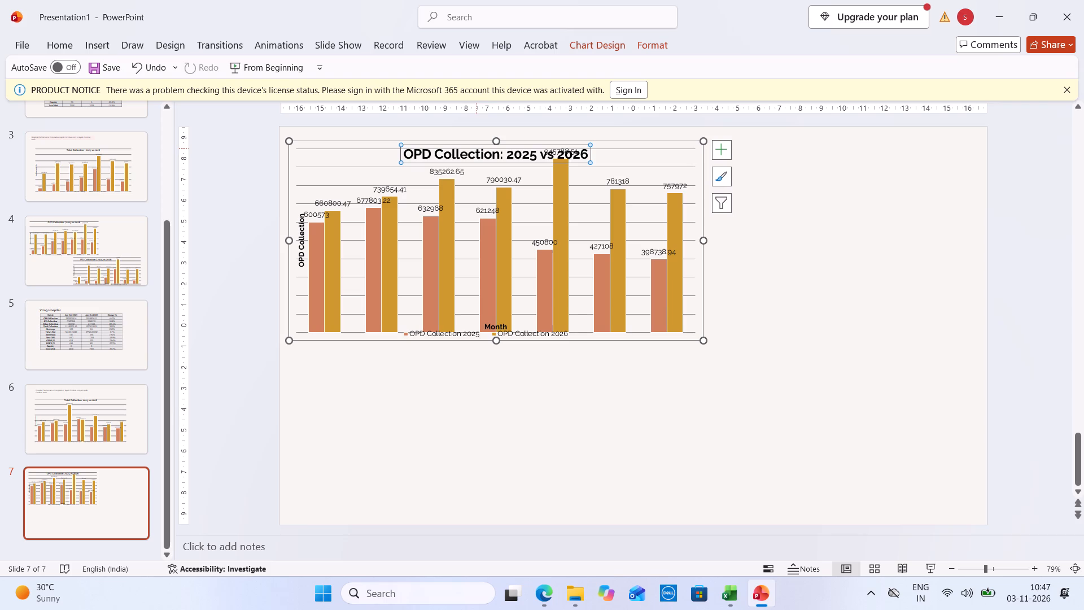
left_click_drag(434, 145, 367, 145)
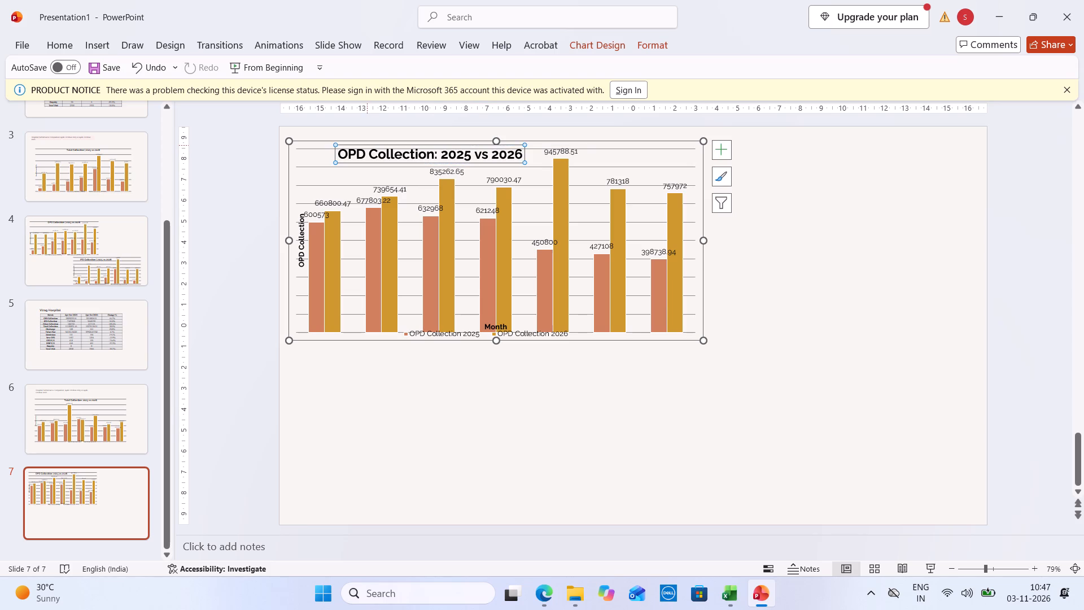
left_click(646, 433)
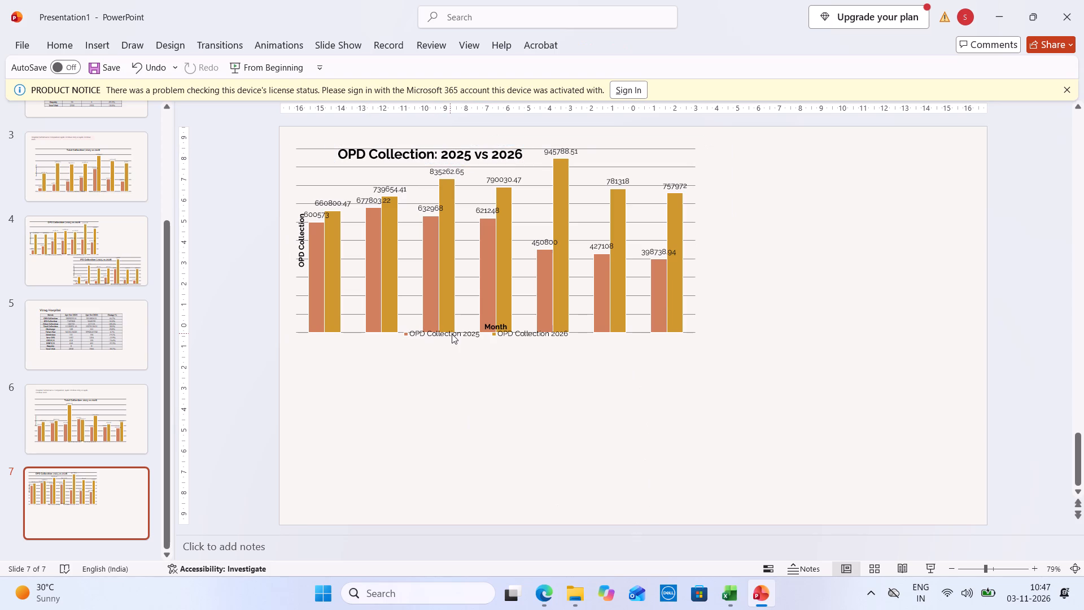
Widen the OPD Collection chart on slide 7 slightly by extending its right edge.
left_click(628, 256)
left_click_drag(705, 241, 735, 241)
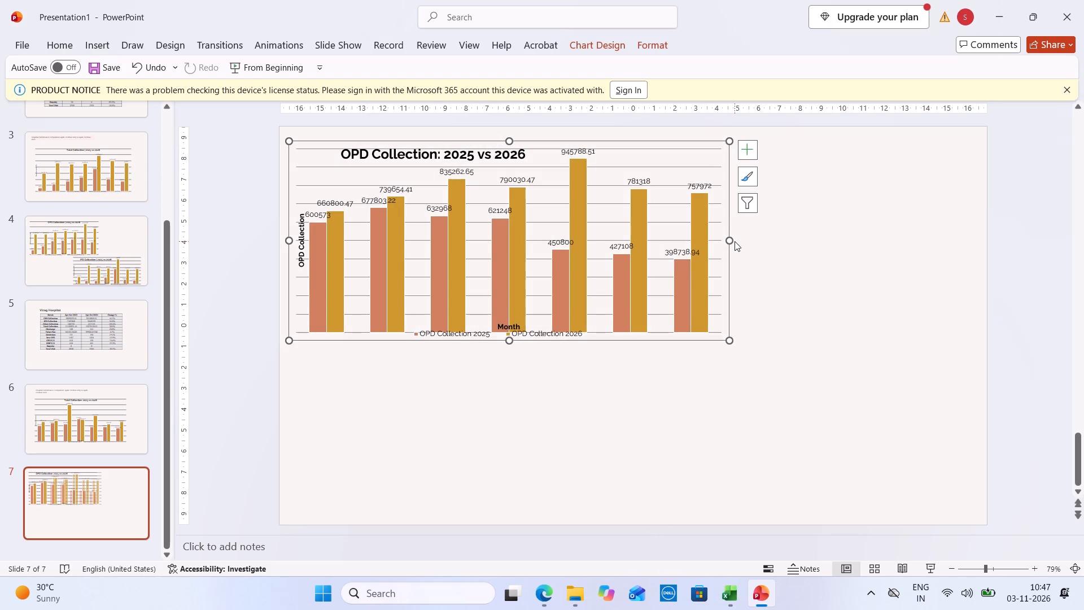
Copy the IPD Collection: 2025 vs 2026 chart from the Excel Graphs sheet and paste it onto slide 7 in PowerPoint.
left_click(770, 595)
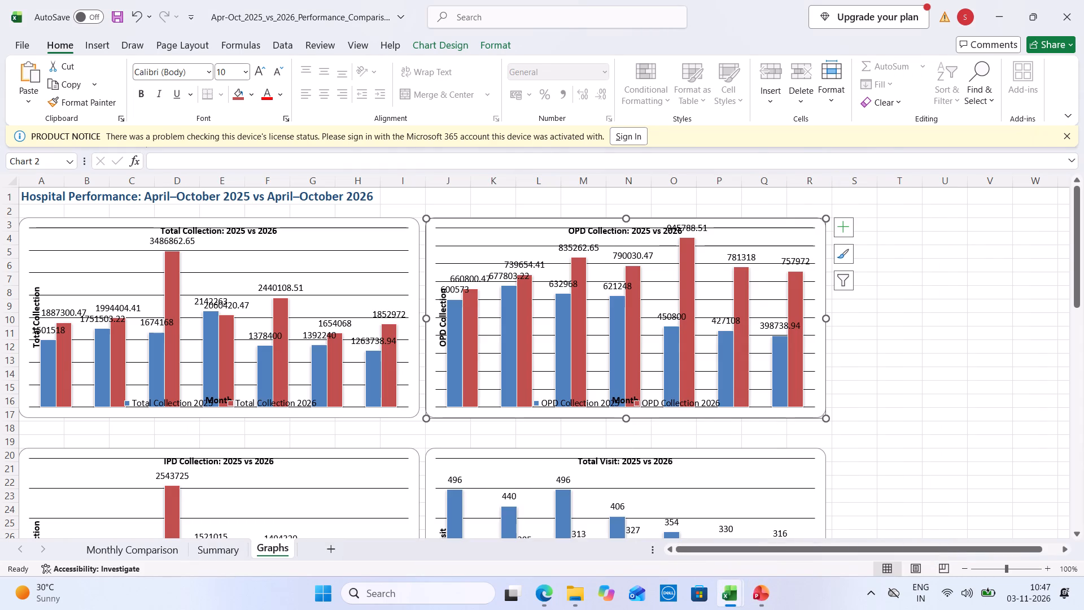
left_click(340, 454)
right_click(340, 454)
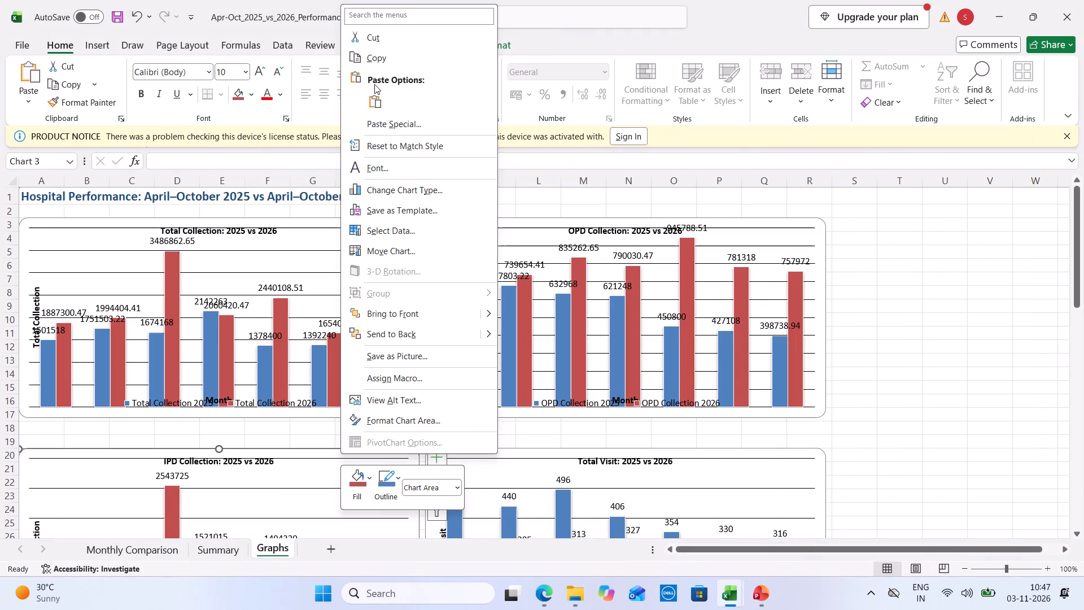
left_click(378, 63)
left_click(760, 602)
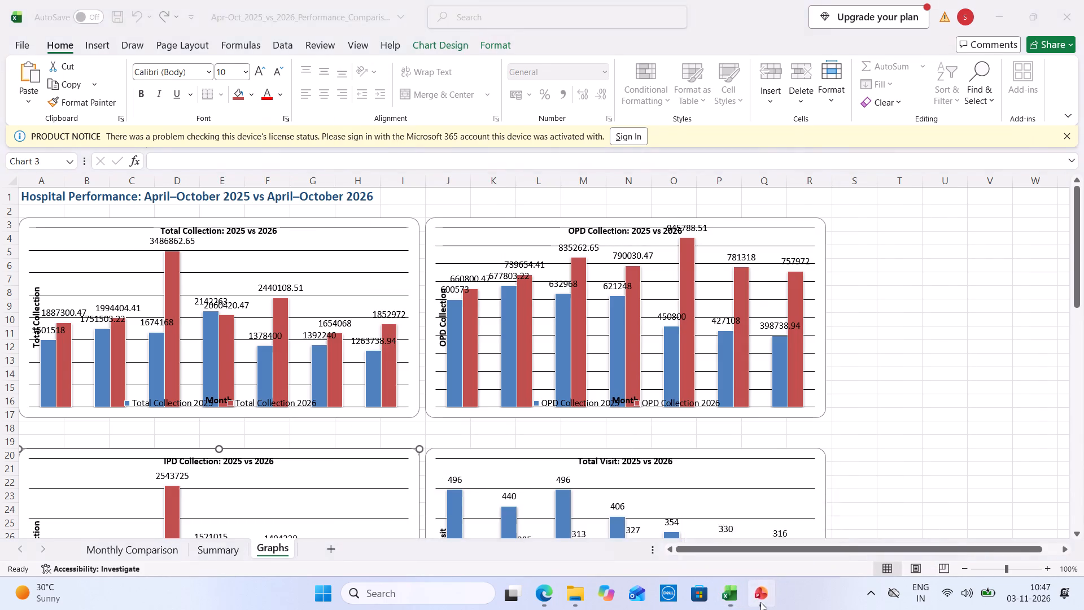
right_click(687, 456)
left_click(724, 186)
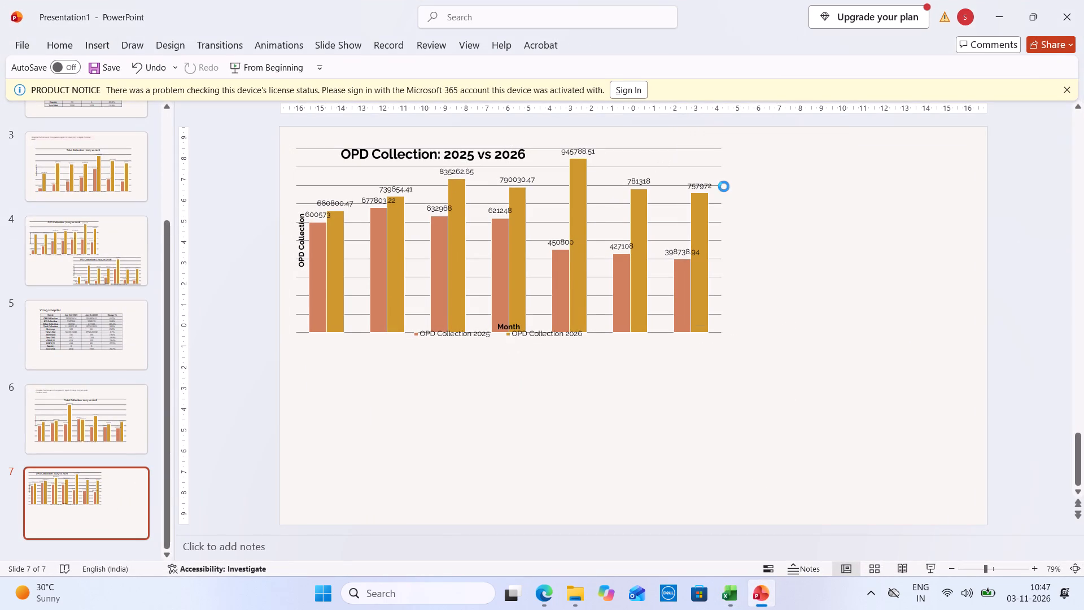
Move the pasted IPD Collection chart to the slide's lower-right area, just below the OPD Collection chart.
left_click_drag(738, 246, 741, 260)
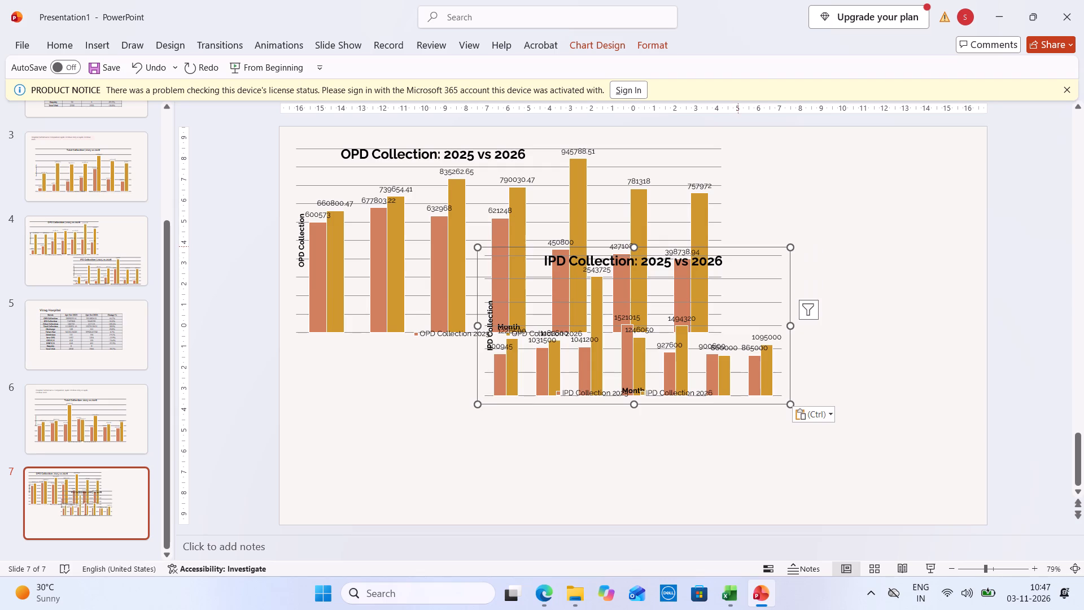
left_click_drag(741, 260, 840, 338)
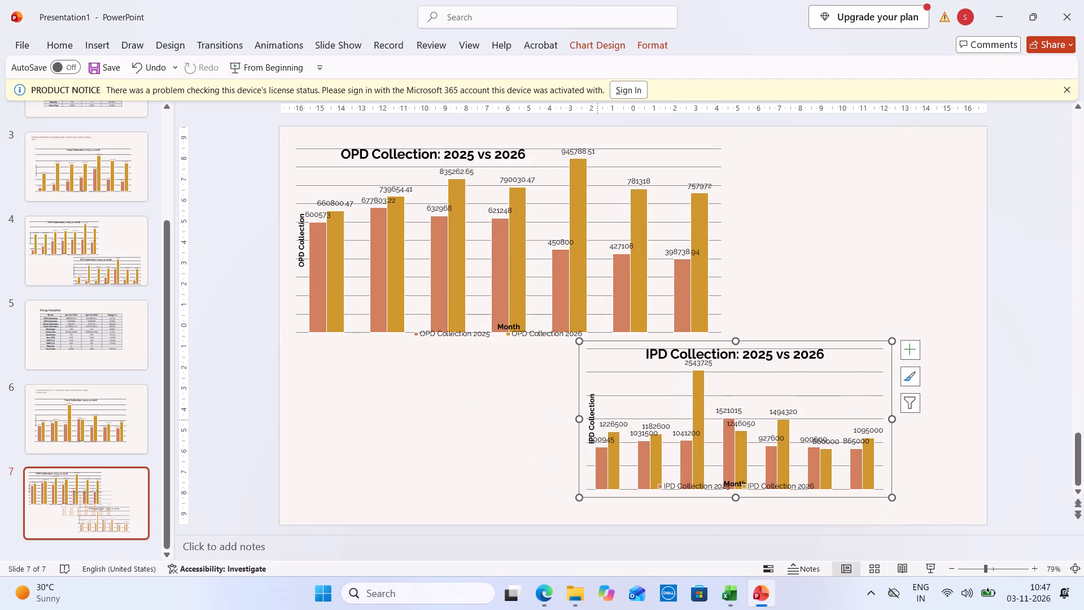
Enlarge the IPD Collection chart by extending its left and right edges outward and its bottom edge close to the slide's bottom.
left_click_drag(578, 419, 507, 422)
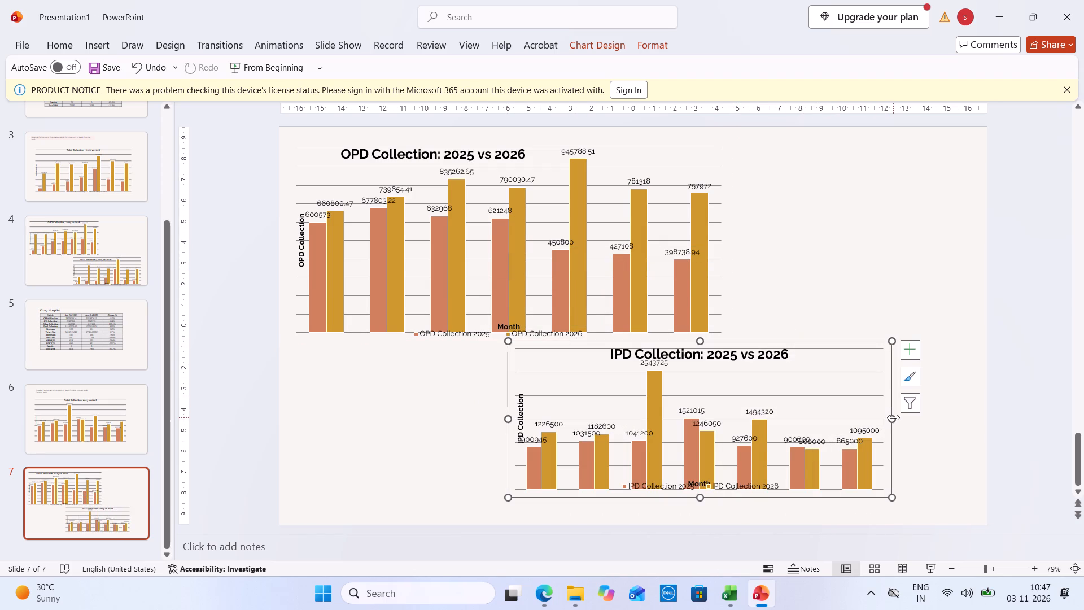
left_click_drag(893, 419, 949, 428)
left_click_drag(728, 496, 731, 516)
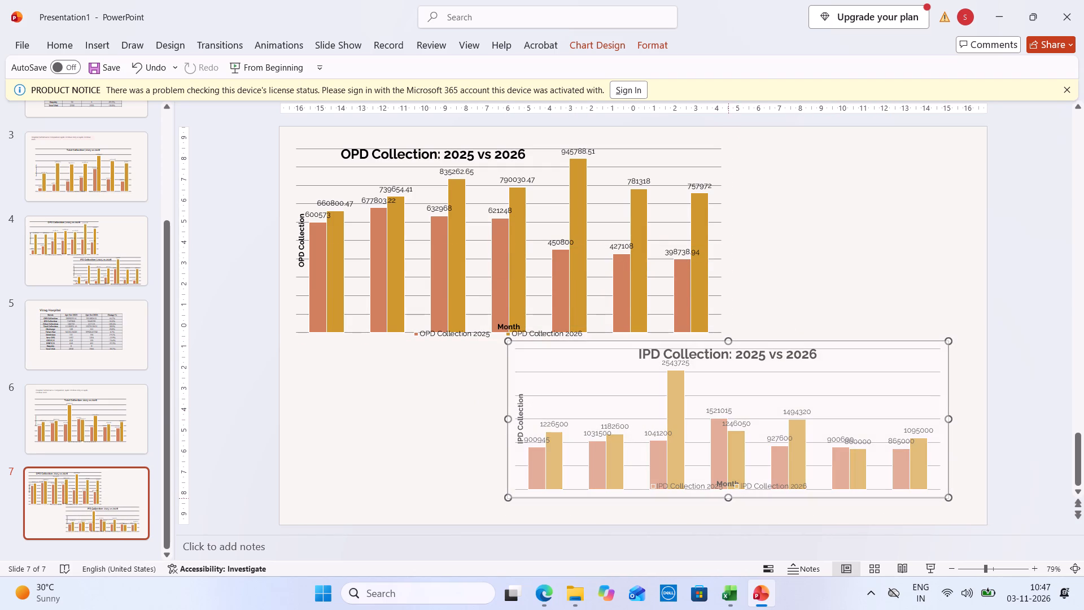
left_click_drag(731, 516, 740, 515)
Move the IPD Collection chart's legend slightly down so it sits clear below the Month axis title.
left_click(753, 507)
left_click_drag(755, 498, 755, 503)
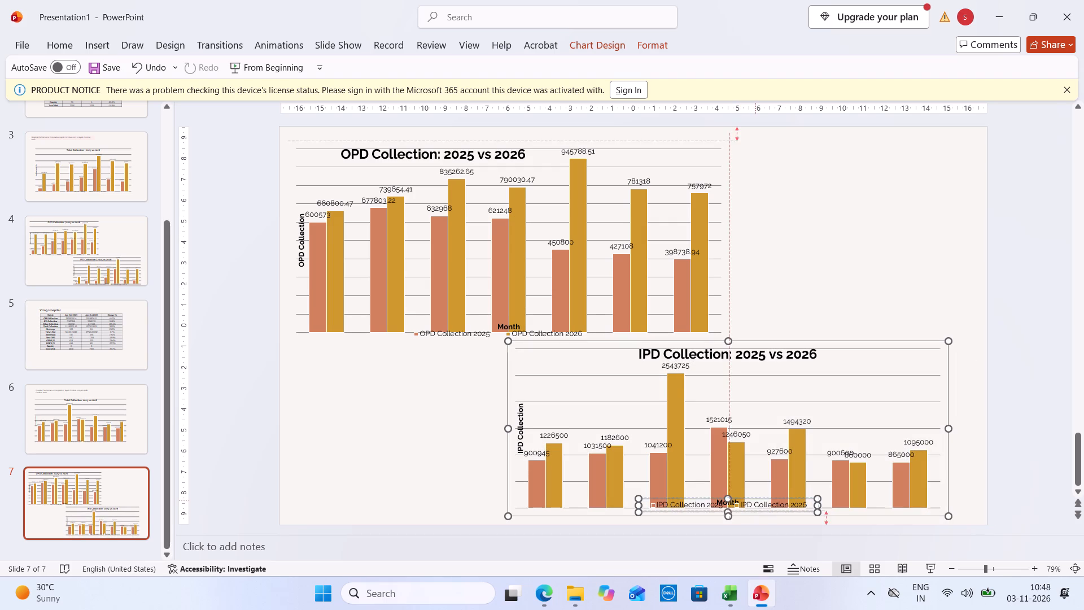
left_click_drag(755, 503, 756, 507)
left_click(829, 481)
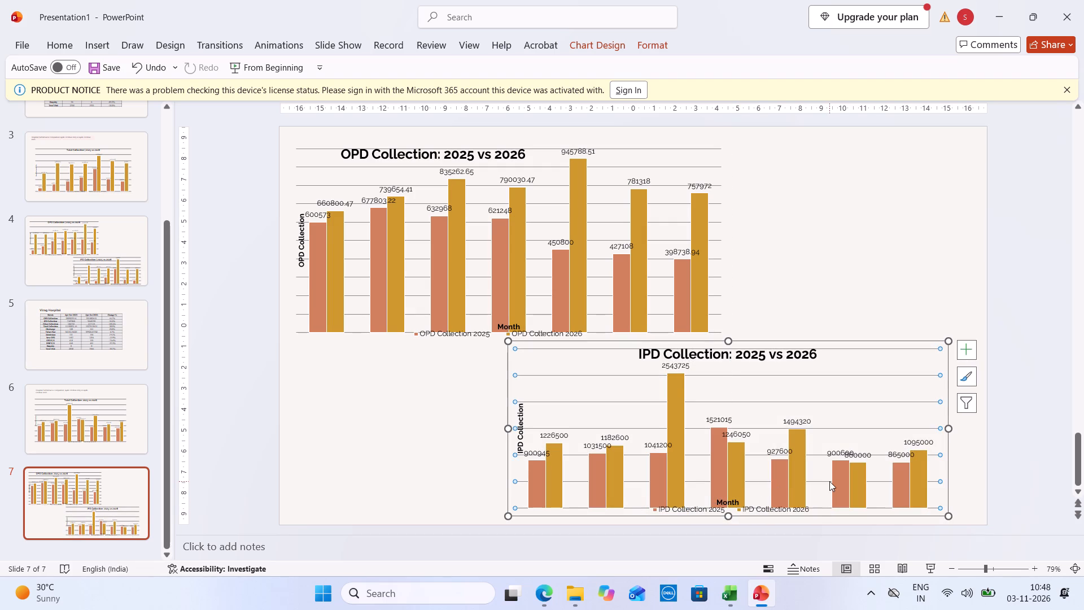
Widen the IPD Collection chart further on both sides, bringing its right edge close to the slide's right edge.
left_click_drag(952, 428, 976, 426)
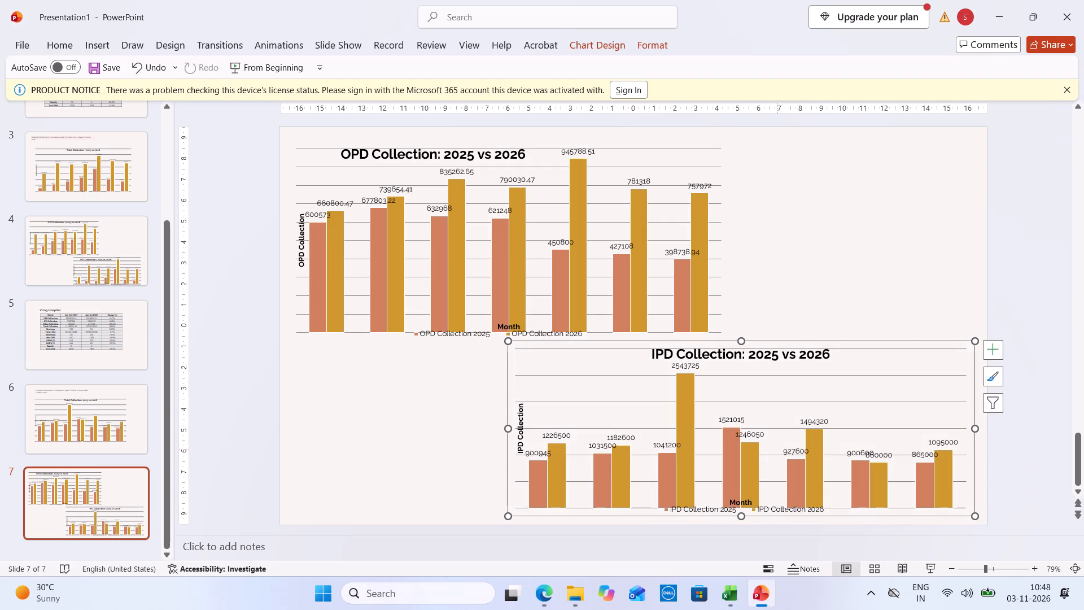
left_click_drag(509, 425, 479, 429)
Shift the 900600 data label in the IPD Collection chart left so it clears the neighbouring 860000 label.
left_click(851, 454)
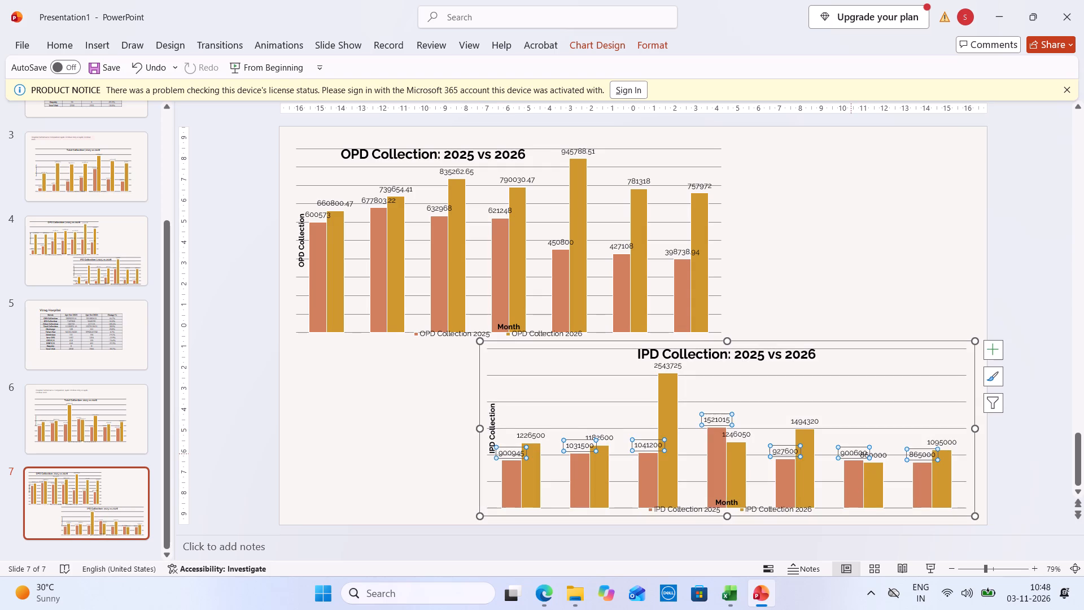
left_click_drag(853, 448, 842, 451)
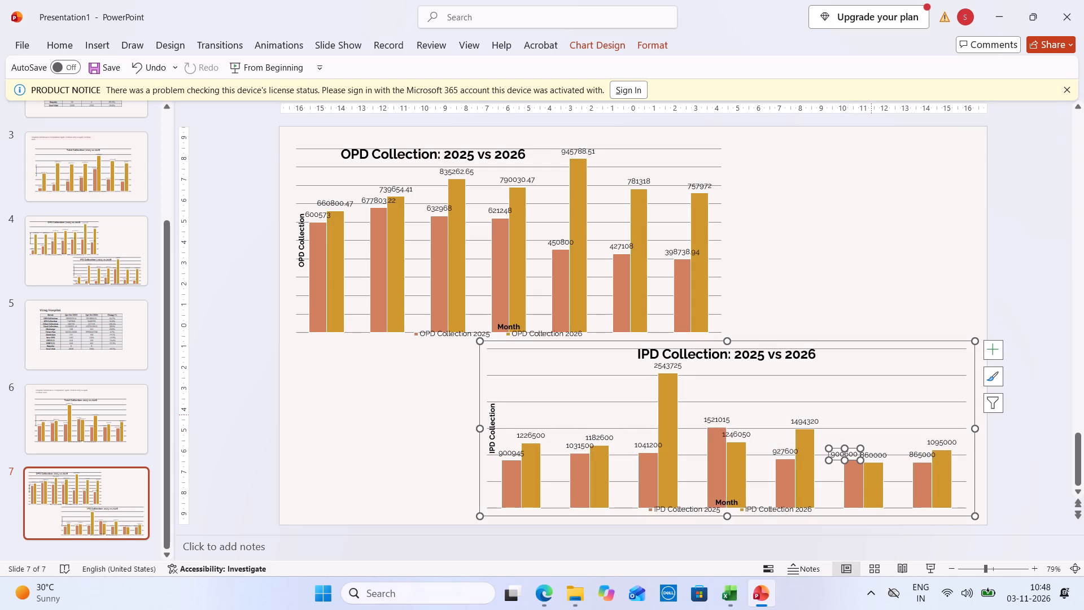
left_click(877, 411)
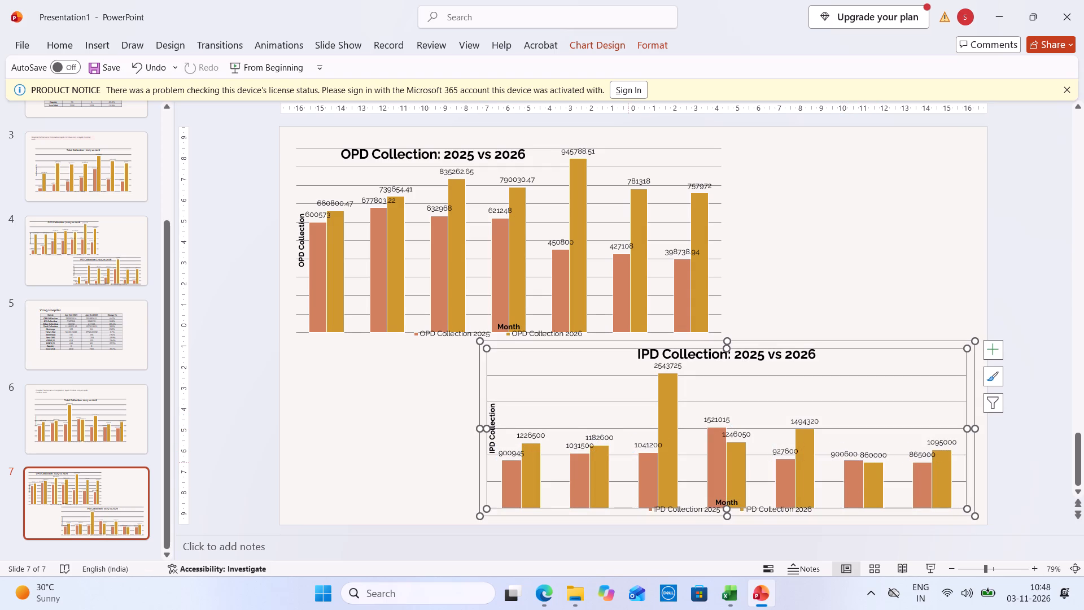
left_click(423, 399)
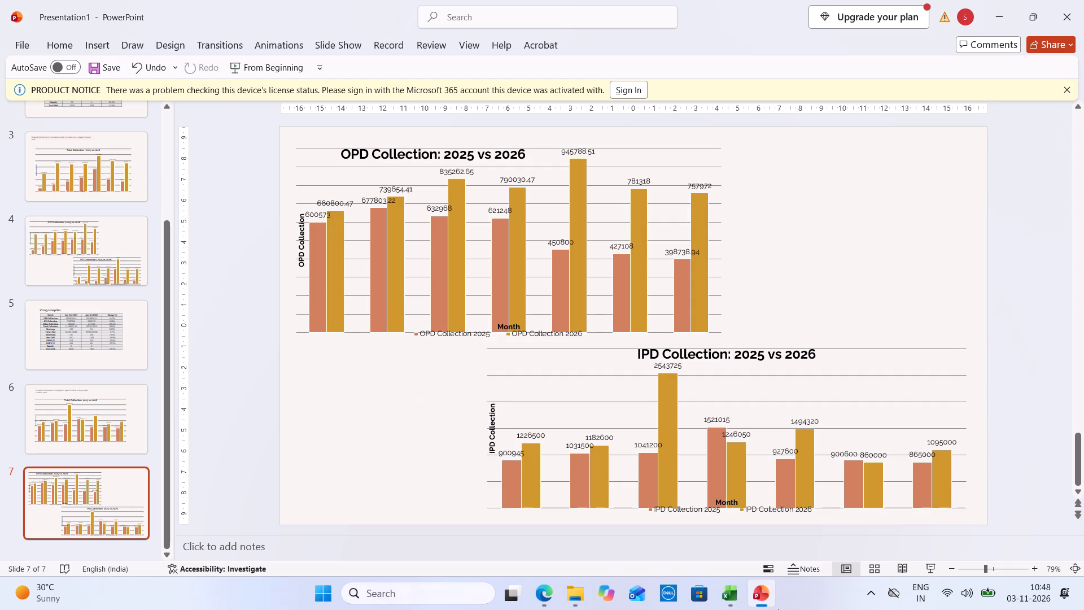
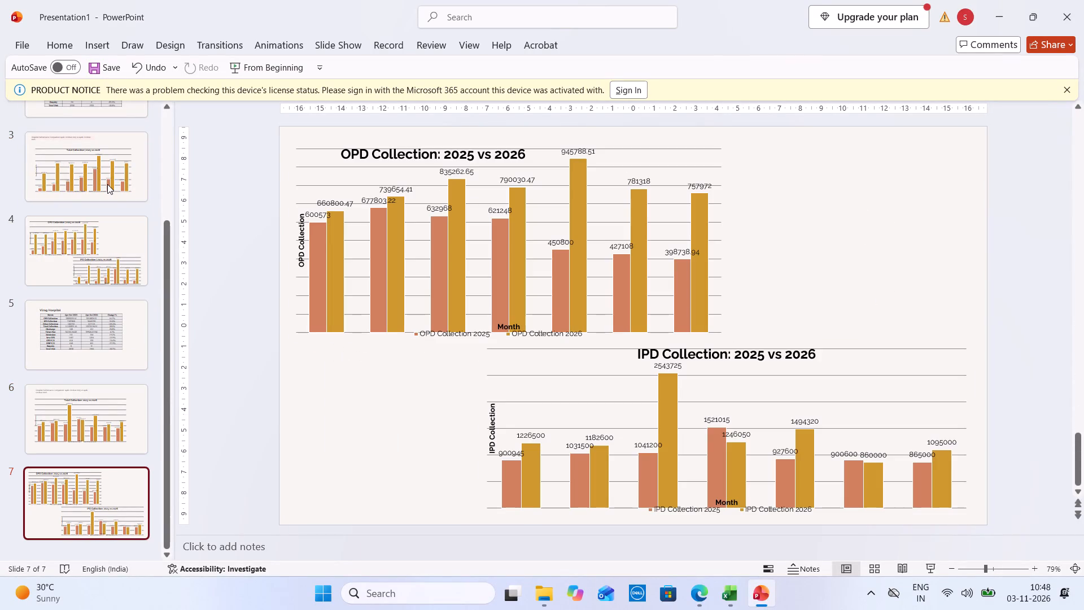
Add three slides with the Empty layout directly after the opening title slide.
left_click(69, 42)
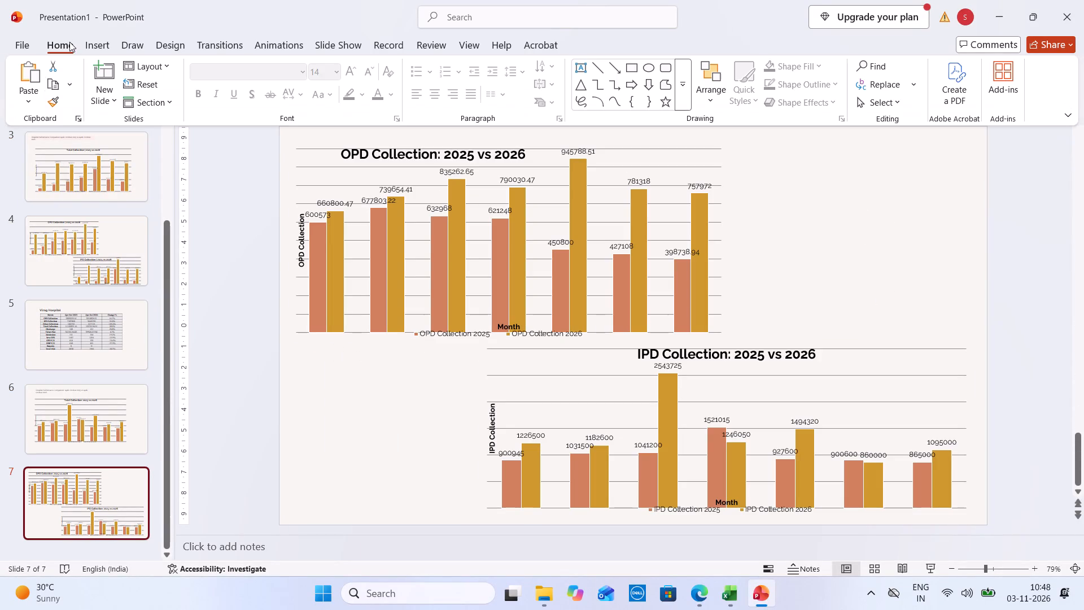
double_click(168, 144)
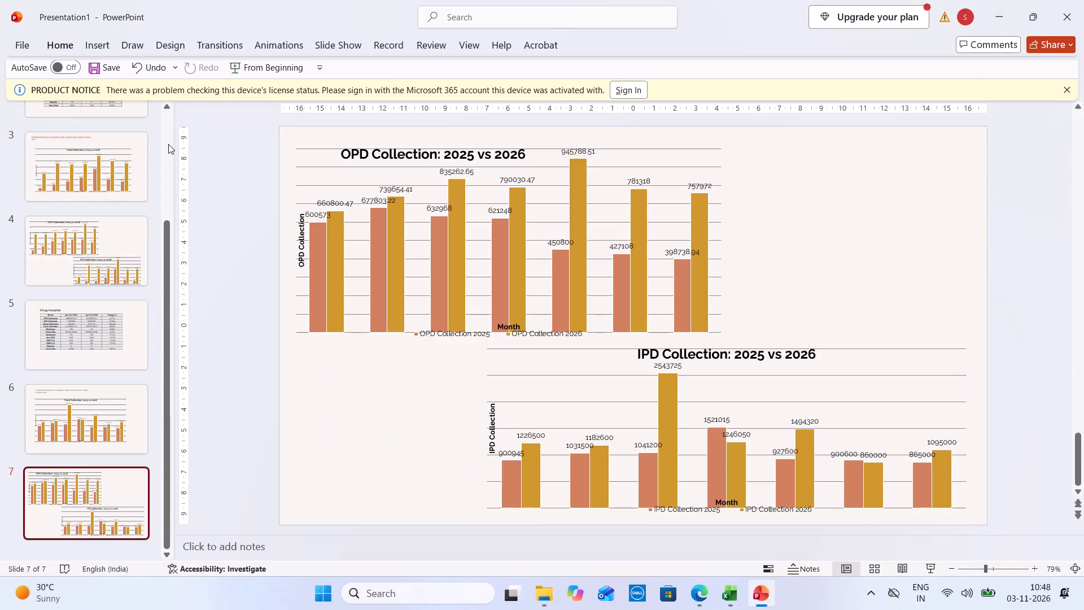
left_click(168, 144)
left_click(112, 150)
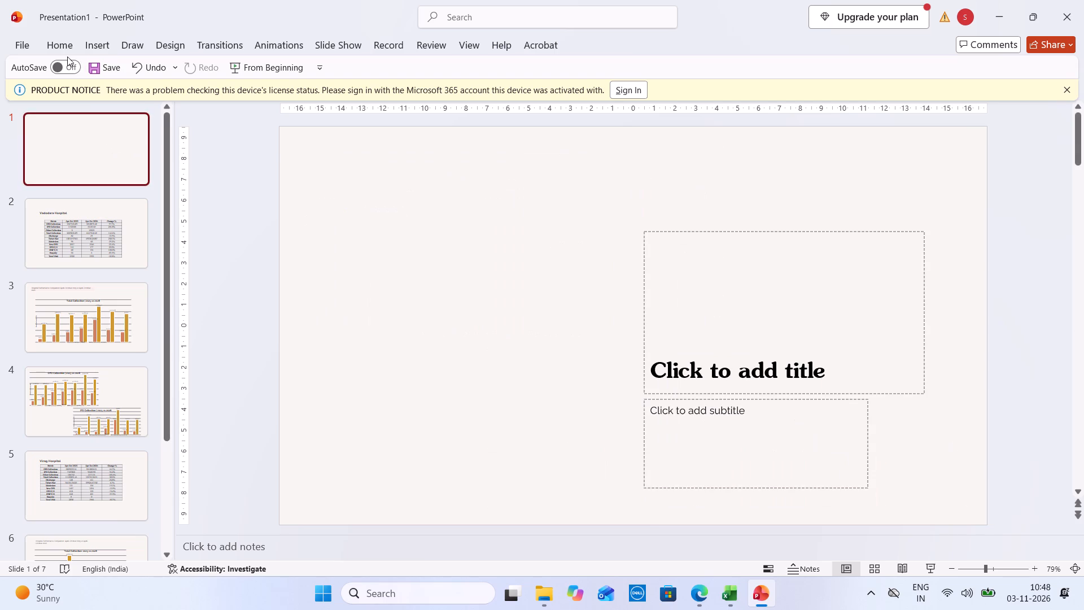
left_click(73, 47)
left_click(115, 102)
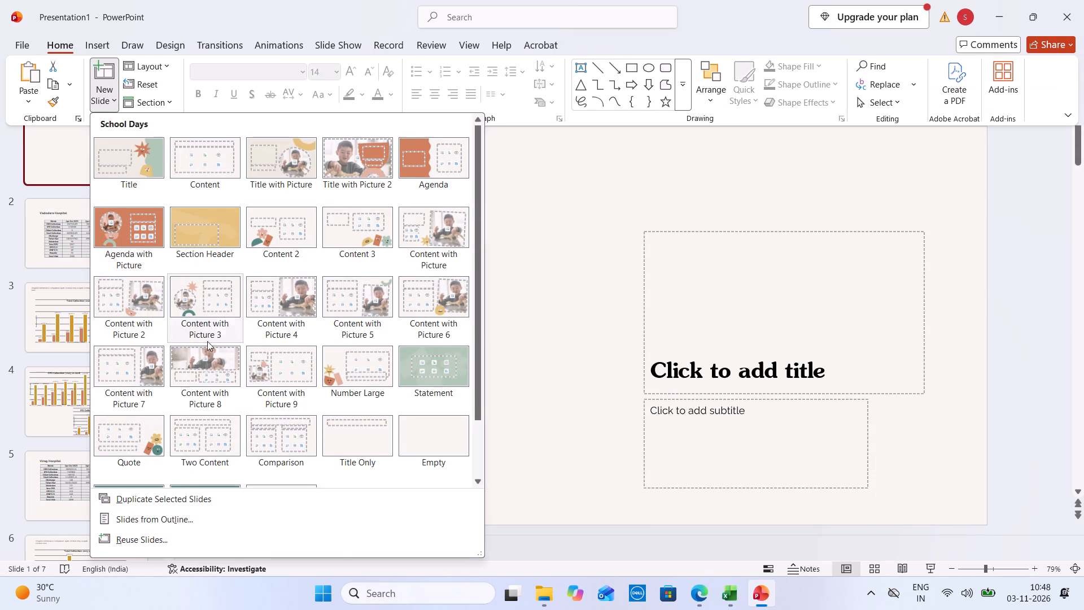
left_click(434, 462)
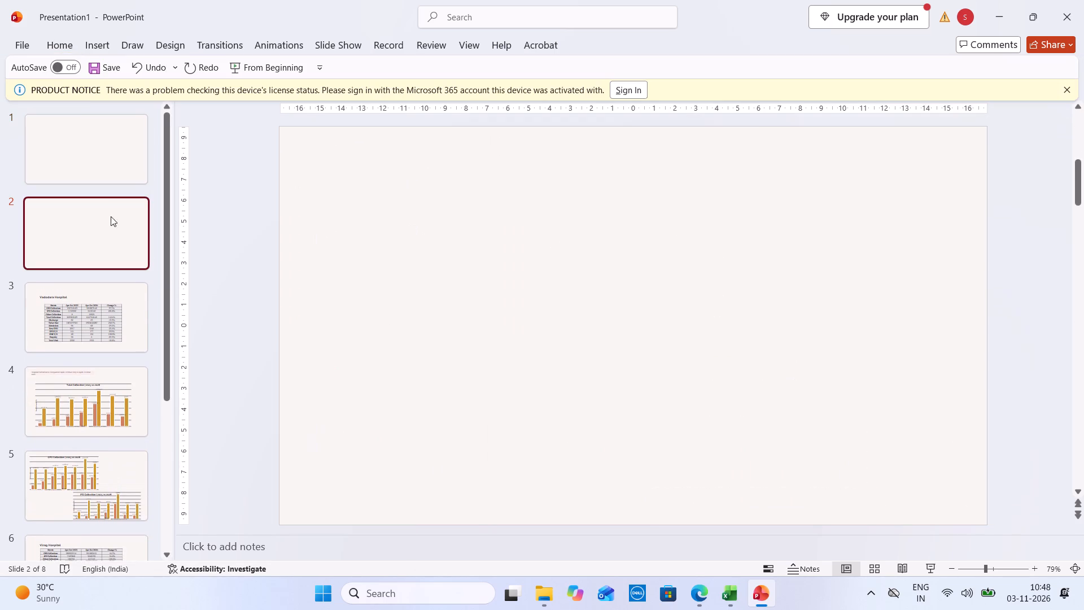
left_click(101, 47)
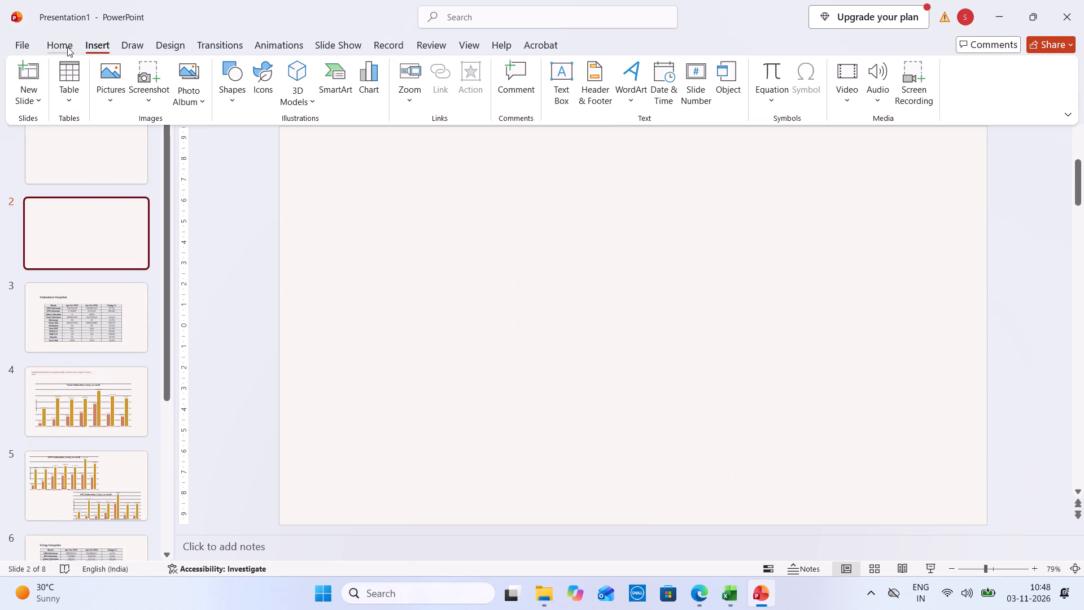
left_click(67, 47)
left_click(108, 104)
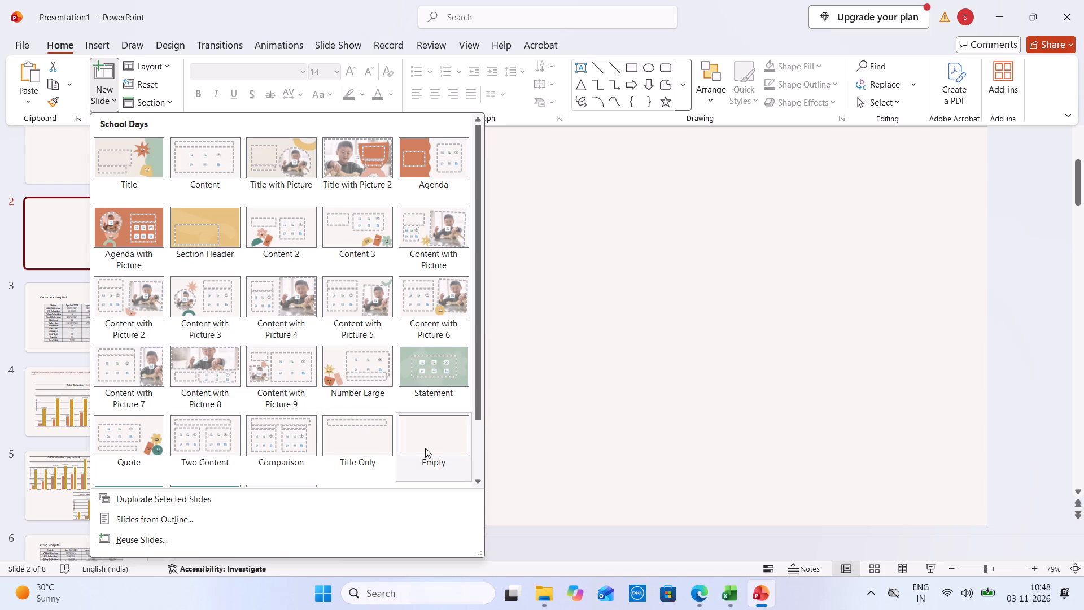
left_click(427, 447)
left_click(65, 49)
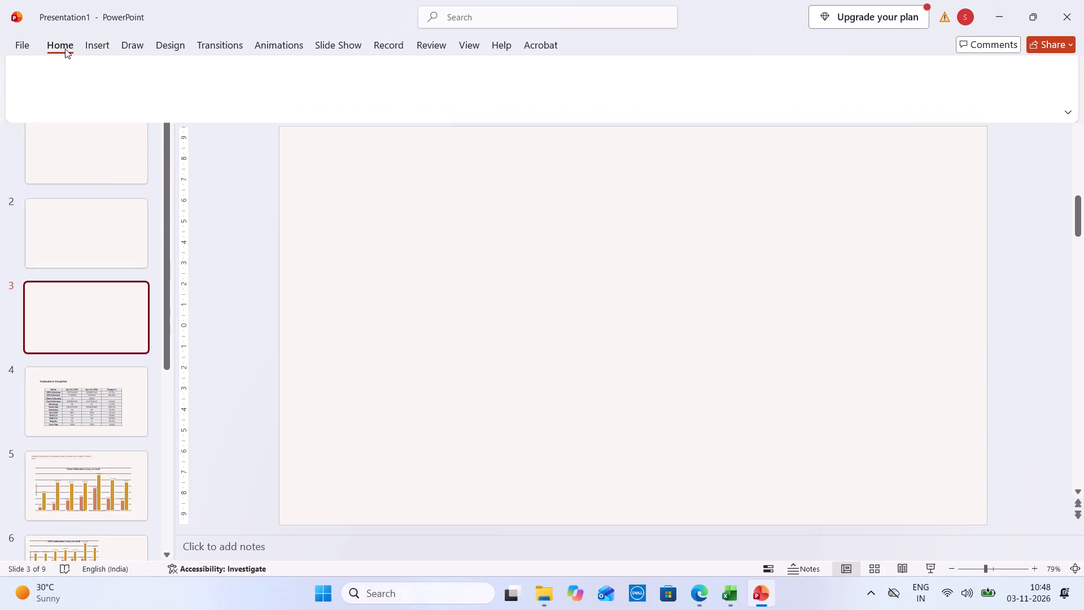
left_click(107, 112)
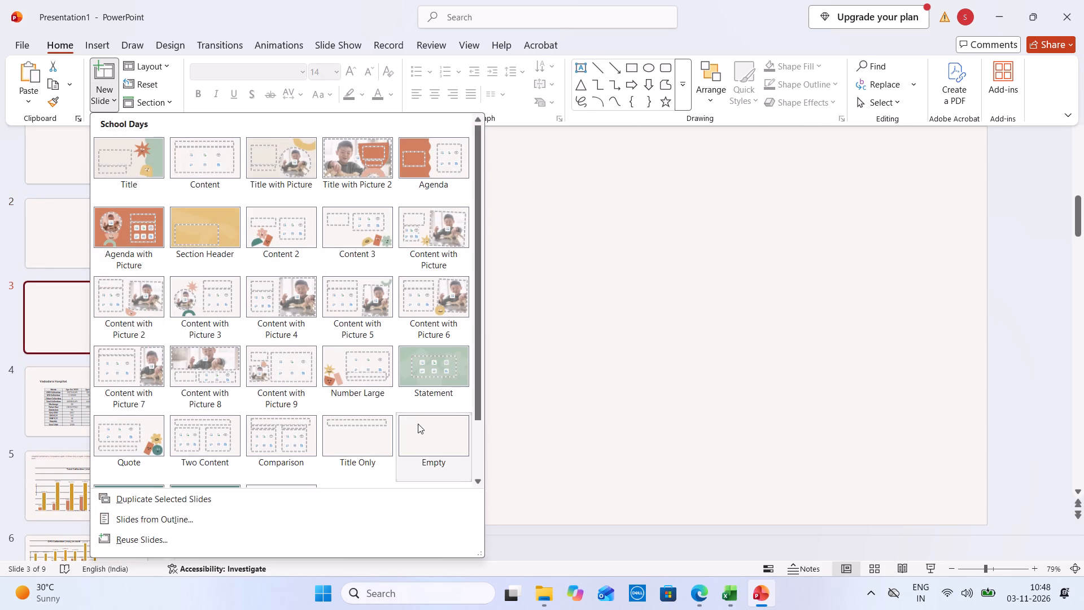
left_click(418, 424)
Switch to Excel and close the Apr-Oct 2025 vs 2026 performance comparison workbook, leaving the data workbook open.
left_click(780, 609)
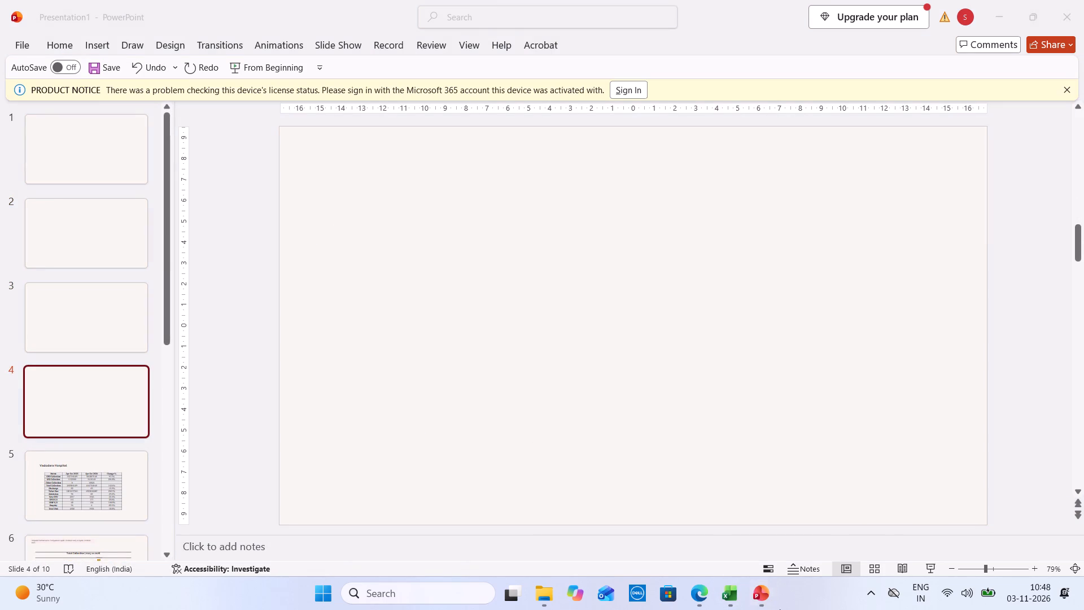
left_click(730, 604)
left_click(840, 530)
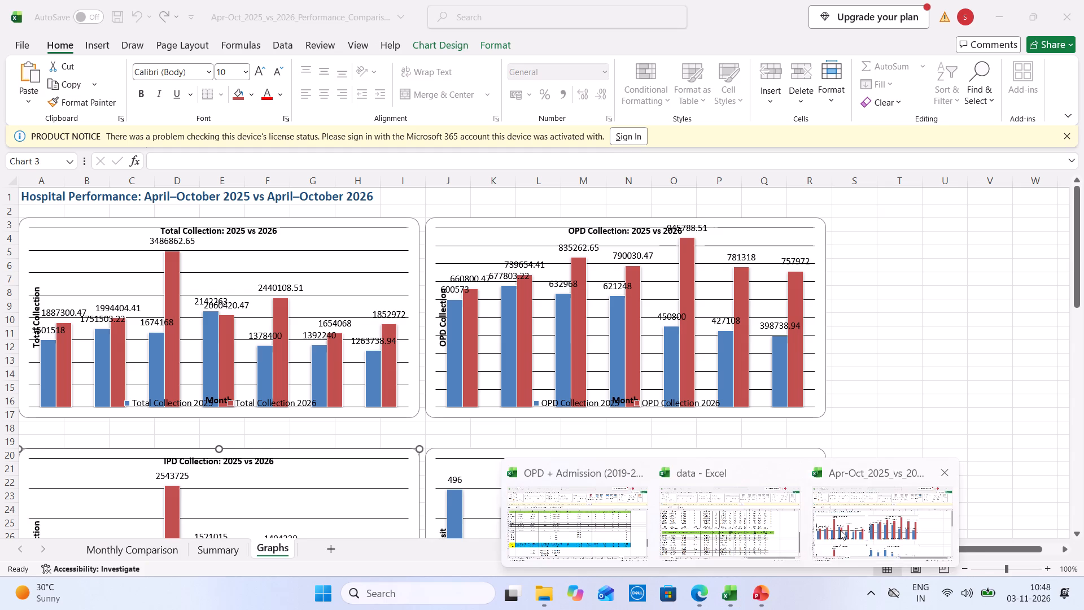
left_click(1076, 0)
left_click(614, 392)
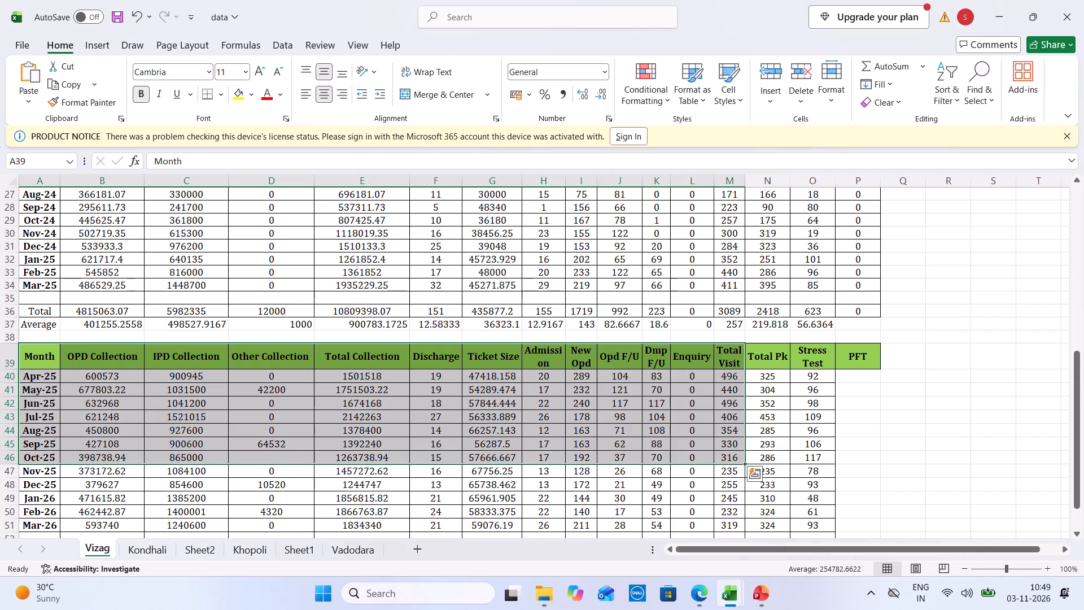
Insert a blank row above the Total row of the 2026 table on the data workbook's Kondhali sheet.
left_click(154, 551)
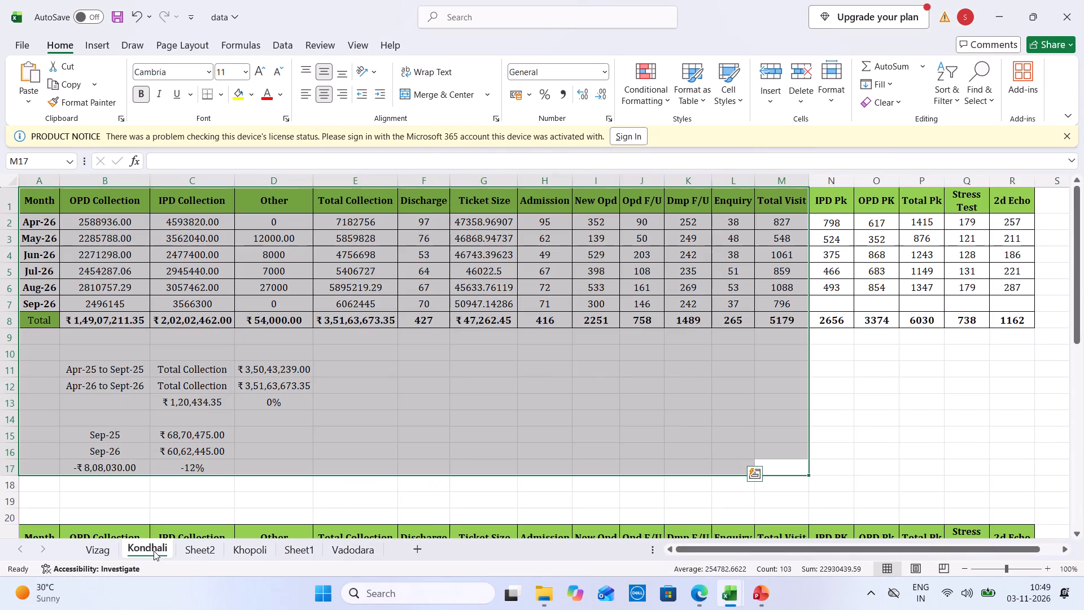
left_click(15, 317)
right_click(15, 317)
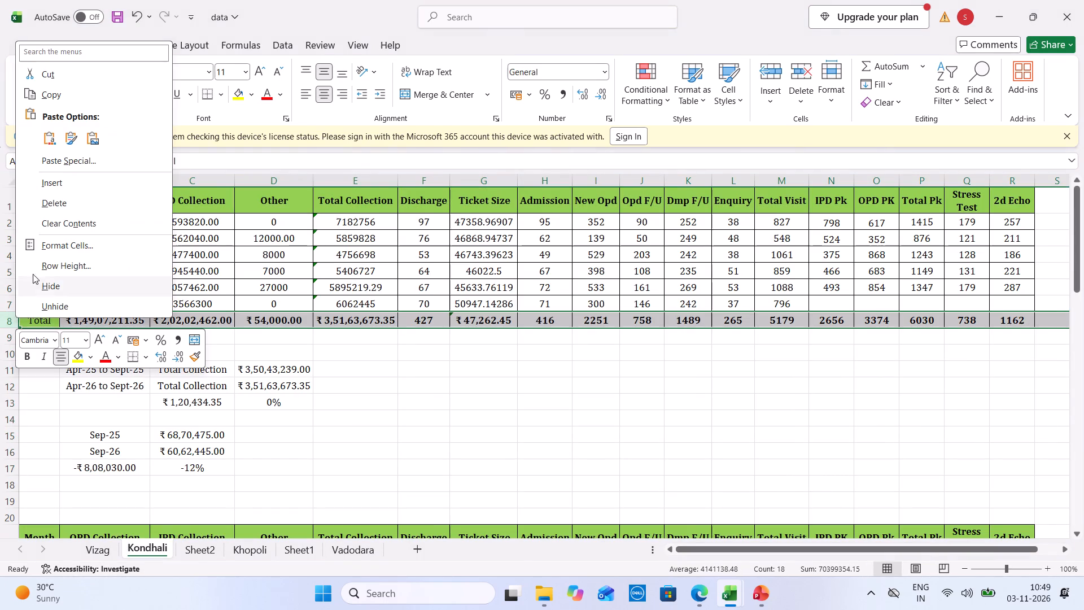
left_click(119, 186)
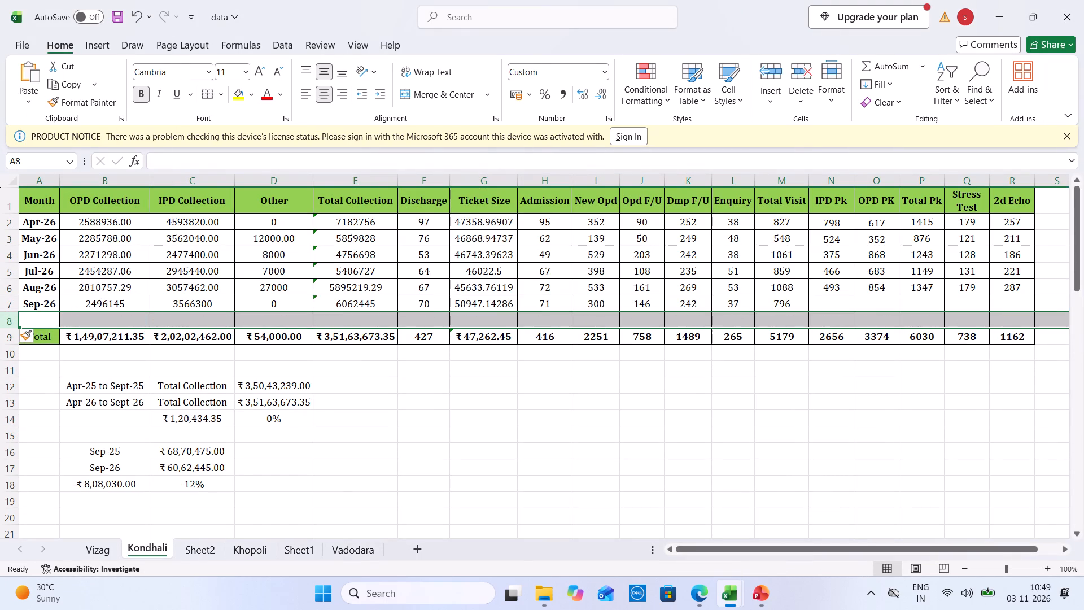
Extend the Total row's OPD Collection, IPD Collection and Other sums to row 8: B2:B8, C2:C8 and D2:D8.
left_click(129, 332)
left_click(204, 161)
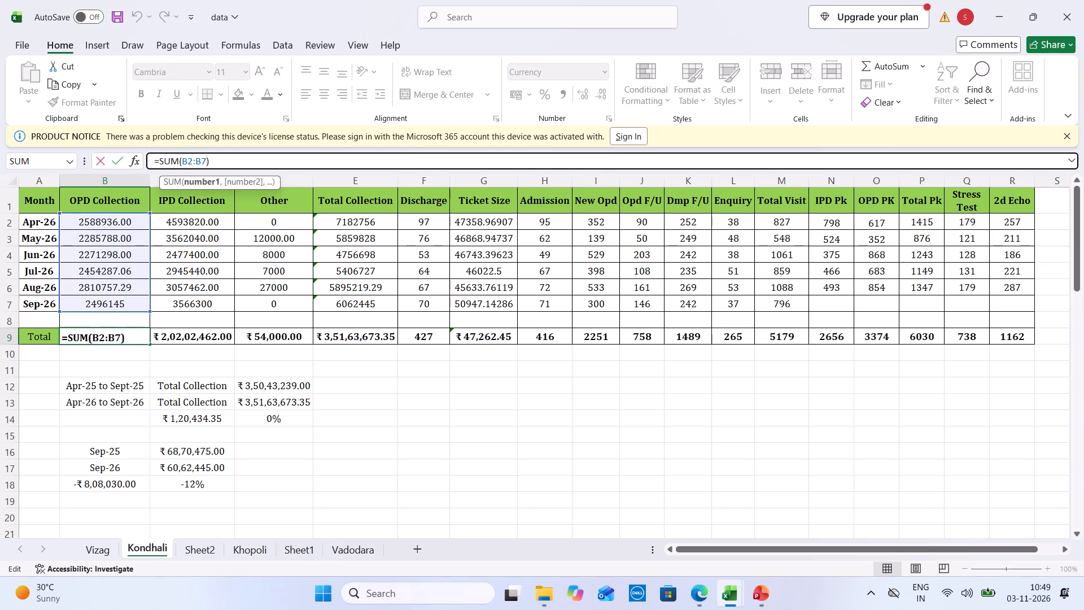
key("BackSpace")
key("8")
key("Tab")
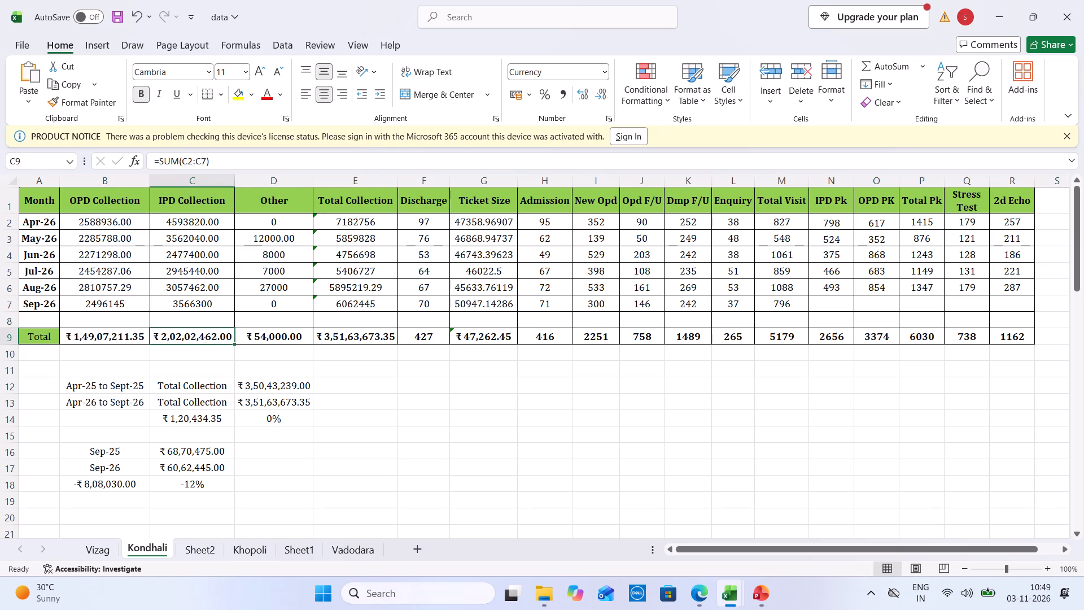
left_click(205, 161)
key("BackSpace")
key("8")
key("Tab")
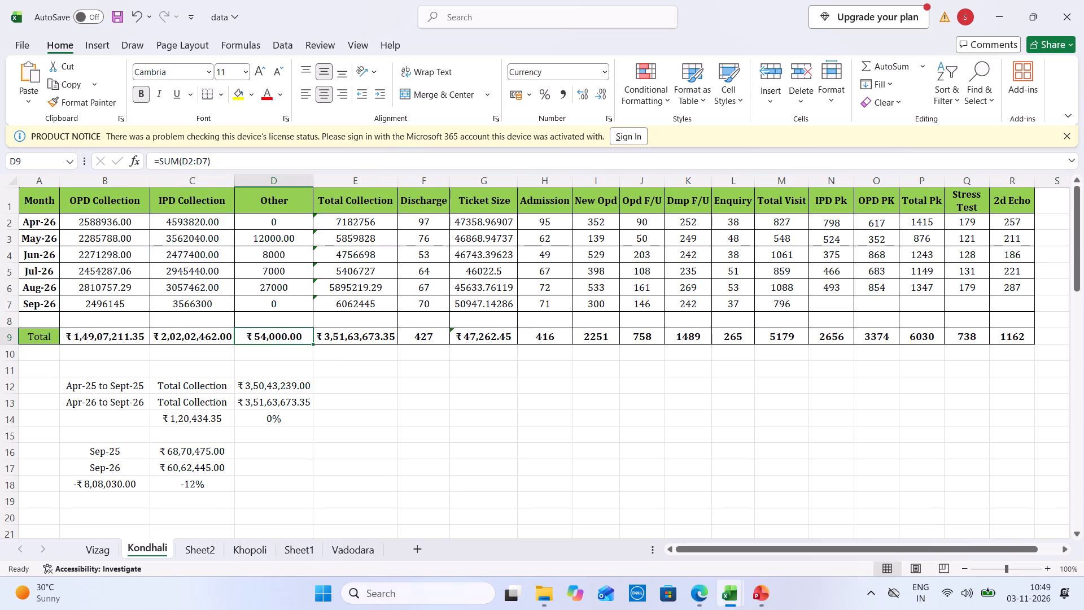
left_click(205, 161)
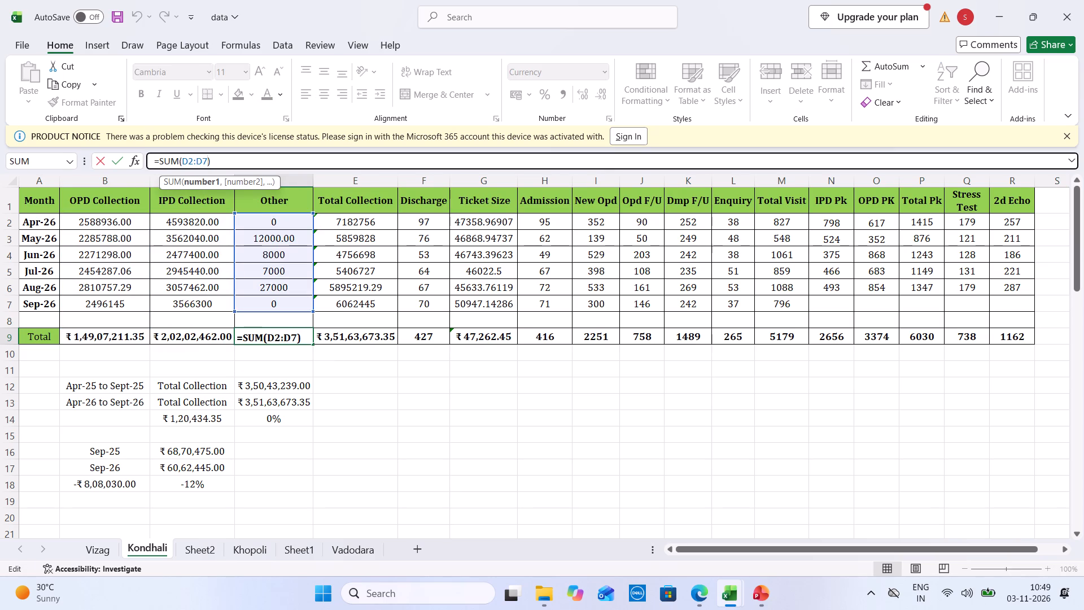
key("BackSpace")
key("8")
key("Tab")
Extend the Total row's Total Collection and Discharge sums to row 8: E2:E8 and F2:F8.
left_click(205, 161)
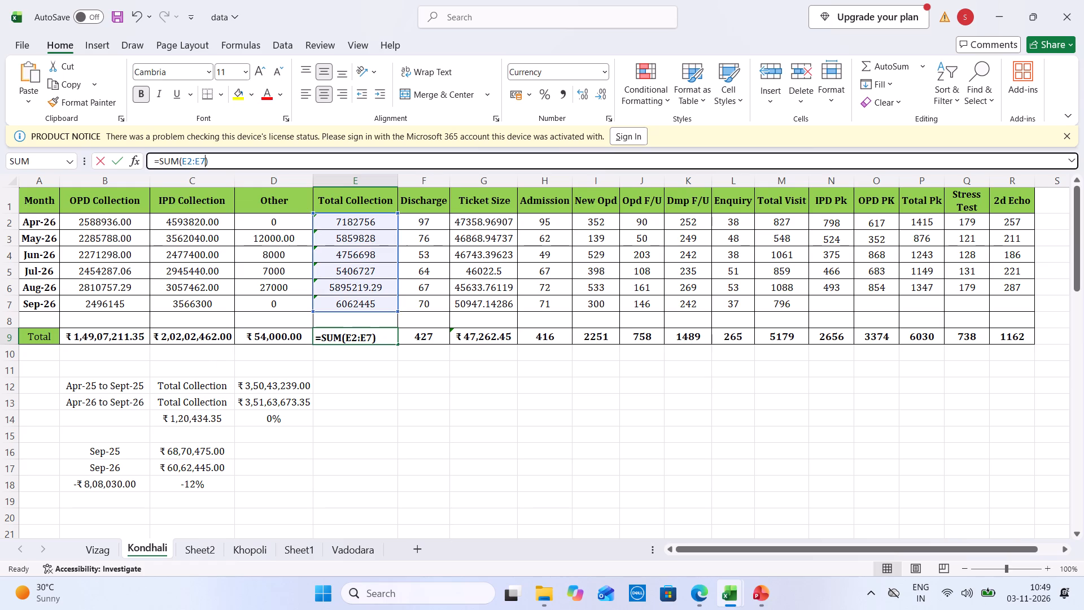
key("BackSpace")
key("8")
key("Tab")
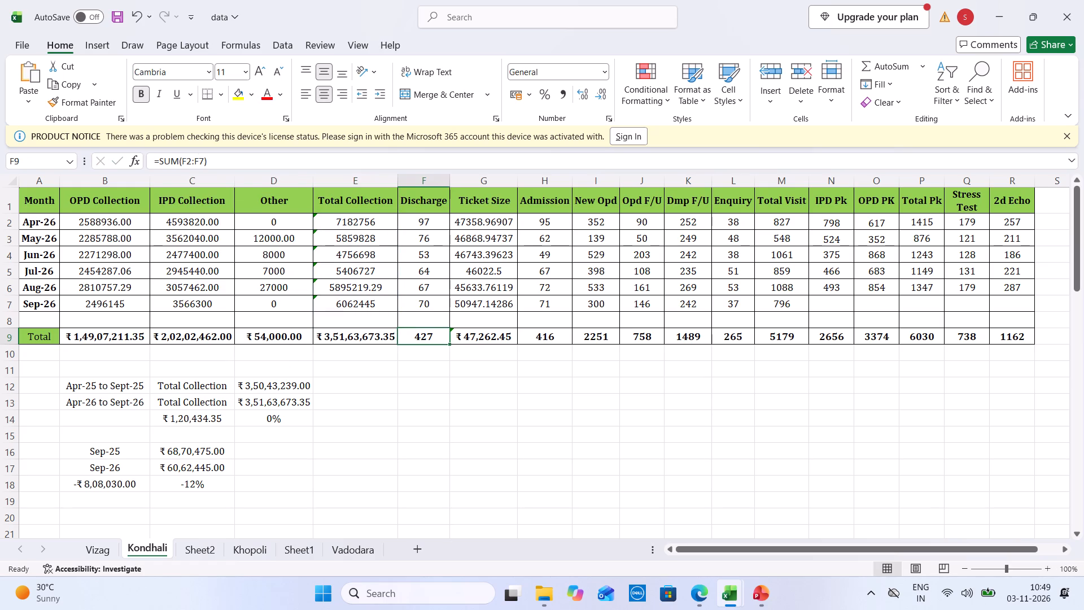
left_click(205, 161)
key("BackSpace")
key("8")
key("Tab")
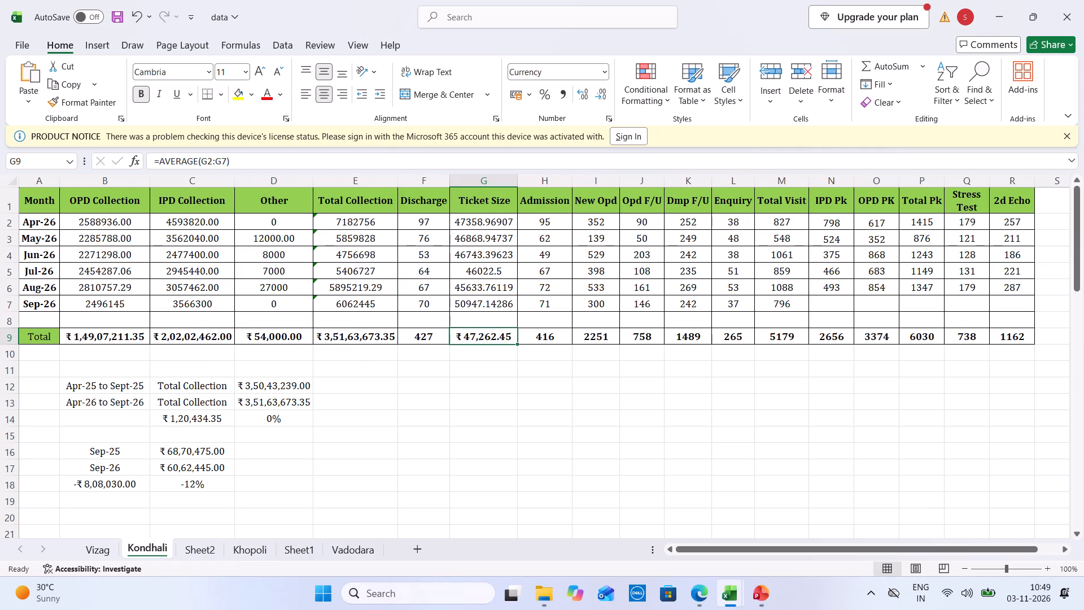
Change the Ticket Size average in the Total row to cover G2:G8.
left_click(212, 162)
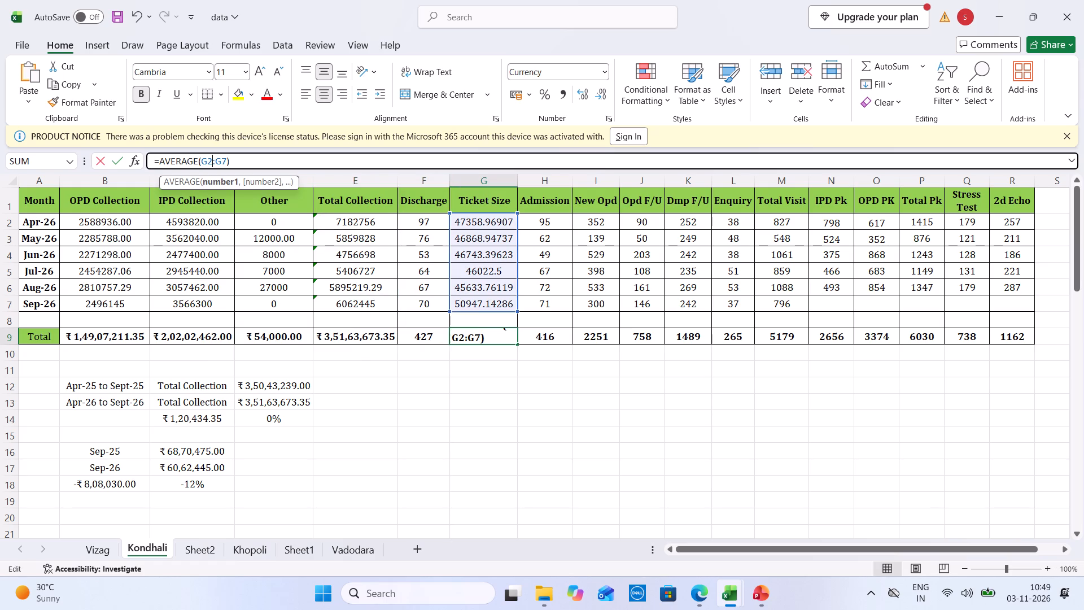
key("Right")
key("Right")
key("Right")
key("BackSpace")
key("8")
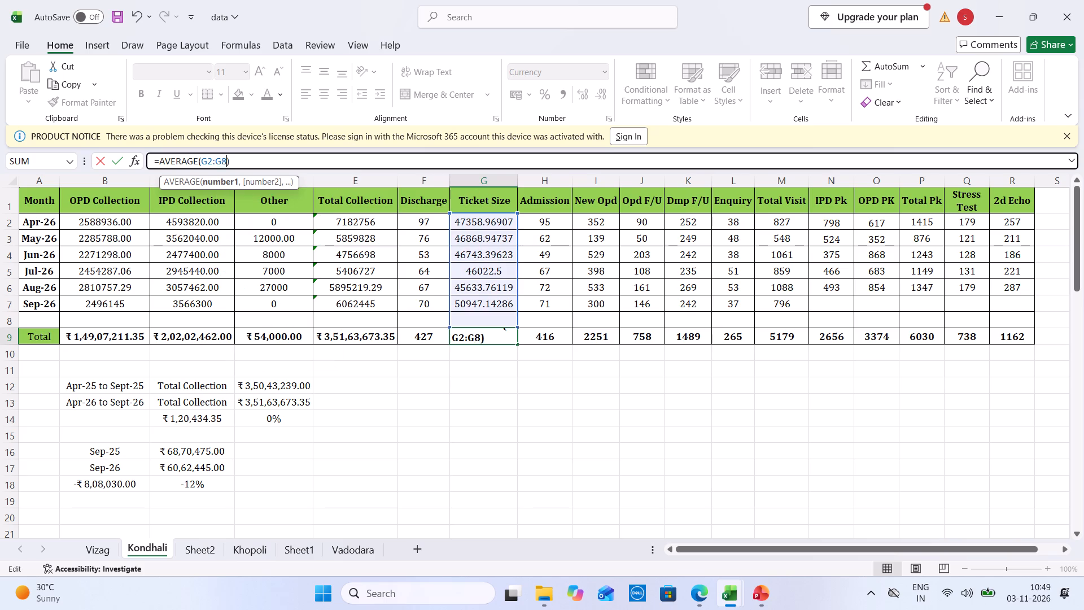
key("Tab")
Change the Admission total to =SUM(H2:H8) and fill that formula across the Total row through Total Visit.
left_click(206, 161)
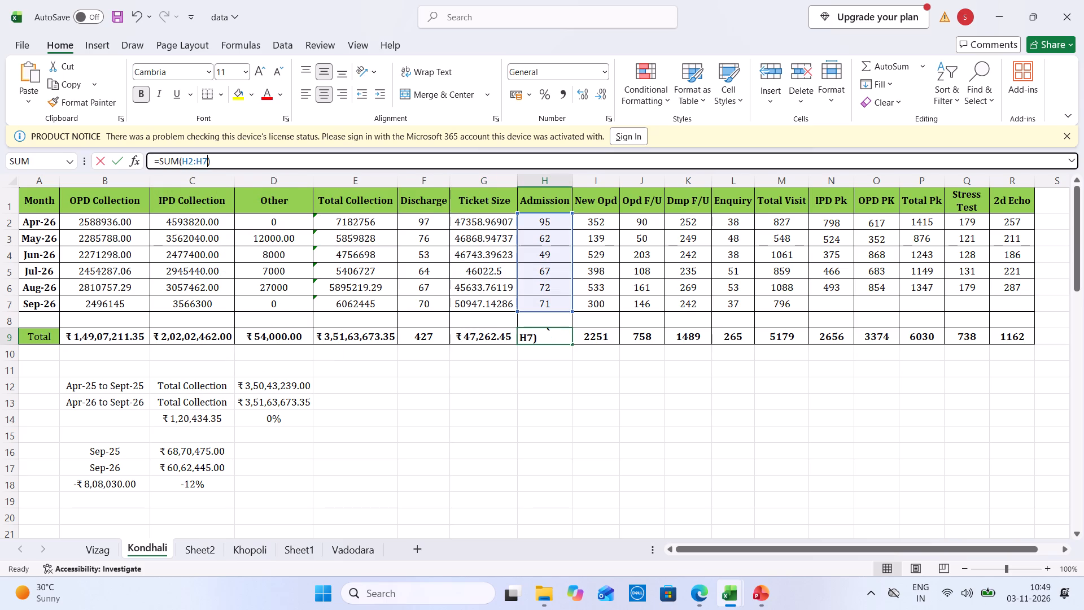
key("BackSpace")
key("8")
key("Tab")
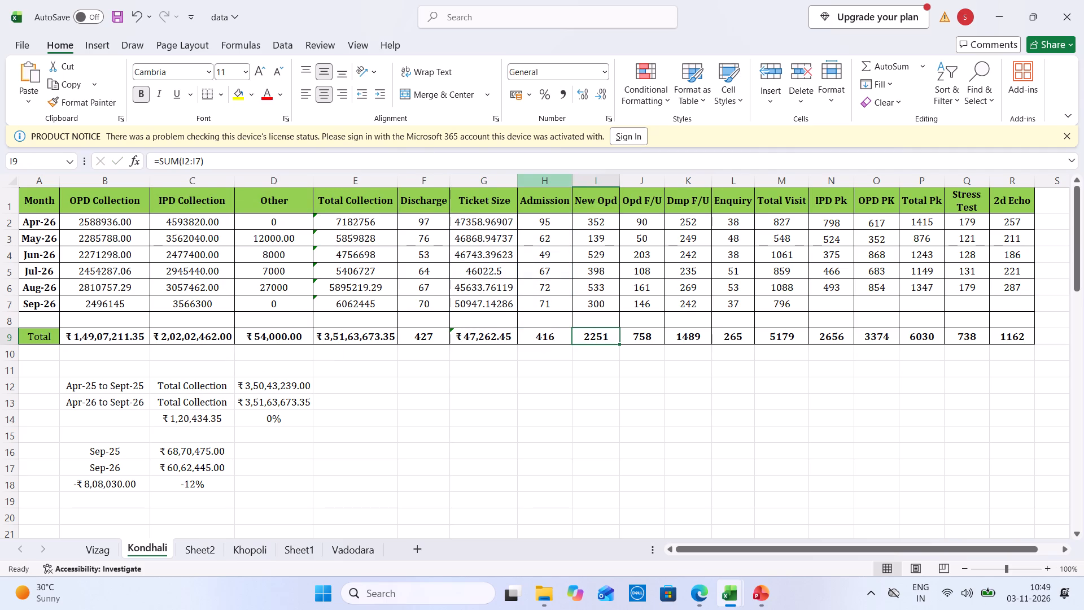
left_click(574, 338)
left_click(567, 338)
left_click_drag(574, 347, 589, 347)
left_click(549, 332)
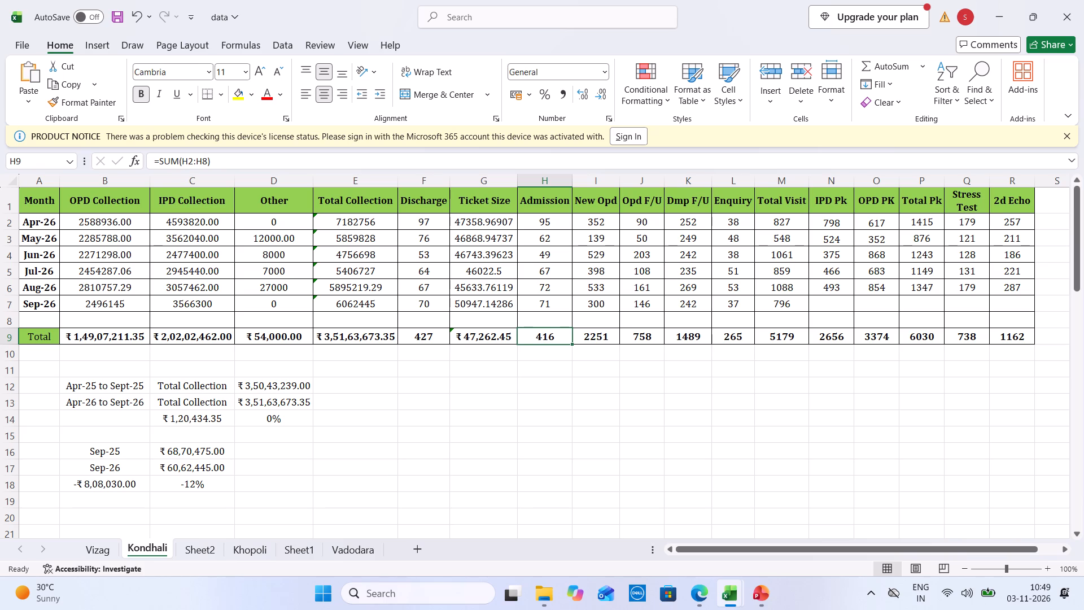
left_click_drag(571, 343, 849, 310)
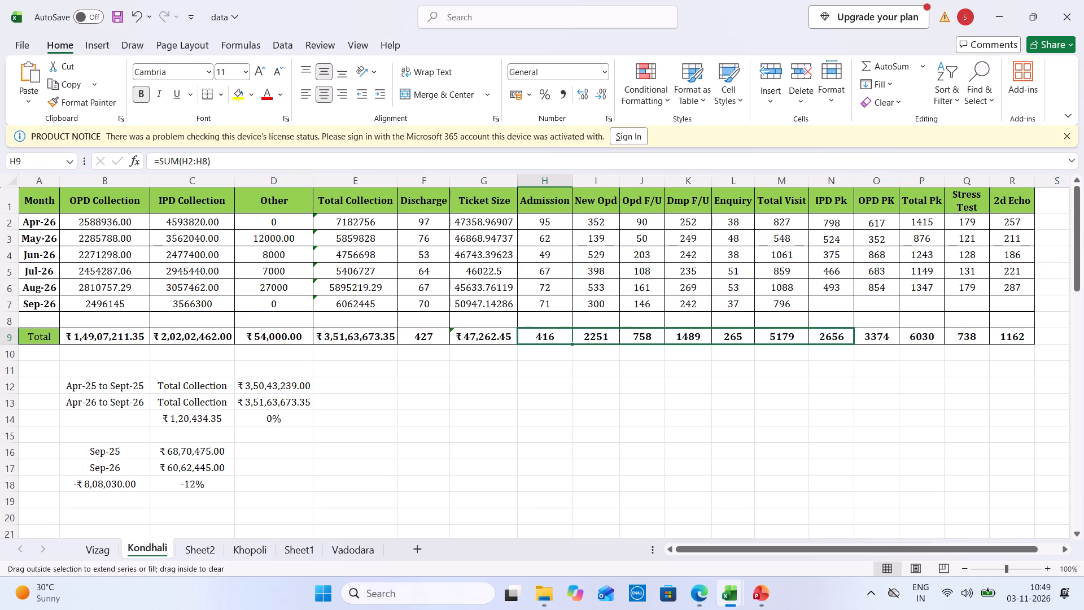
left_click_drag(849, 310, 808, 320)
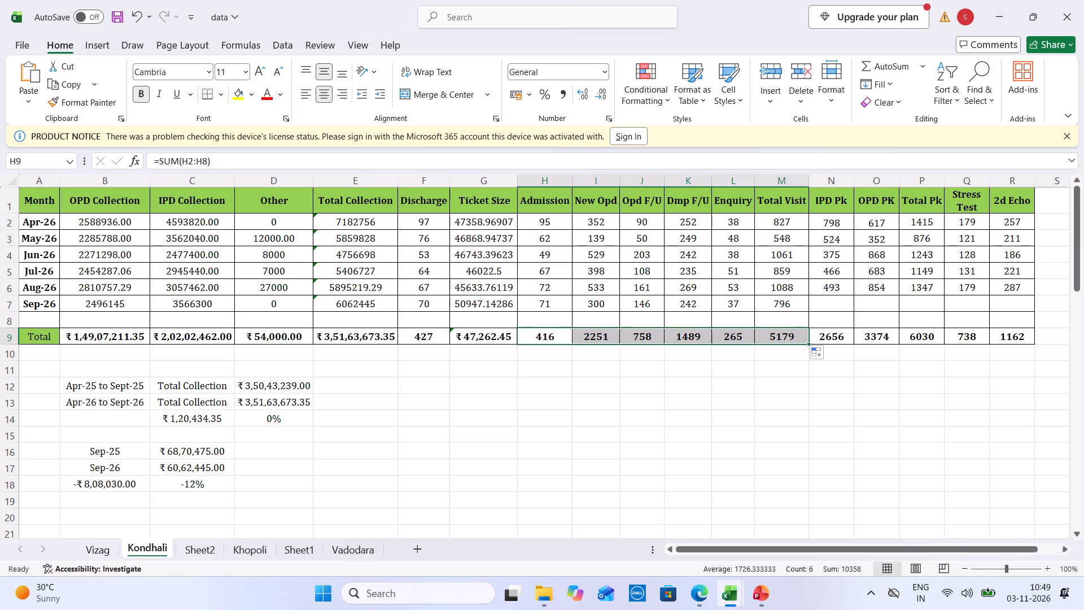
Extend the month series from Aug-26 and Sep-26 down to Oct-26 in the new row.
left_click_drag(44, 280, 50, 300)
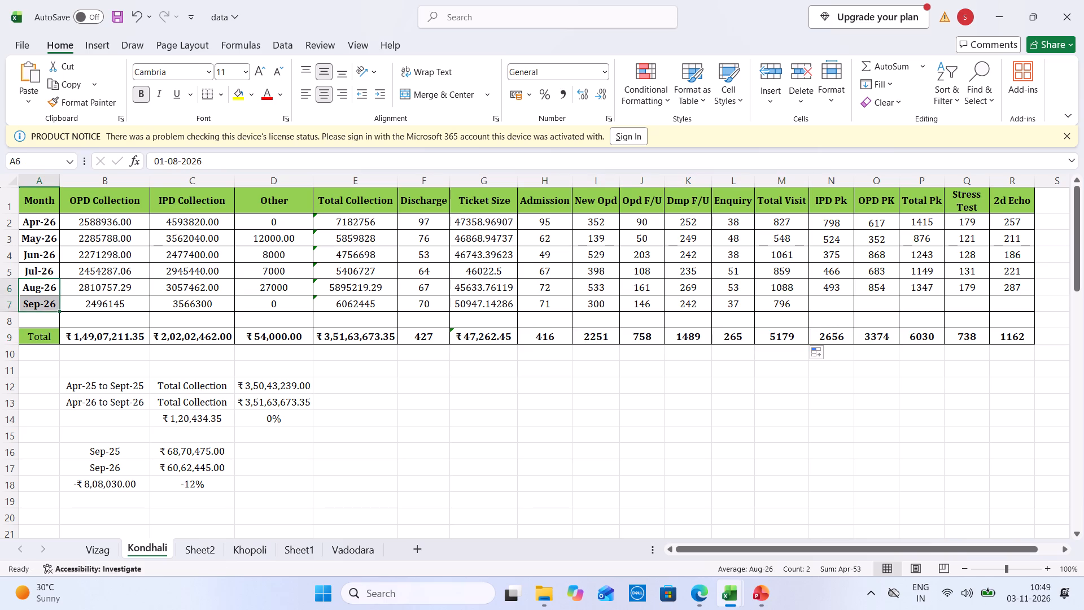
left_click_drag(59, 310, 63, 320)
Copy the Oct-26 figures, OPD Collection through Total Visit, from the OPD + Admission workbook's Working sheet for the data workbook's Kondhali sheet.
key("ctrl+Tab")
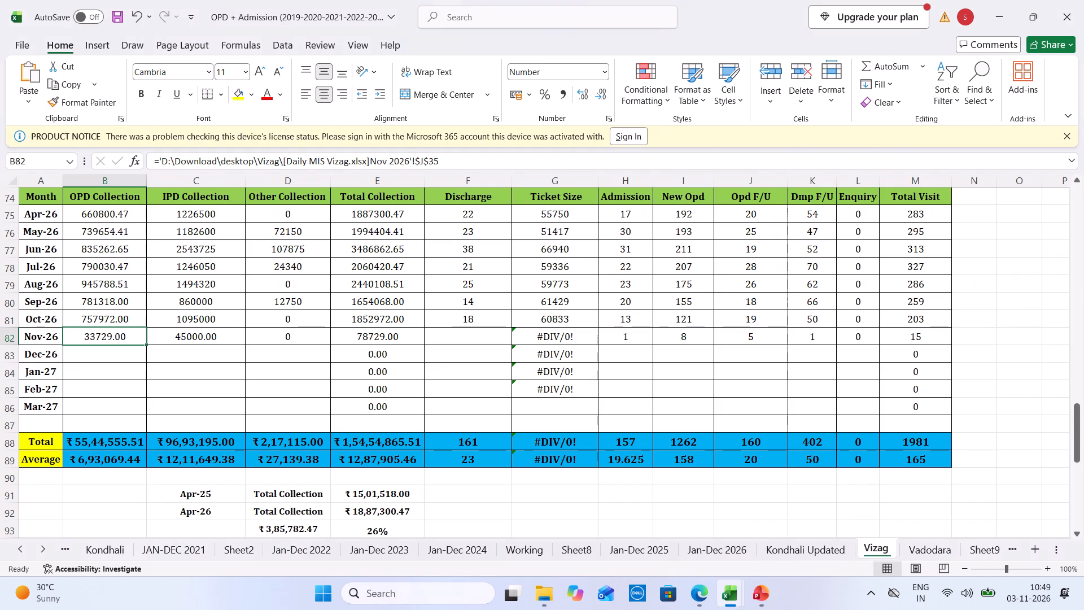
left_click(519, 542)
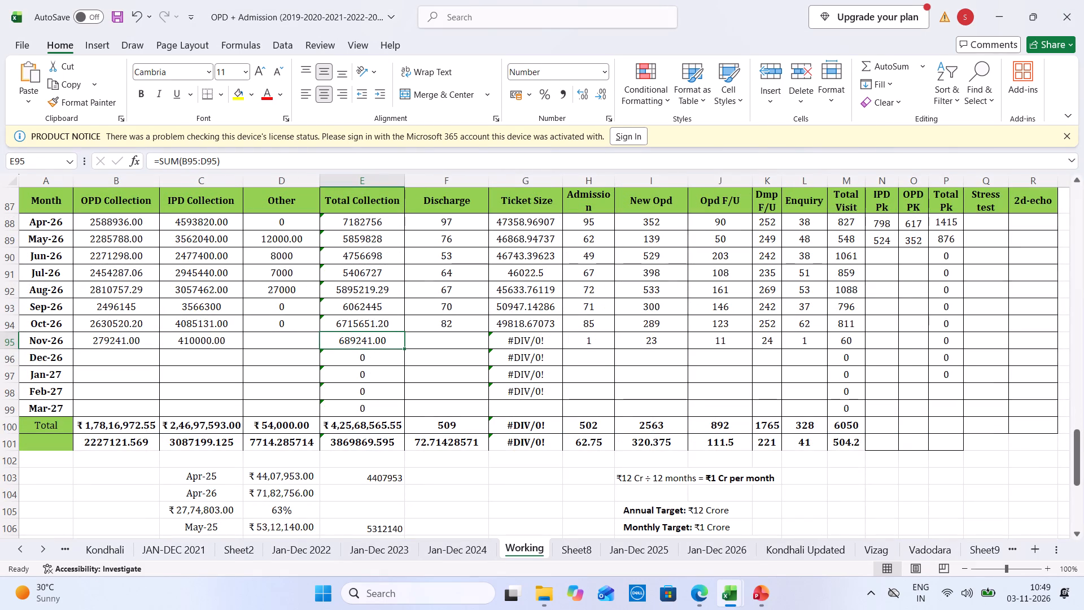
left_click_drag(126, 329, 859, 324)
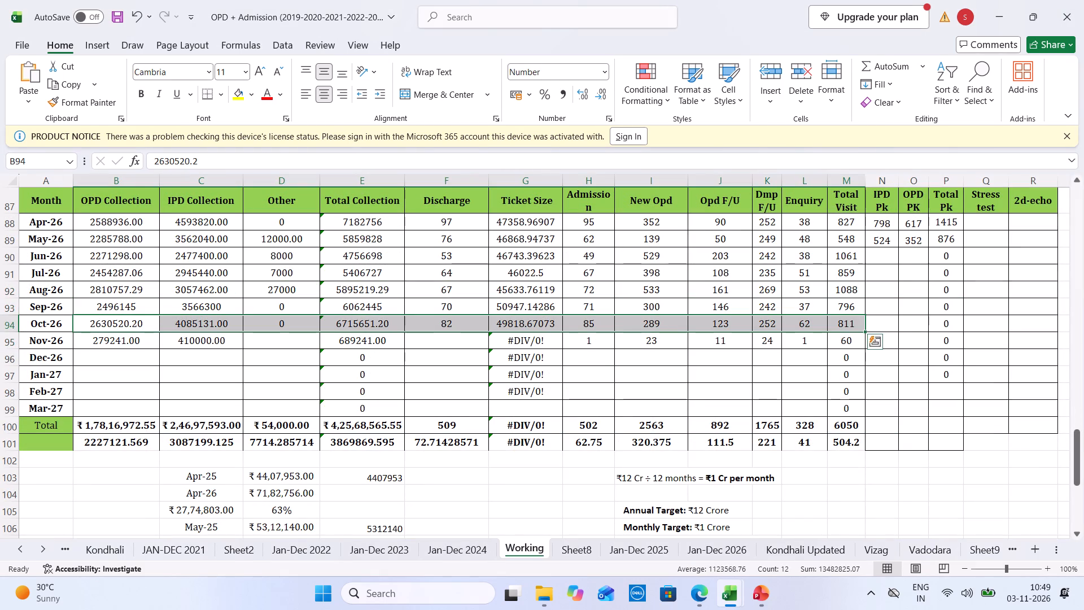
key("ctrl+c")
key("ctrl+Tab")
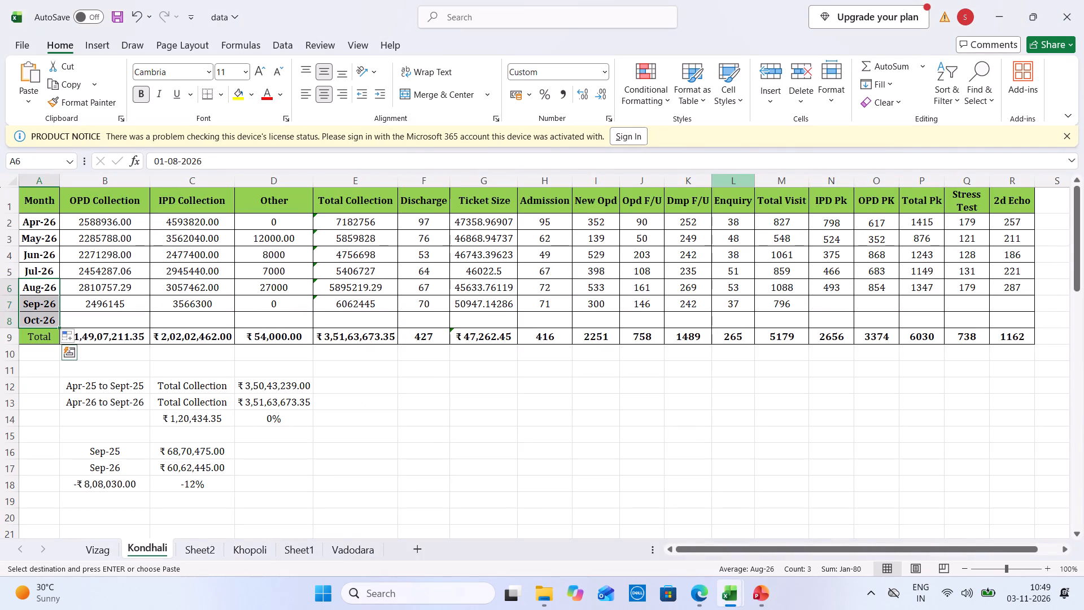
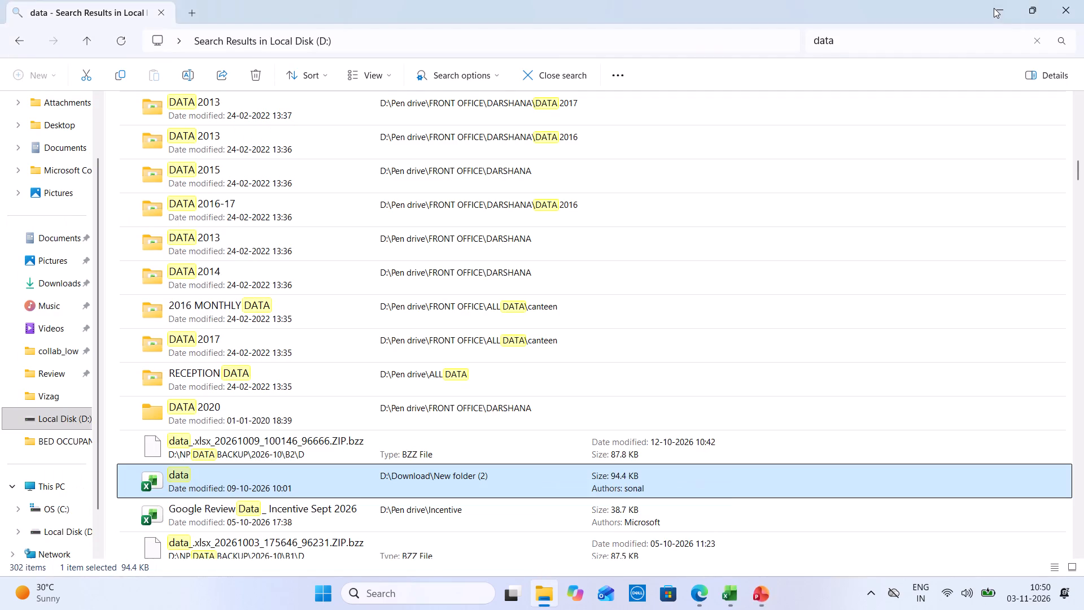
Minimize the file search window and open Kuro from the desktop.
left_click(994, 8)
left_click(321, 27)
double_click(290, 15)
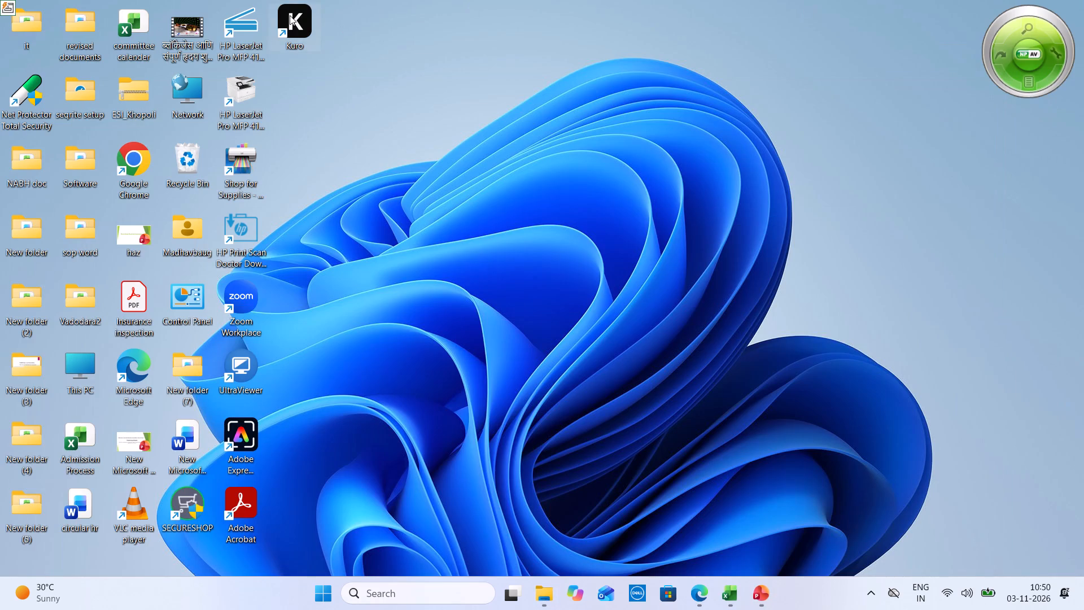
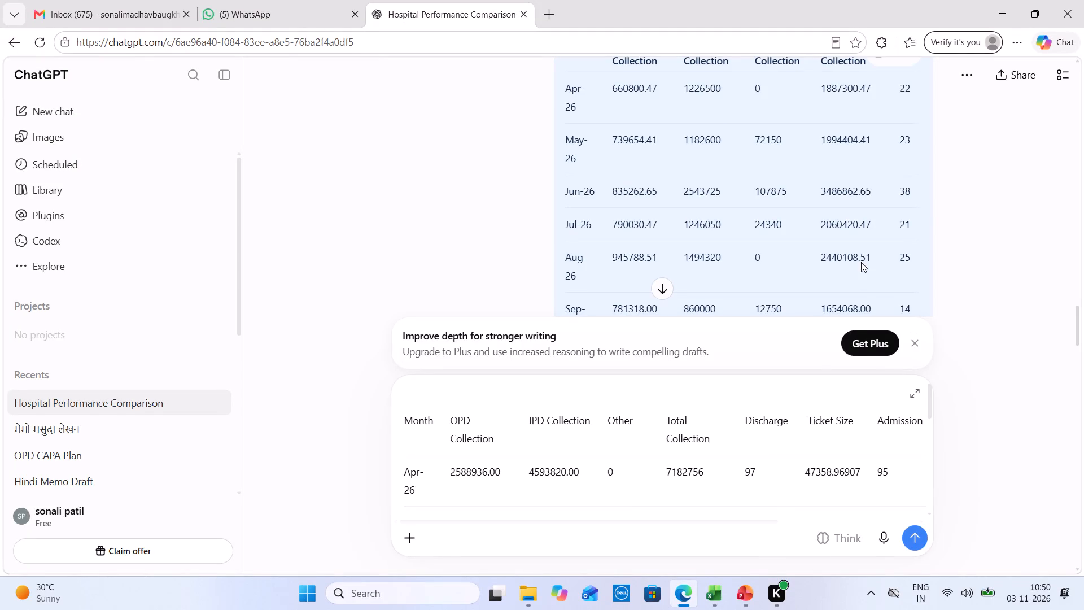
Expand the earlier hospital data message in the chat and copy its closing request "apr 25 to oct 25 & apr 26 to oct 26 comparison with graph".
left_click(1083, 385)
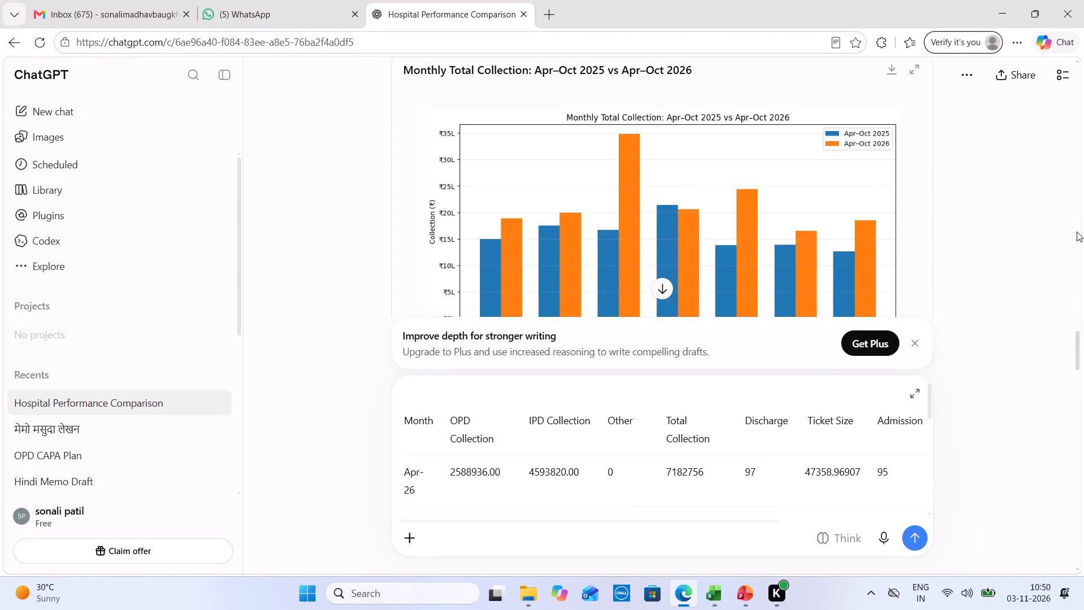
left_click_drag(1077, 345, 1079, 326)
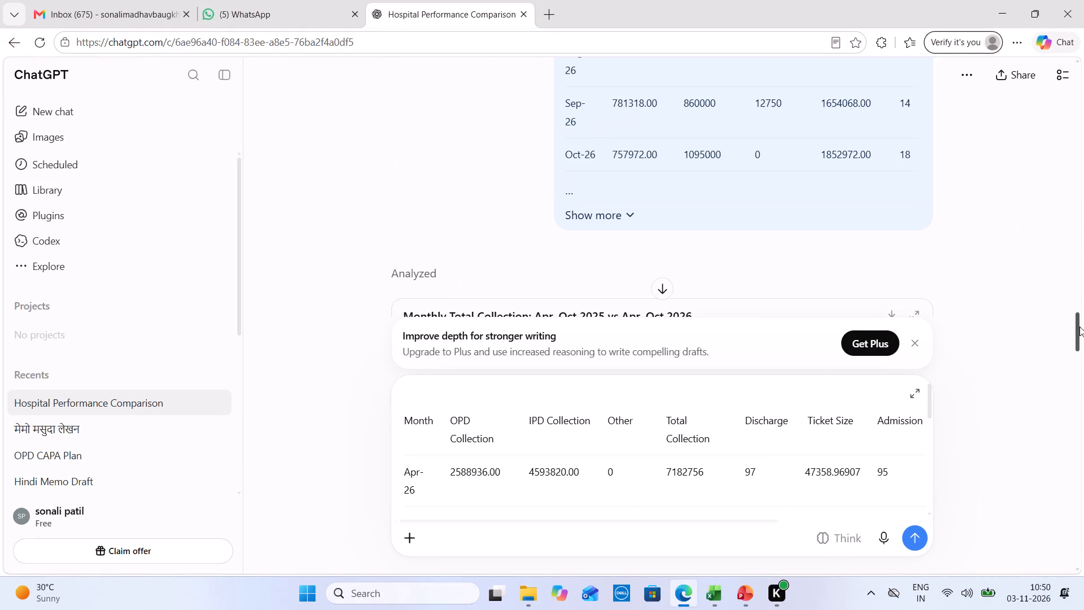
left_click(607, 210)
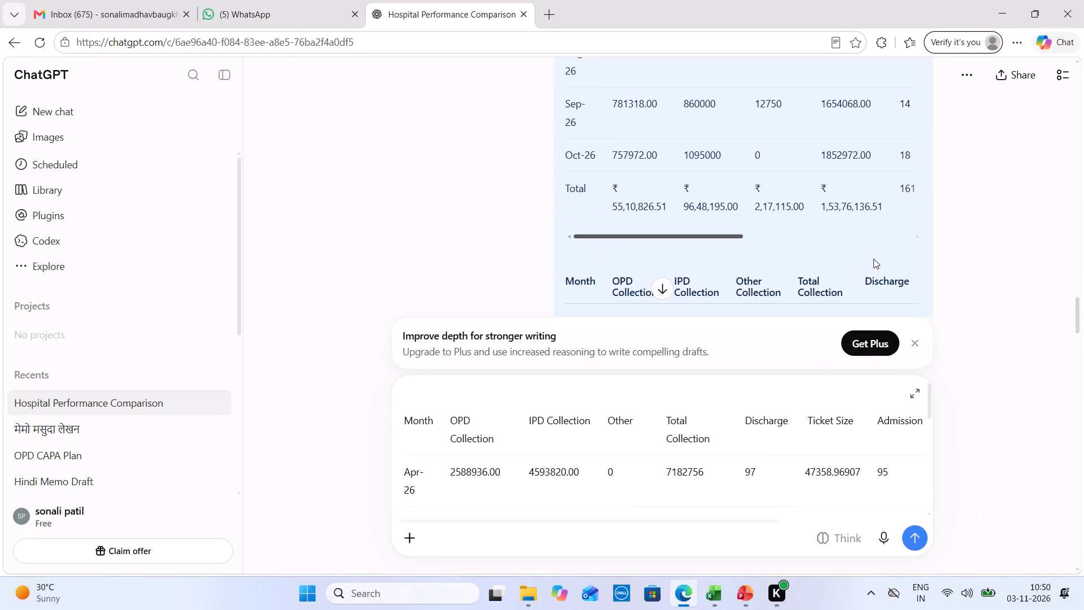
key("Down")
key("Down")
key("Down")
key("Down")
key("Down")
key("Down")
key("Down")
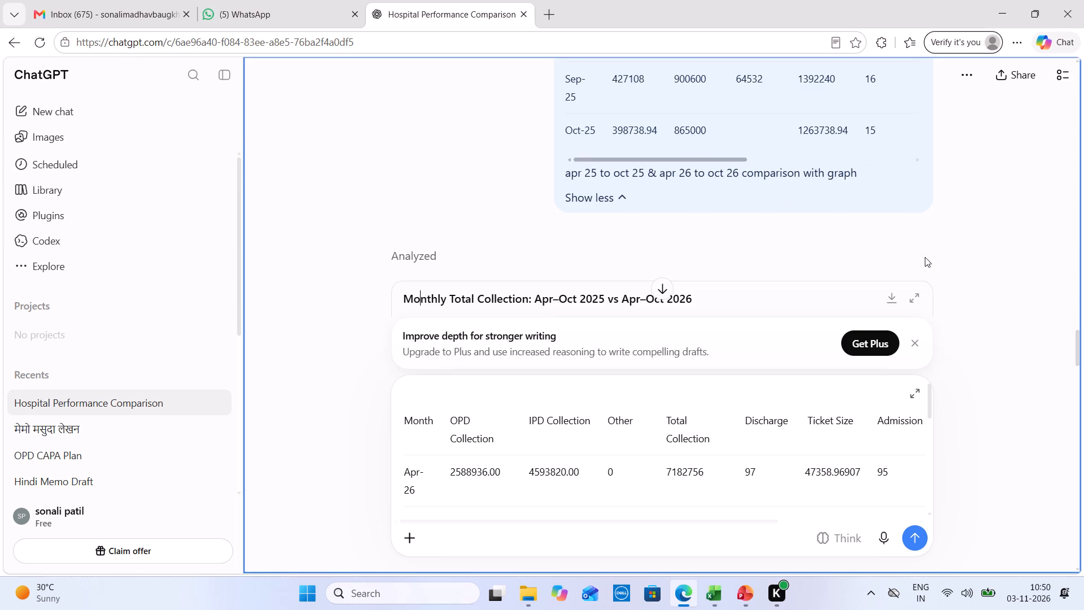
key("Up")
key("Up")
key("Up")
key("Up")
key("Up")
key("Up")
key("Up")
key("Up")
key("Up")
key("Up")
key("Up")
key("Up")
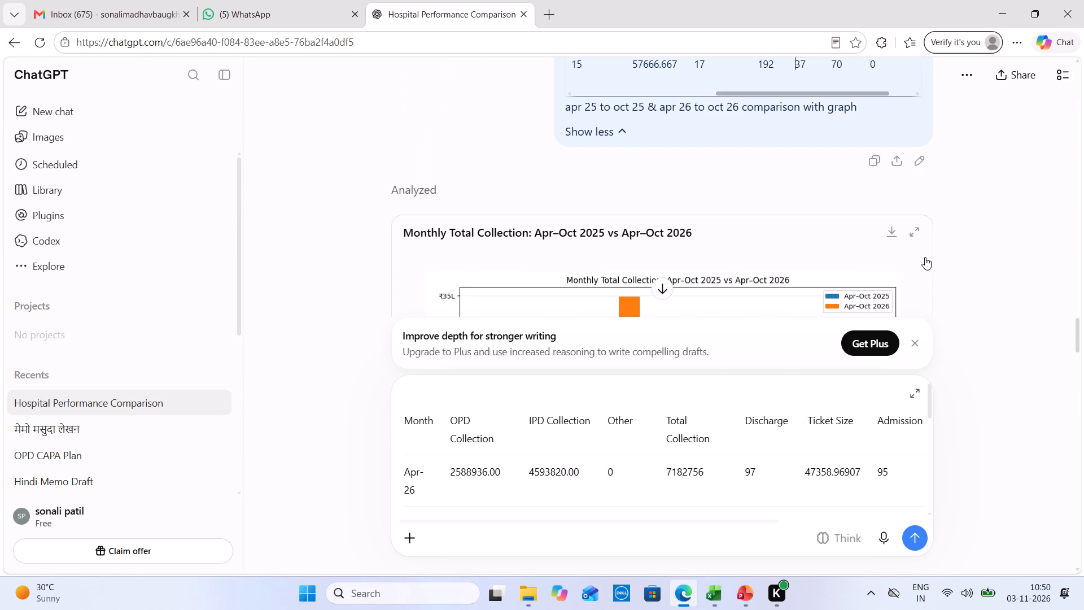
left_click_drag(563, 112, 571, 112)
left_click_drag(571, 112, 872, 112)
key("ctrl+c")
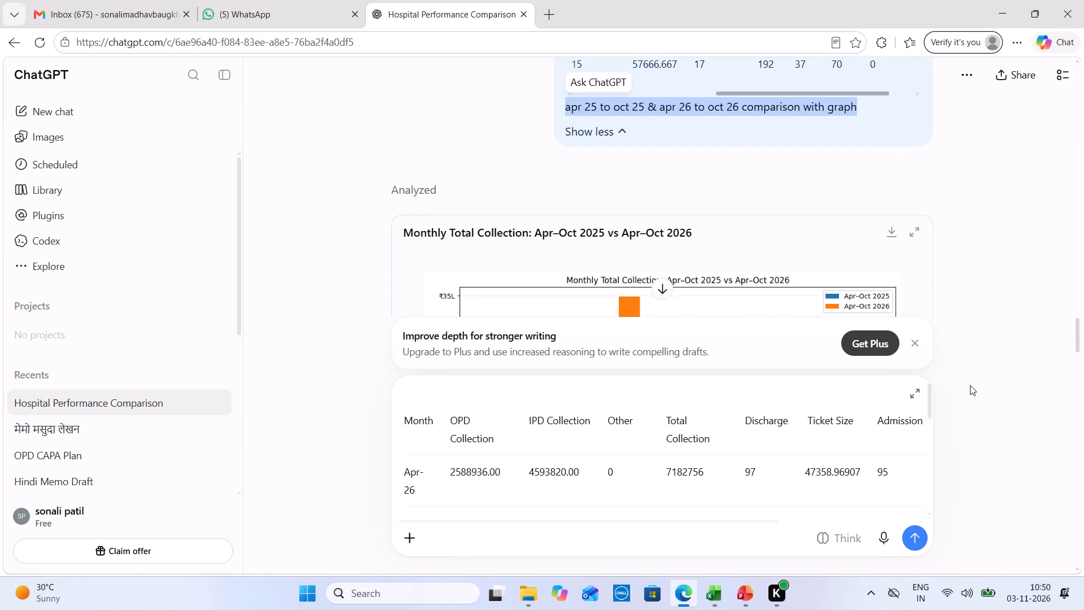
Paste the copied comparison-with-graph request below the Total row at the end of the unsent message.
left_click(932, 488)
double_click(932, 488)
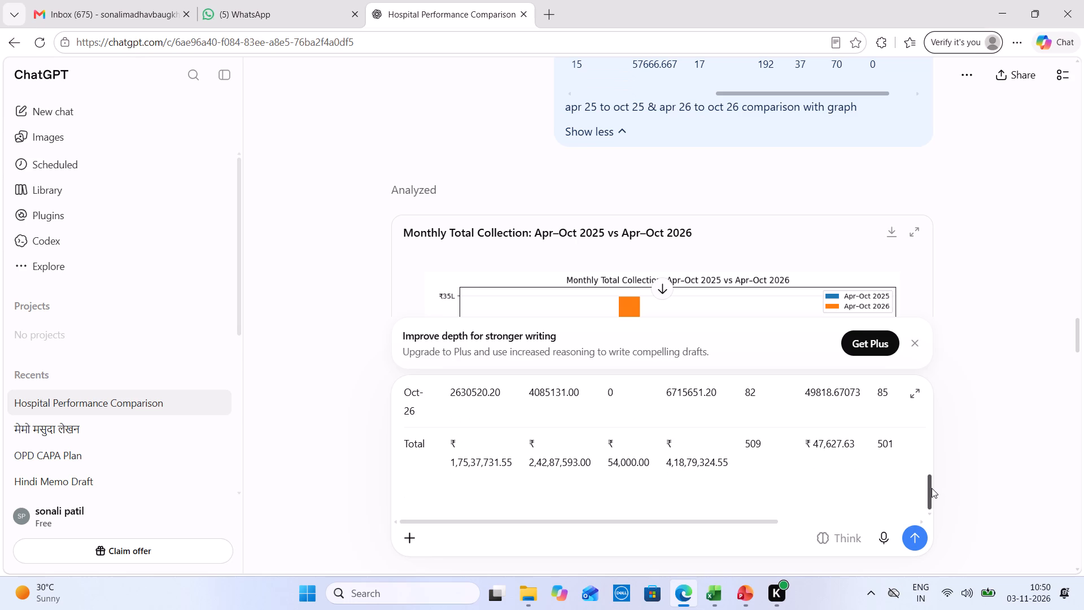
key("ctrl+v")
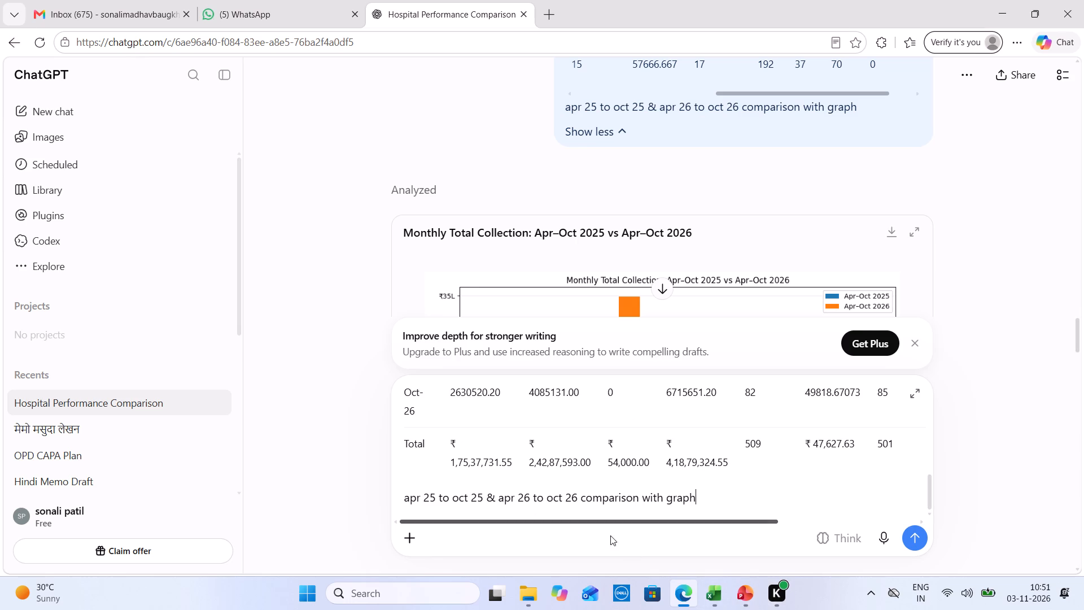
Switch to the data workbook in Excel and select the Kondhali sheet's 2025 table from the Month header across to Dmp F/U, down to Nov-25.
left_click(709, 592)
left_click(803, 527)
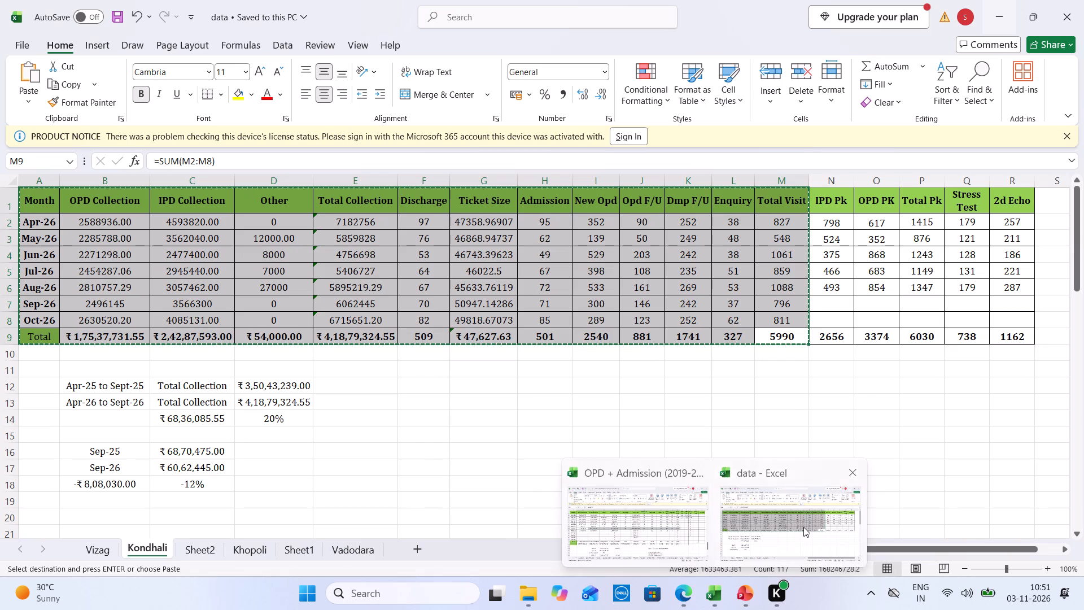
key("Down")
key("Down")
key("Down")
key("Down")
key("Down")
key("Down")
key("Down")
key("Down")
key("Down")
key("Down")
key("Down")
key("Down")
key("Down")
key("Down")
key("Down")
key("Down")
key("Down")
key("Down")
key("Down")
key("Down")
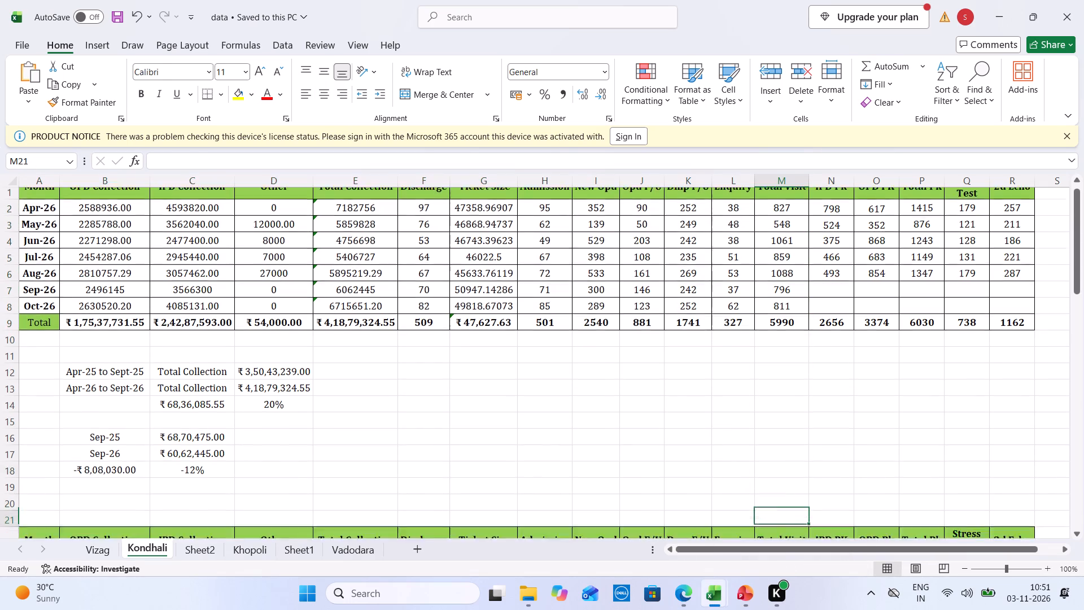
left_click(51, 316)
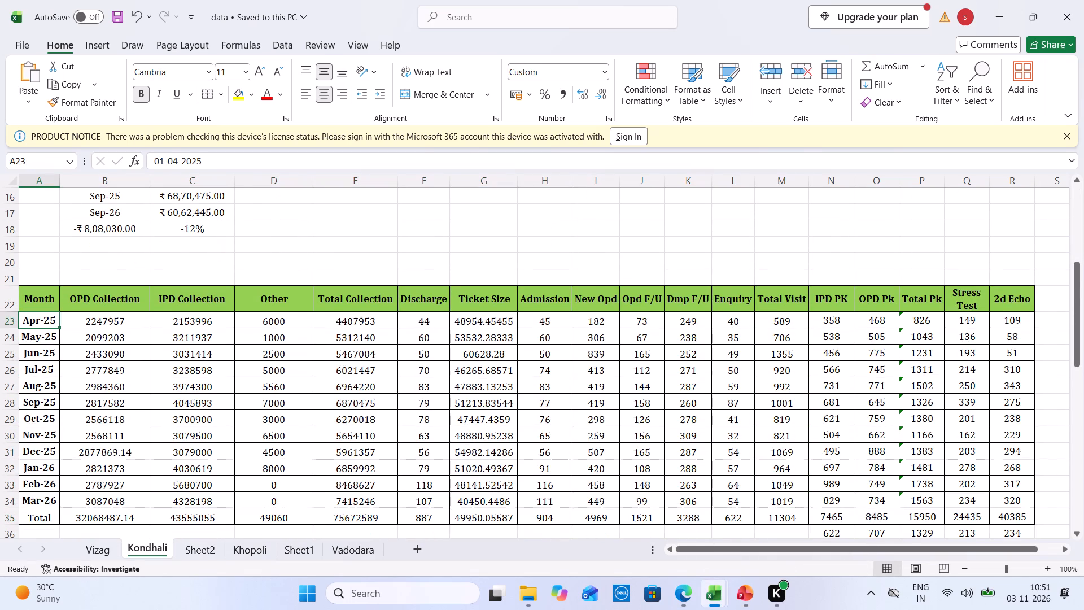
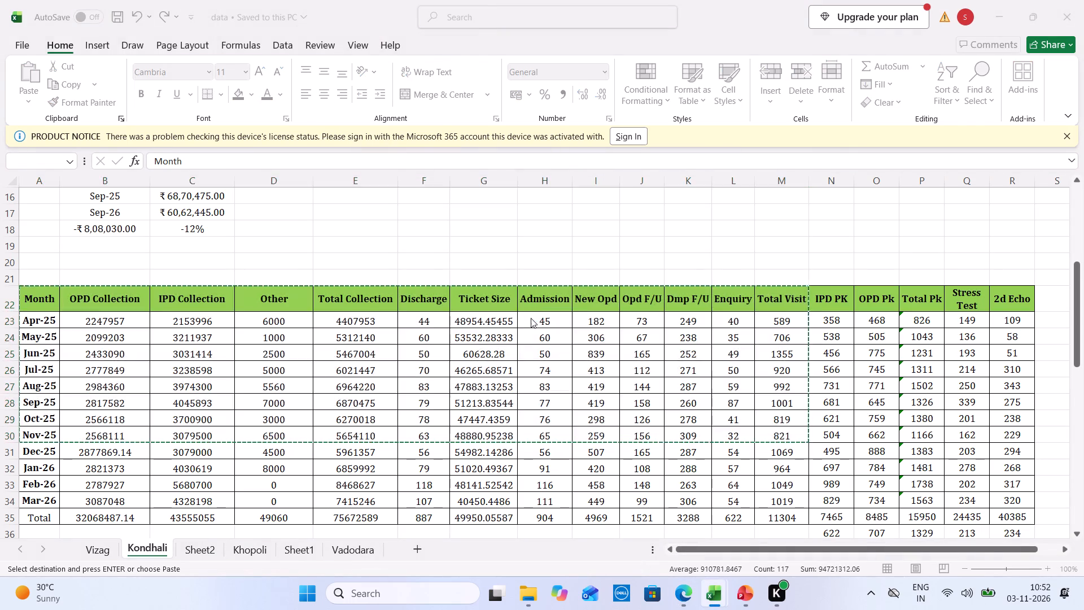
Copy the Metric comparison table from the report's Summary sheet and paste it onto blank slide 3 in PowerPoint using destination styles.
left_click(228, 542)
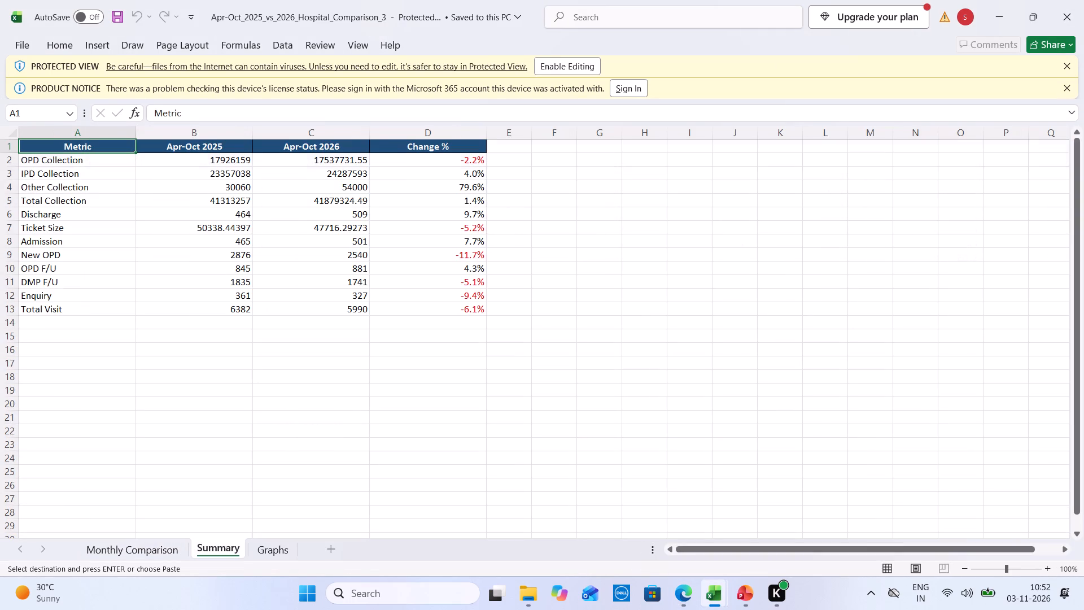
left_click_drag(86, 145, 431, 304)
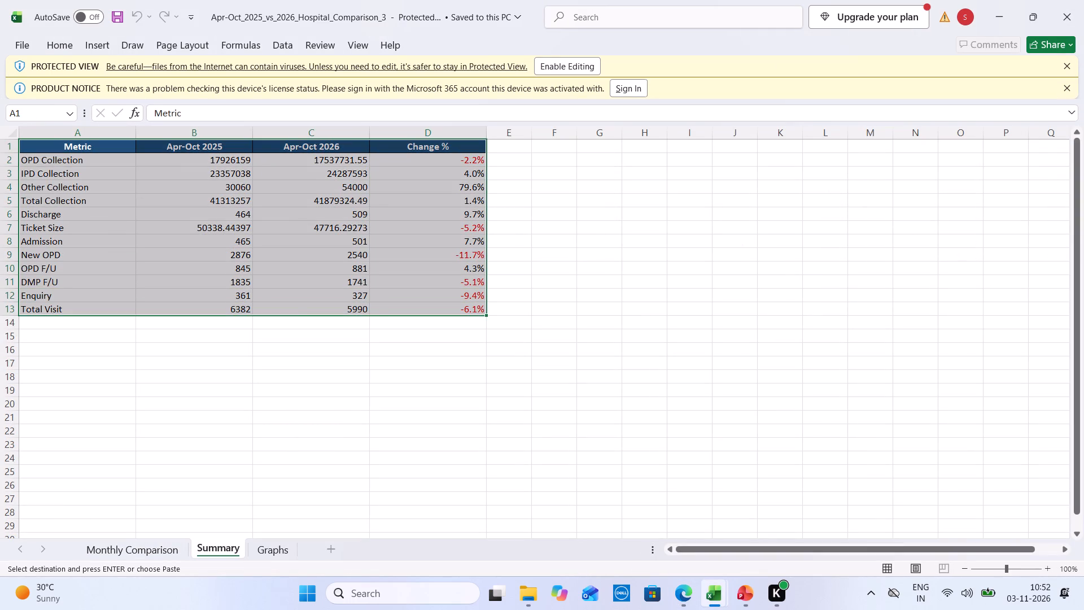
key("ctrl+c")
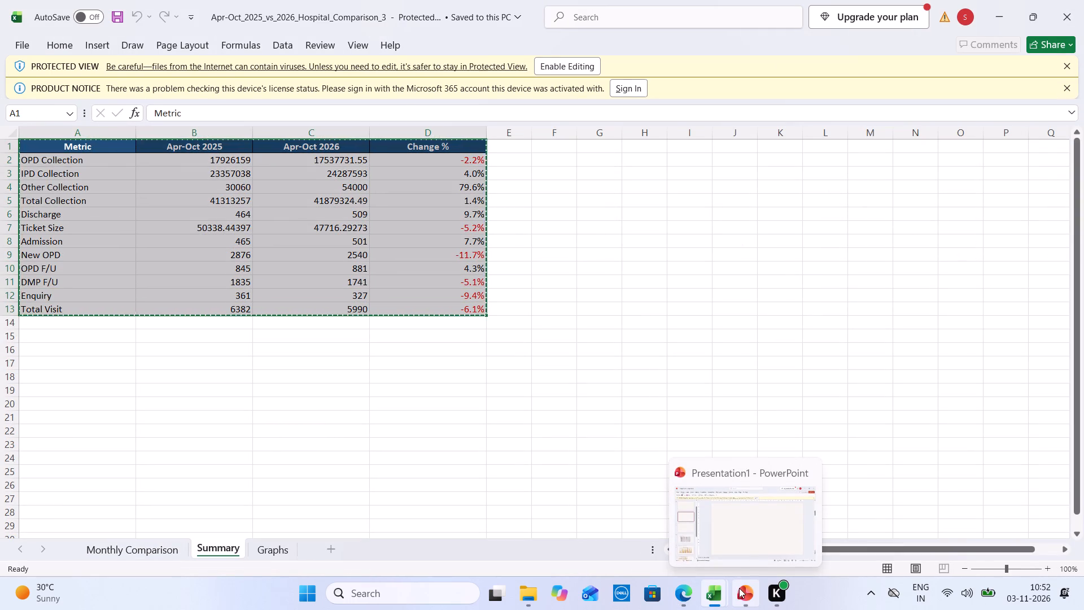
left_click(752, 516)
right_click(418, 256)
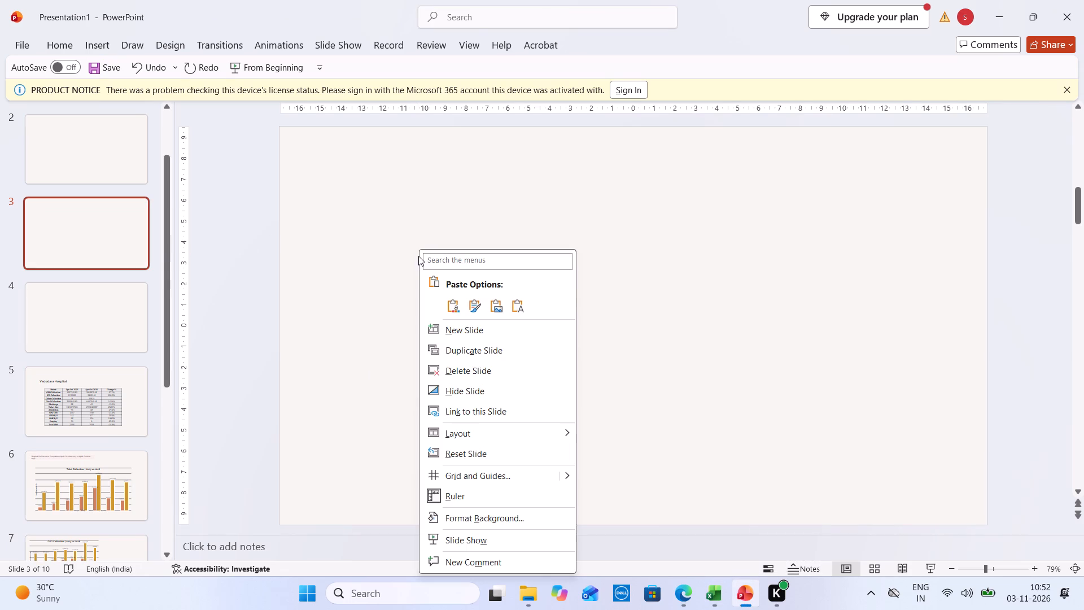
left_click(451, 304)
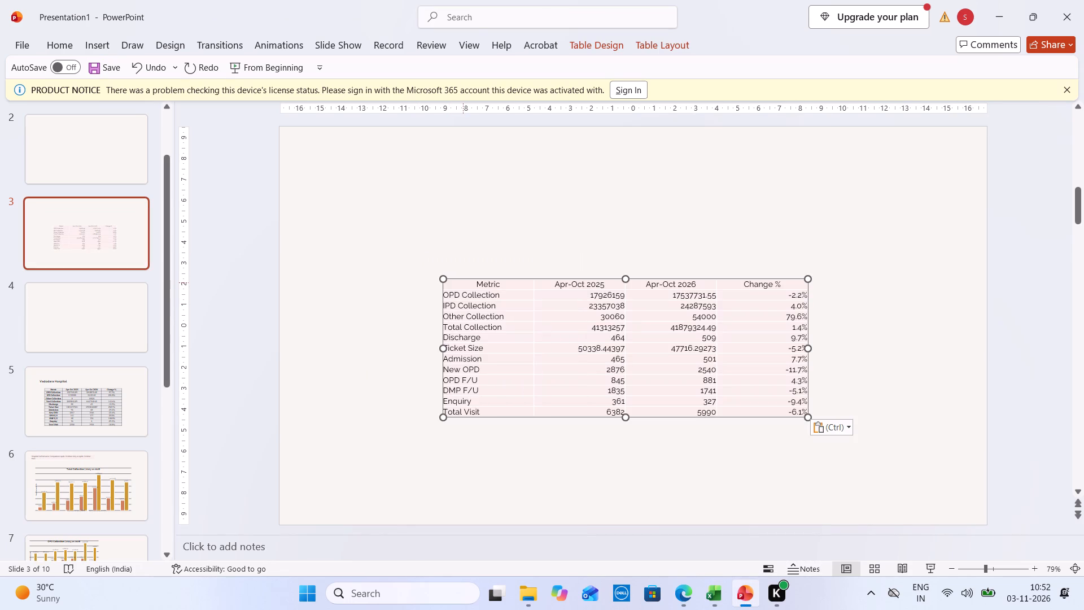
Centre the text in all cells of the pasted table and apply a table style with black gridlines.
left_click(463, 282)
left_click_drag(474, 285, 754, 412)
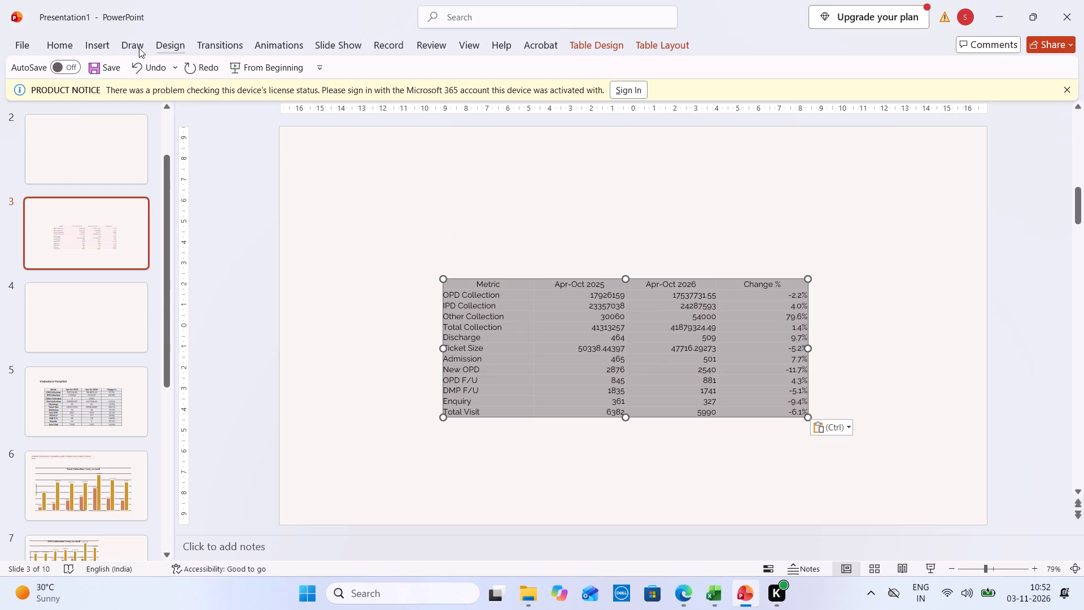
left_click(71, 43)
left_click(429, 102)
left_click(614, 47)
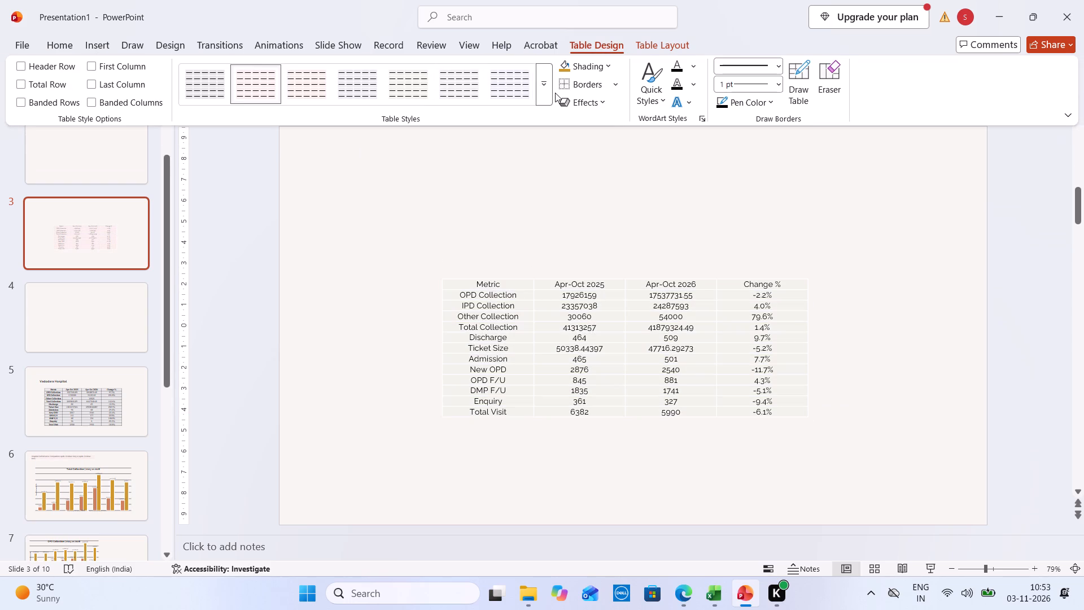
left_click(543, 97)
left_click(211, 489)
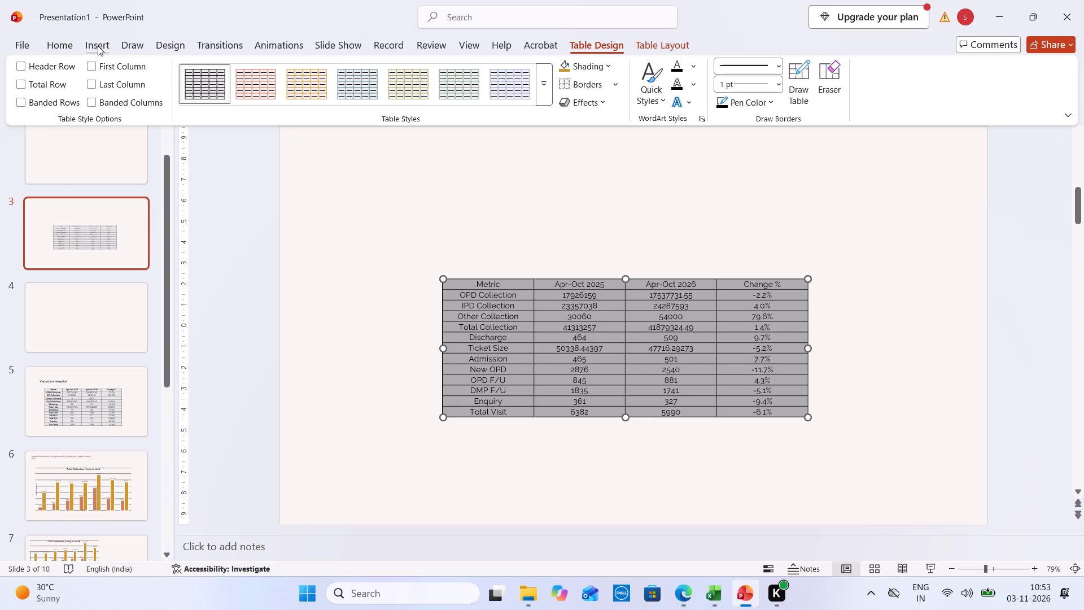
Format all of the table's text as bold Cambria, size 16.
left_click(53, 40)
left_click(338, 74)
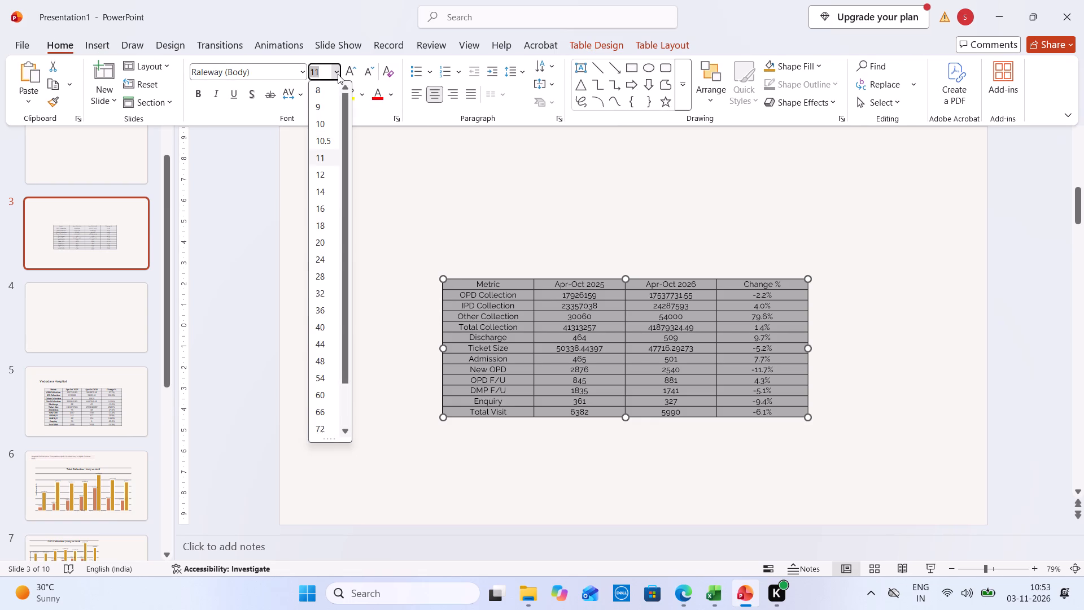
left_click(326, 210)
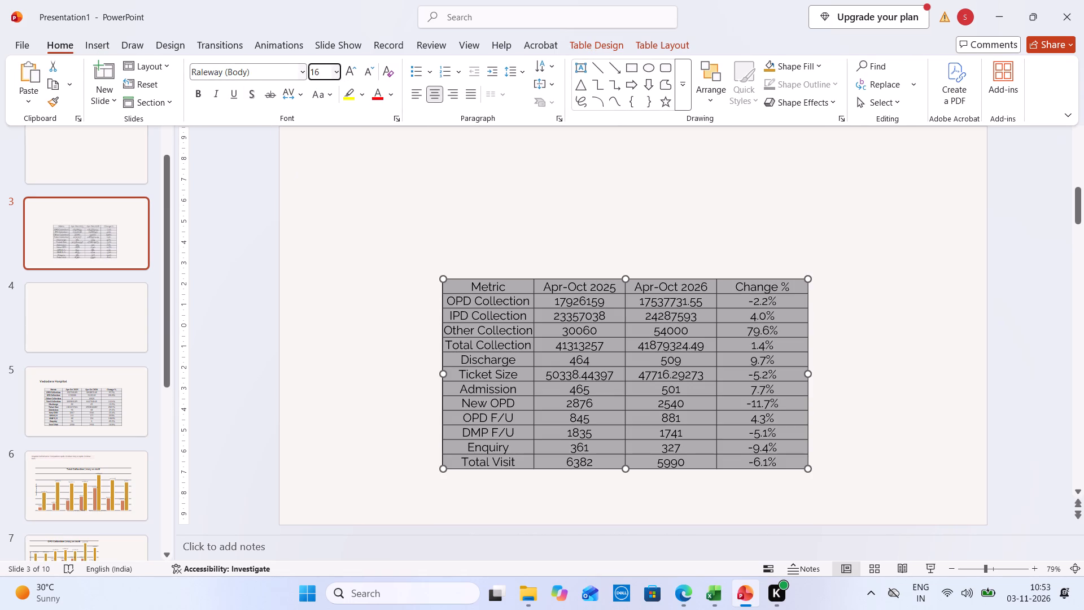
left_click(267, 71)
type("cam")
key("Return")
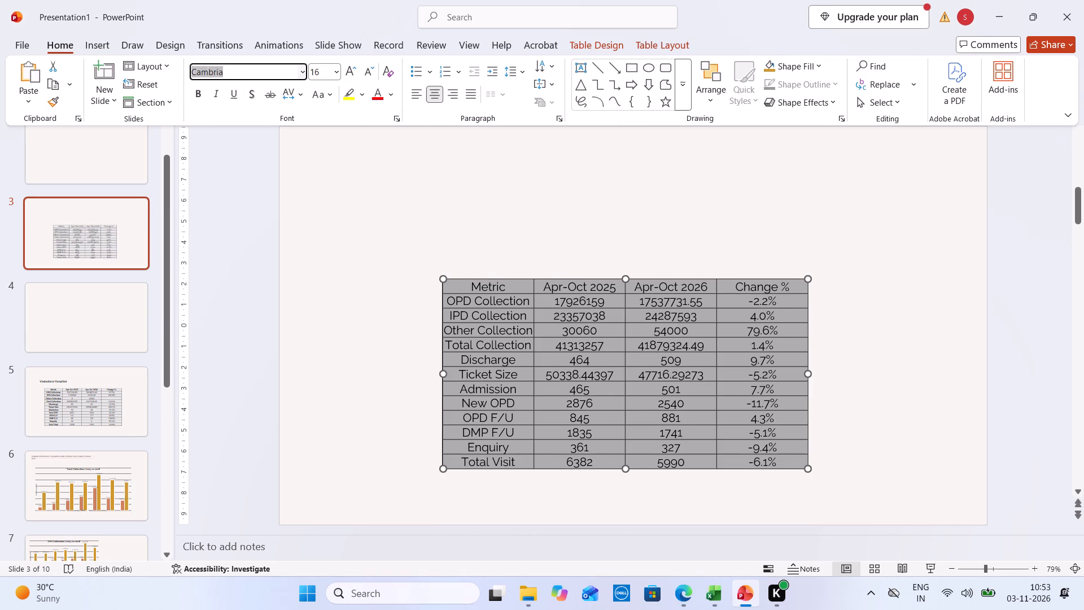
left_click(202, 98)
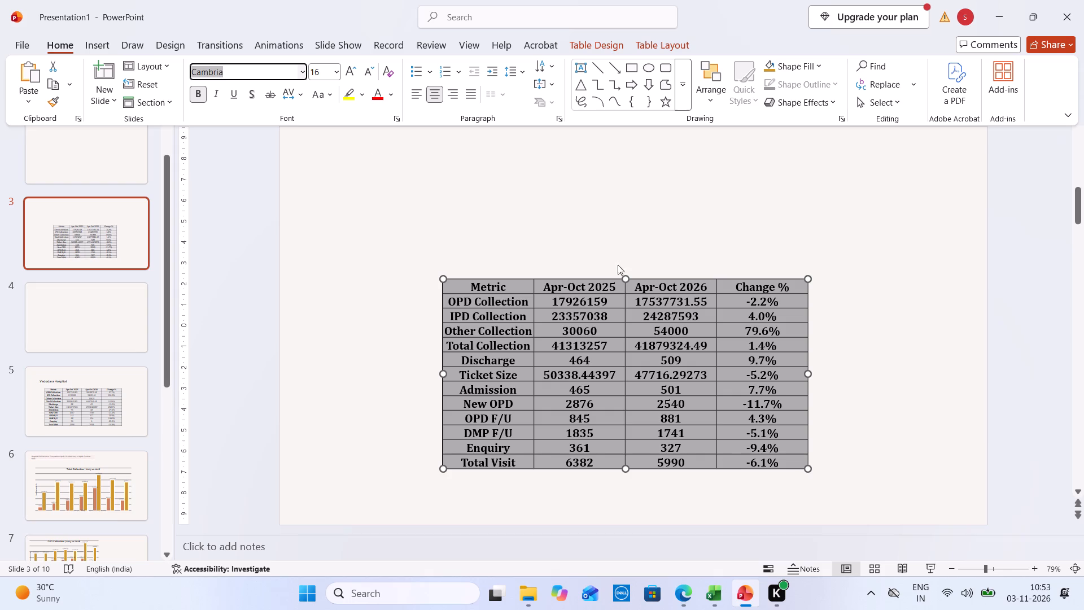
Remove bold from the value cells below the headers in the Apr-Oct 2025, Apr-Oct 2026 and Change % columns.
left_click(554, 300)
left_click_drag(553, 300, 781, 439)
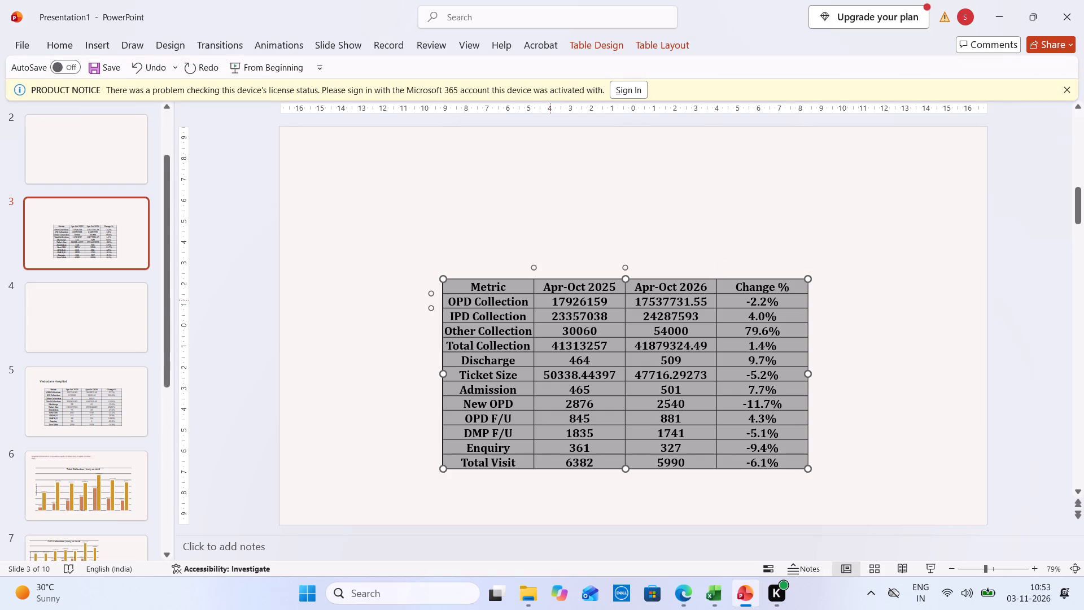
left_click_drag(550, 300, 782, 448)
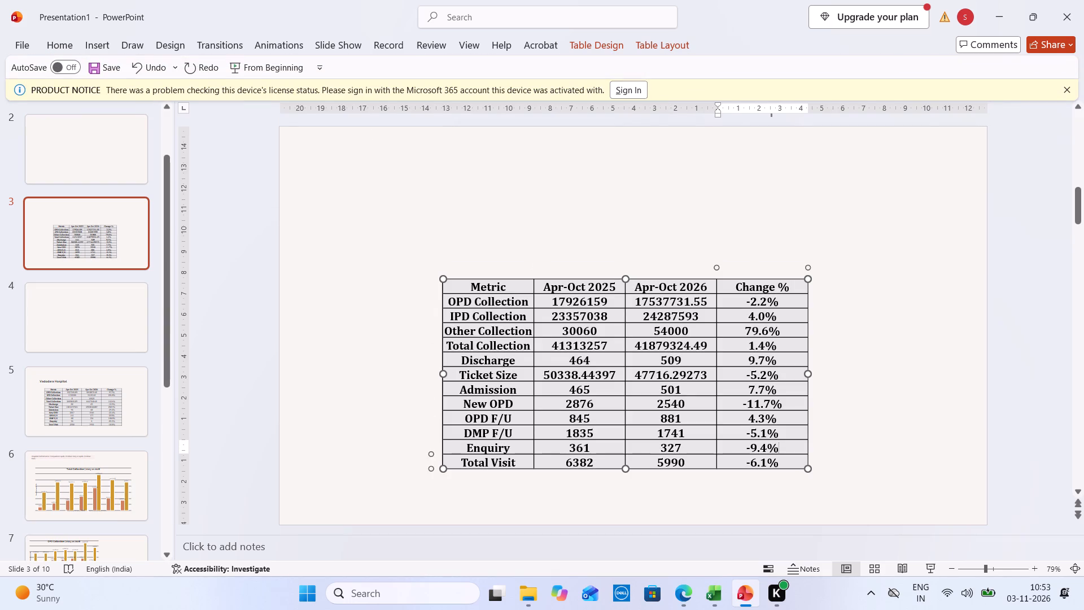
left_click(784, 464)
left_click_drag(777, 460, 545, 299)
left_click(72, 51)
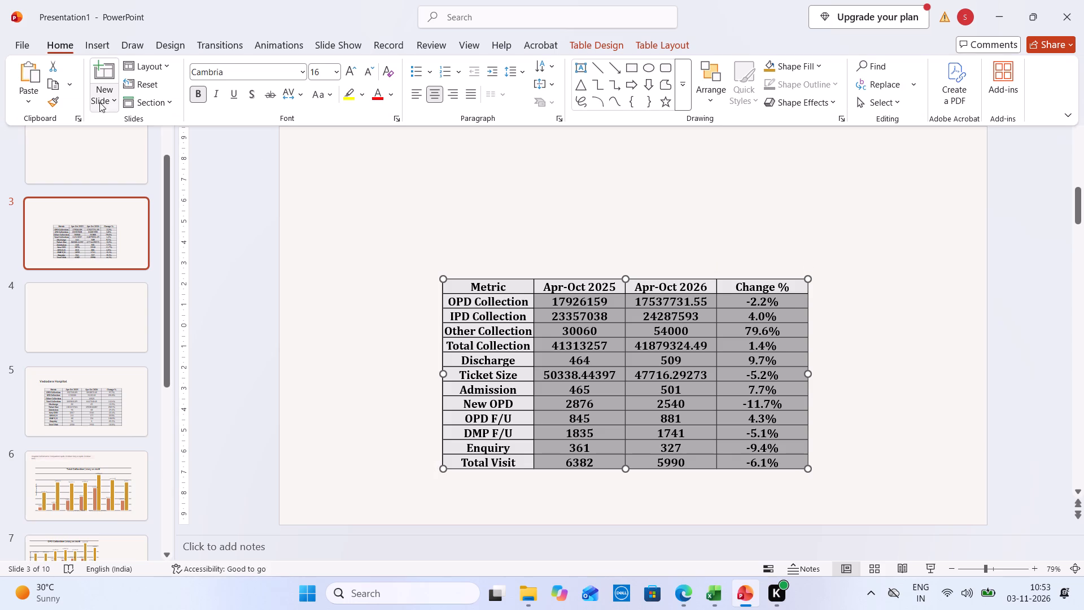
left_click(196, 89)
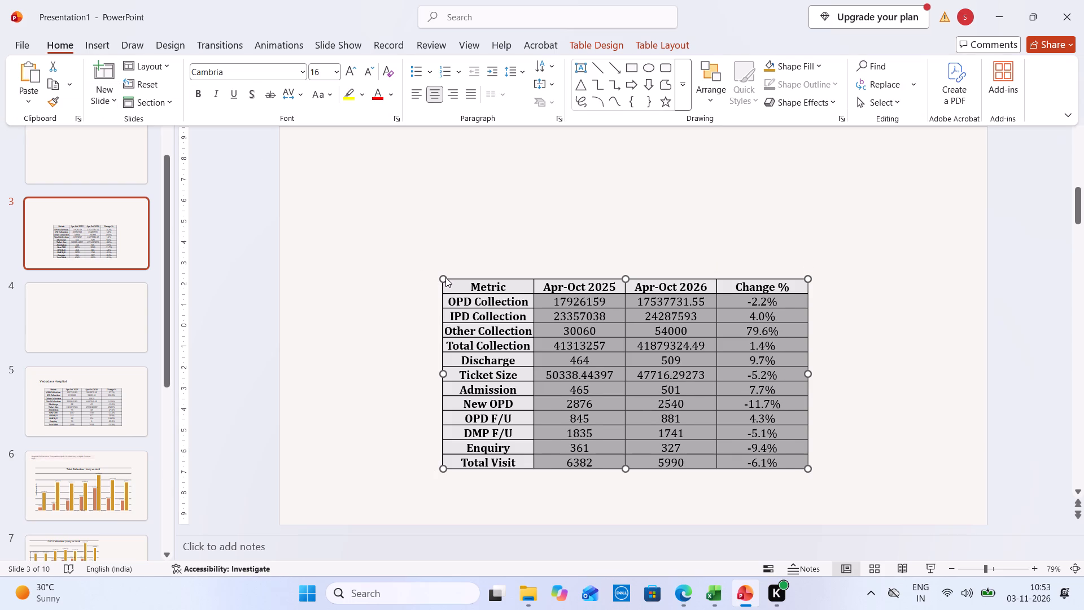
Enlarge the table on slide 3 to about 12.67 cm high and 23 cm wide.
left_click(445, 277)
left_click_drag(445, 277, 394, 204)
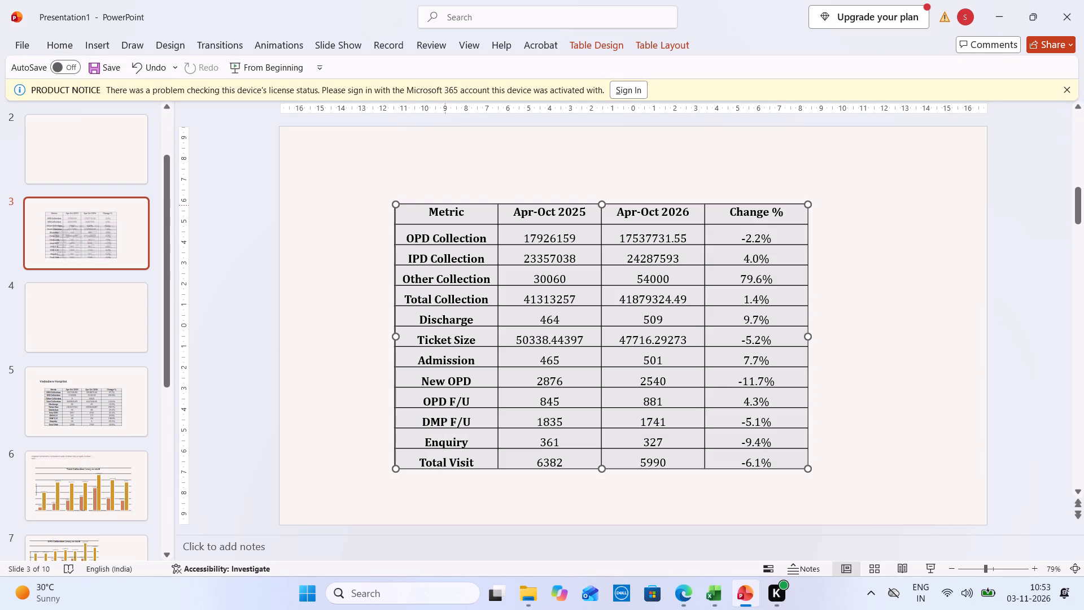
left_click_drag(810, 336, 879, 326)
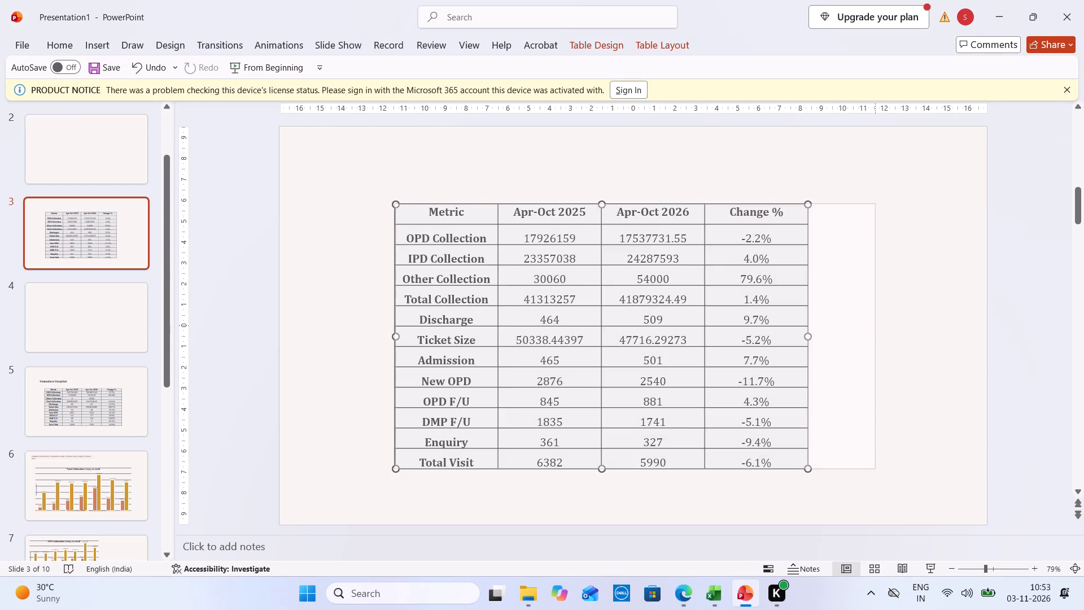
Centre the text vertically in all cells of the table.
left_click_drag(436, 213, 873, 458)
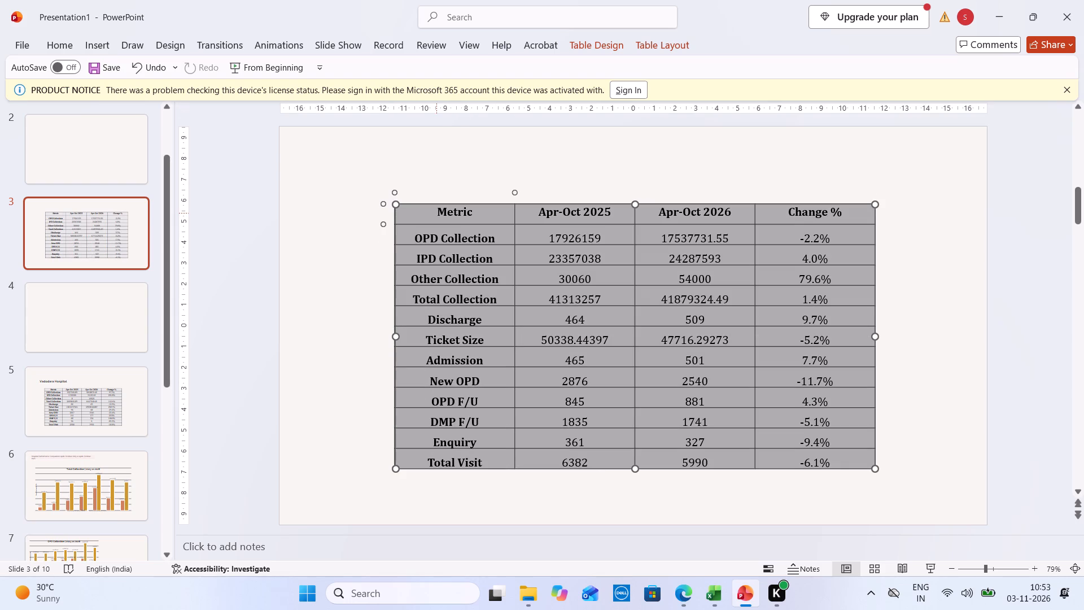
left_click_drag(873, 458, 872, 460)
left_click(659, 47)
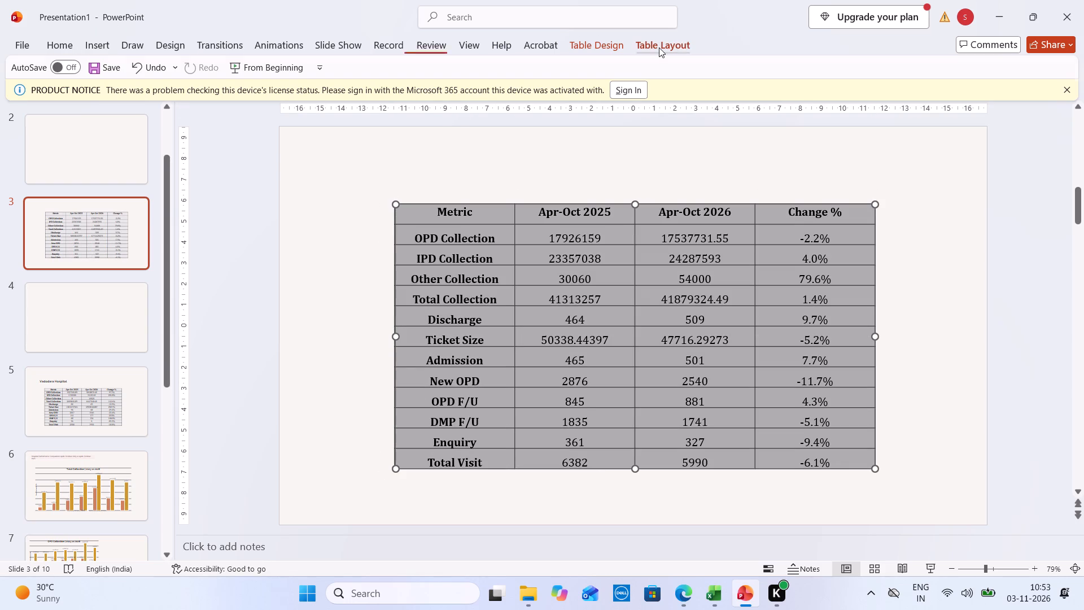
left_click(626, 90)
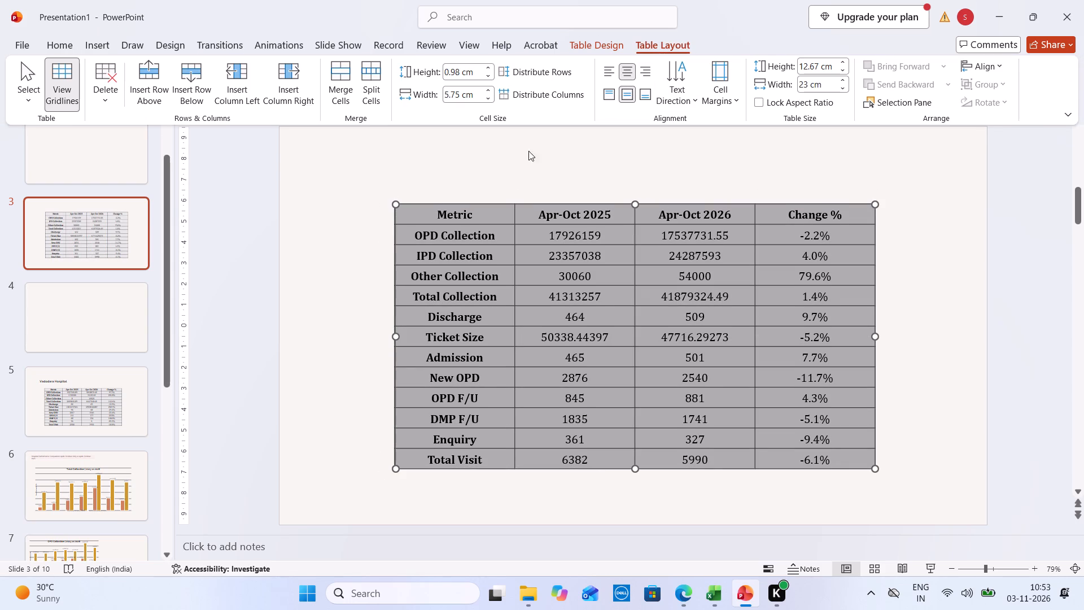
left_click(515, 154)
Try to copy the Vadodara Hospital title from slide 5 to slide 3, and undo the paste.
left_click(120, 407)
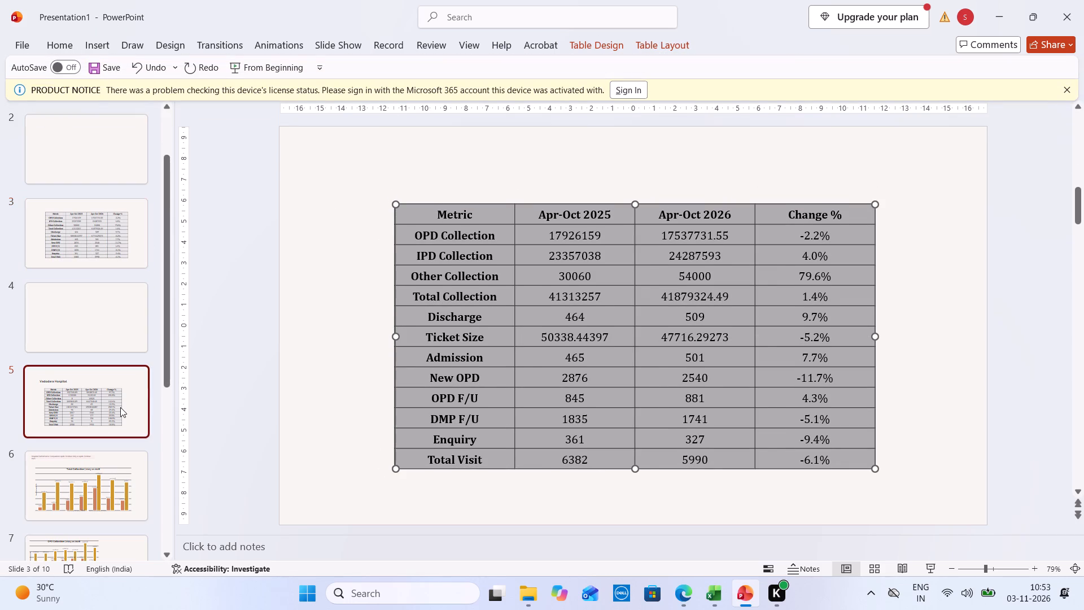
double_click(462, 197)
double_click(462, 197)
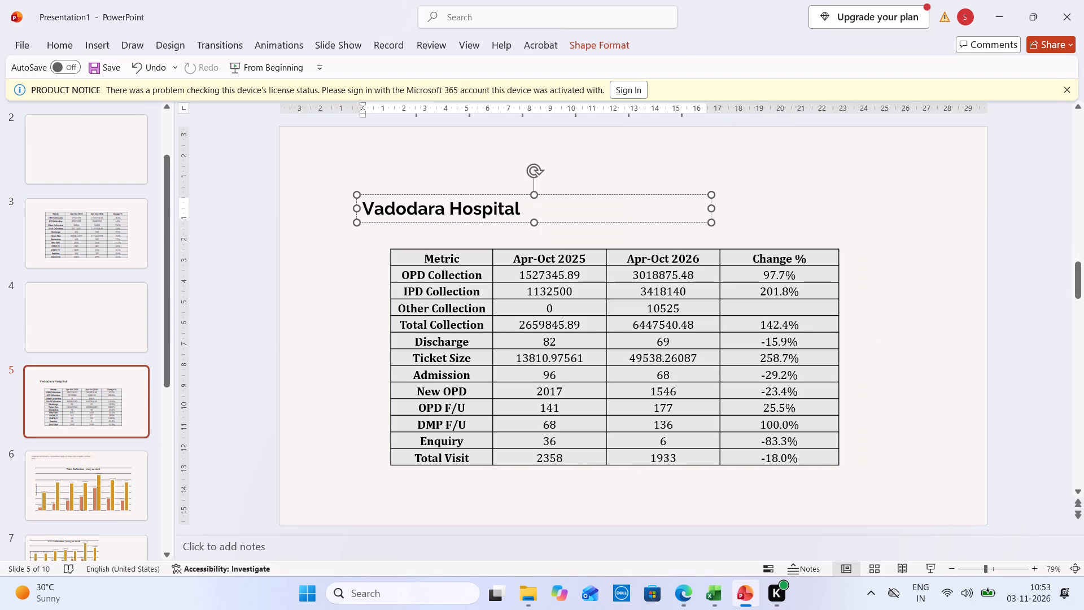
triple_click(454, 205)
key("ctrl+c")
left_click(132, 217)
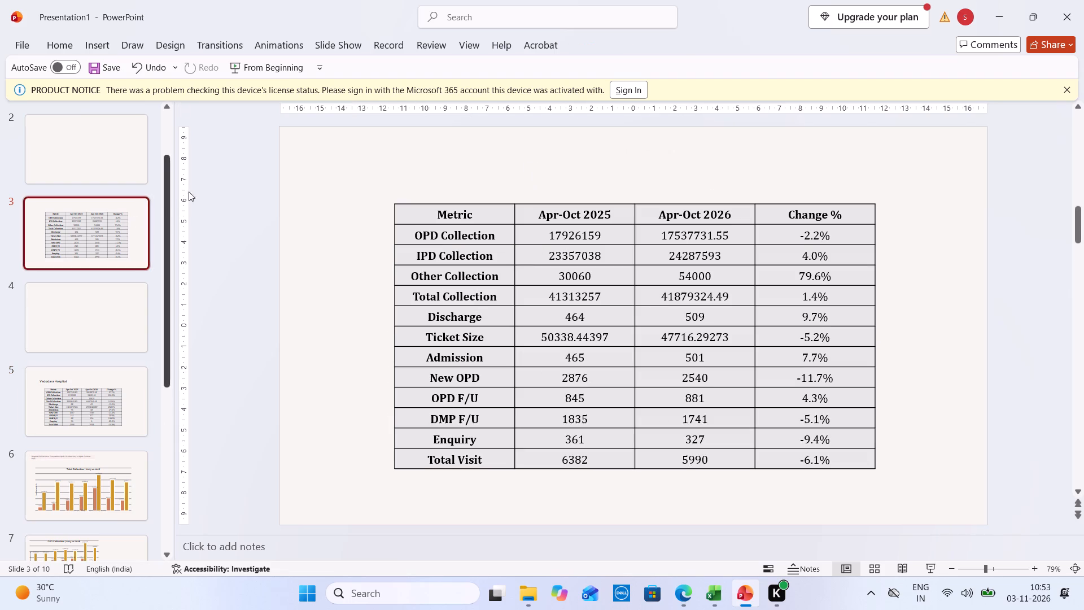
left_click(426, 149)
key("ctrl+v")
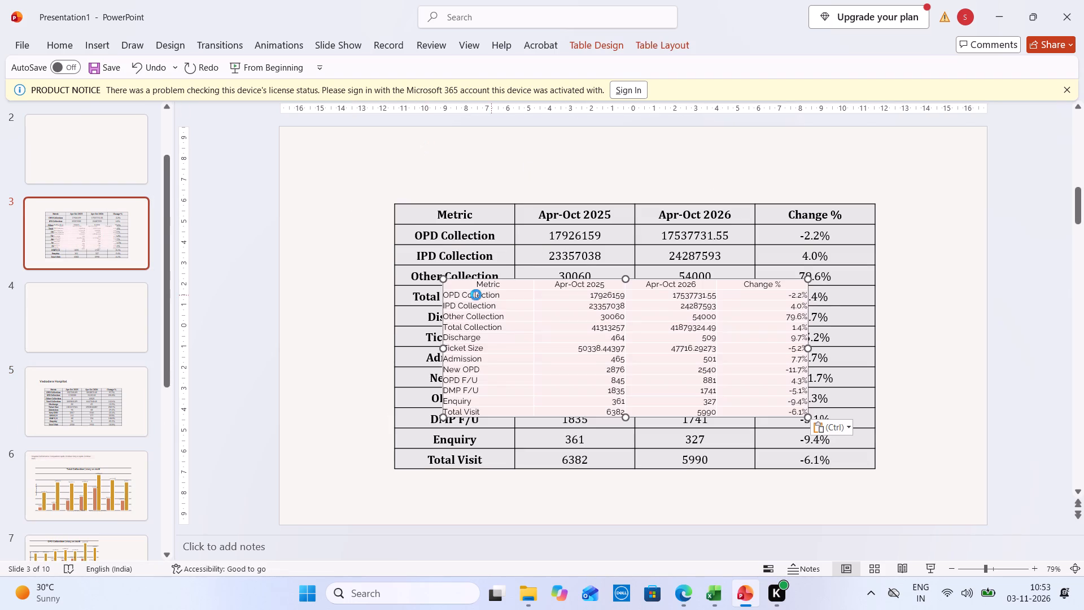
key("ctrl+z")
Copy the Vadodara Hospital title from slide 5 onto slide 3 and place it directly above the table.
left_click(129, 399)
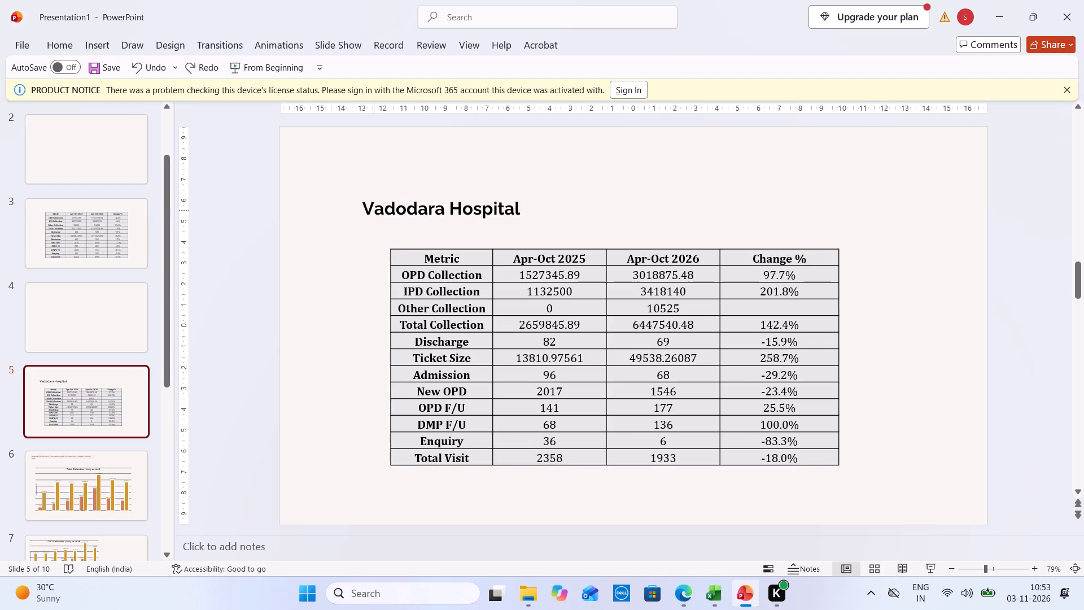
triple_click(377, 211)
key("ctrl+c")
left_click(169, 163)
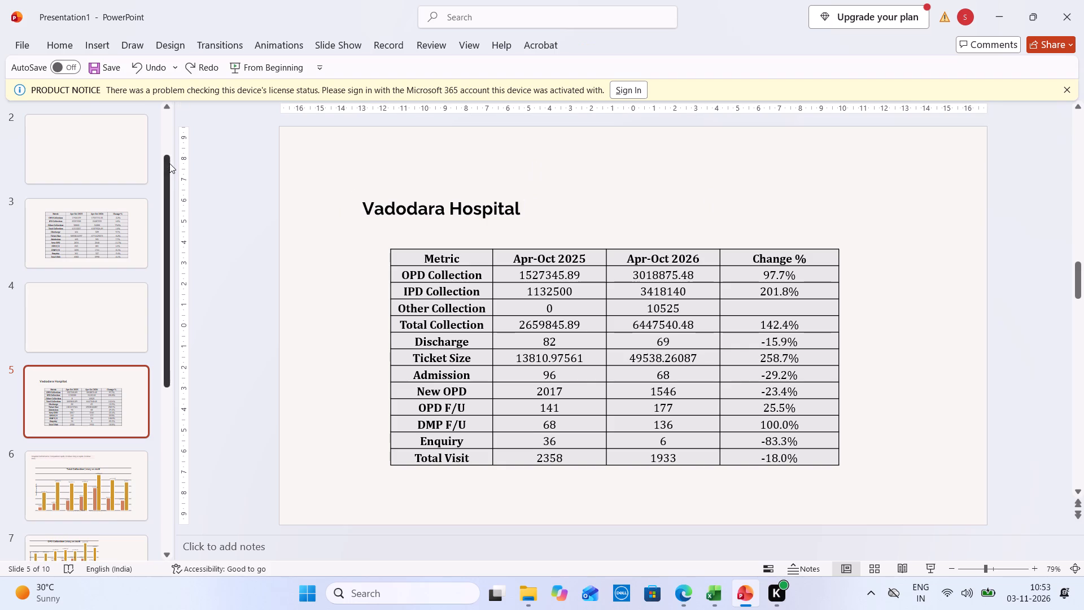
left_click(128, 229)
left_click(376, 195)
key("ctrl+v")
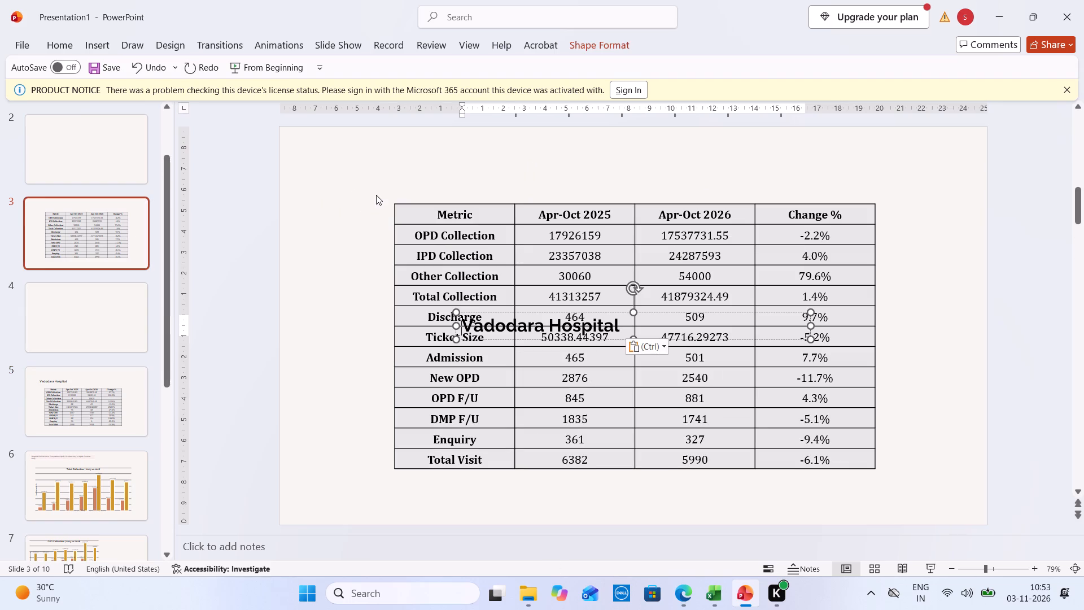
left_click(536, 317)
left_click(539, 316)
left_click_drag(543, 312, 482, 168)
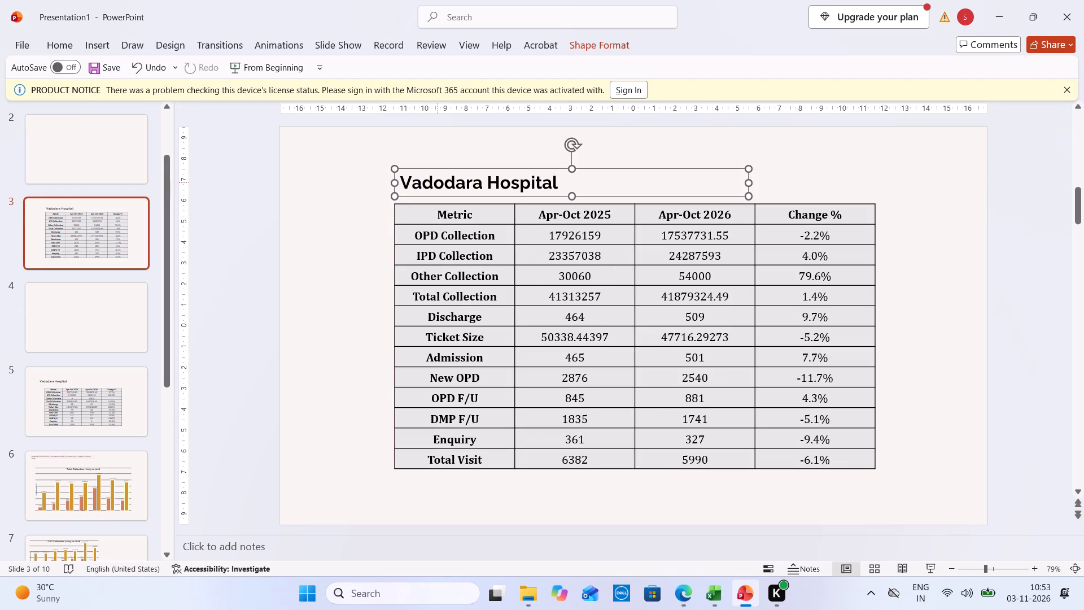
Change the hospital name in the slide 3 title to Kondhali.
double_click(442, 181)
type("Kondhali")
Move the comparison table slightly down and to the left to leave a gap below the Kondhali Hospital title.
left_click(536, 205)
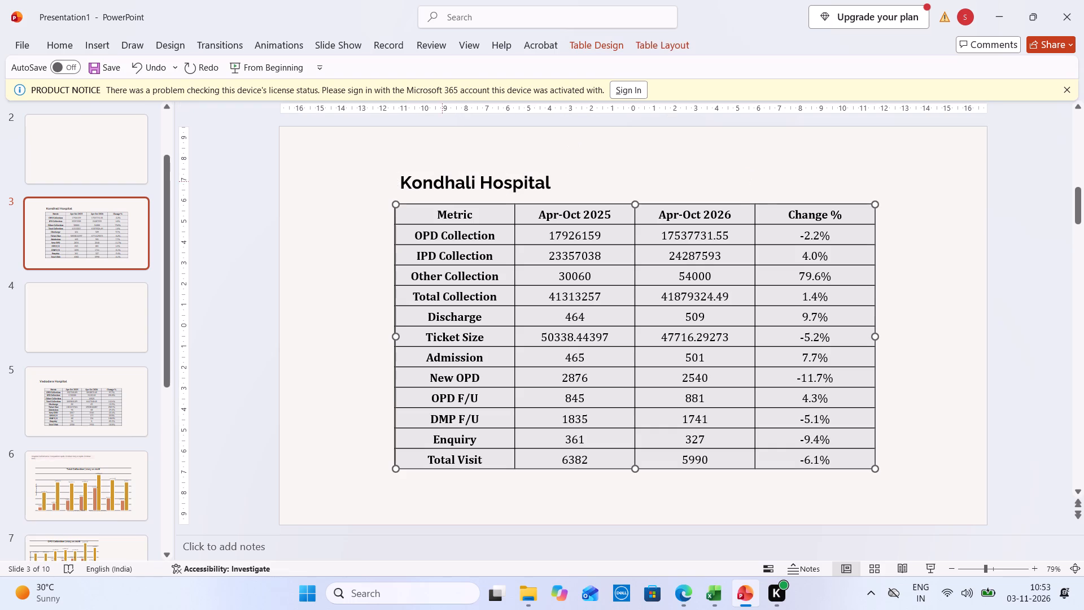
left_click_drag(528, 204, 521, 220)
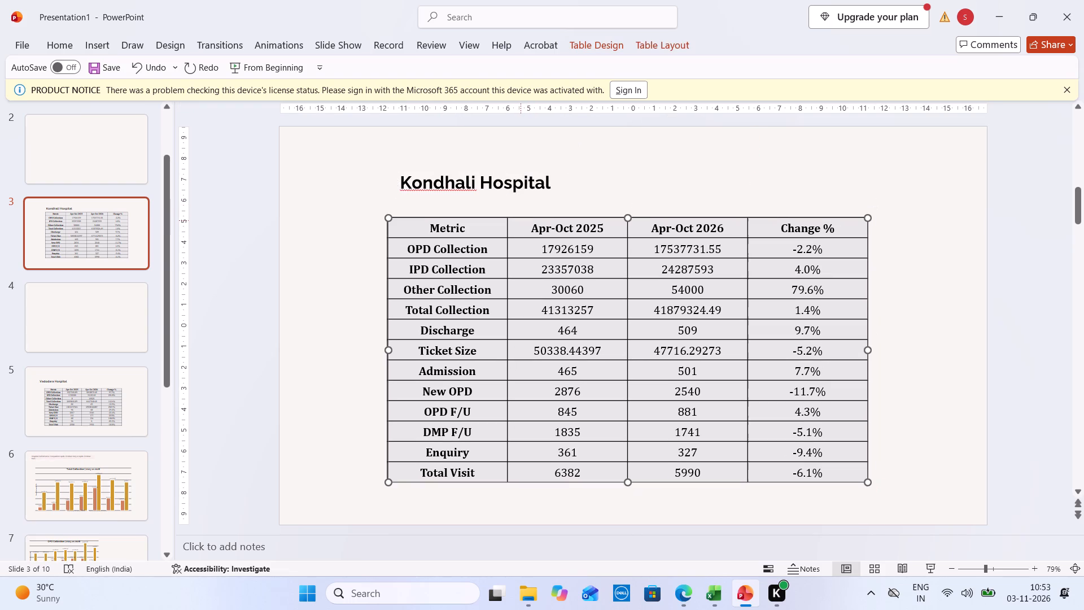
Move blank slide 2 below the Kondhali Hospital slide so the Kondhali table comes second.
left_click(120, 317)
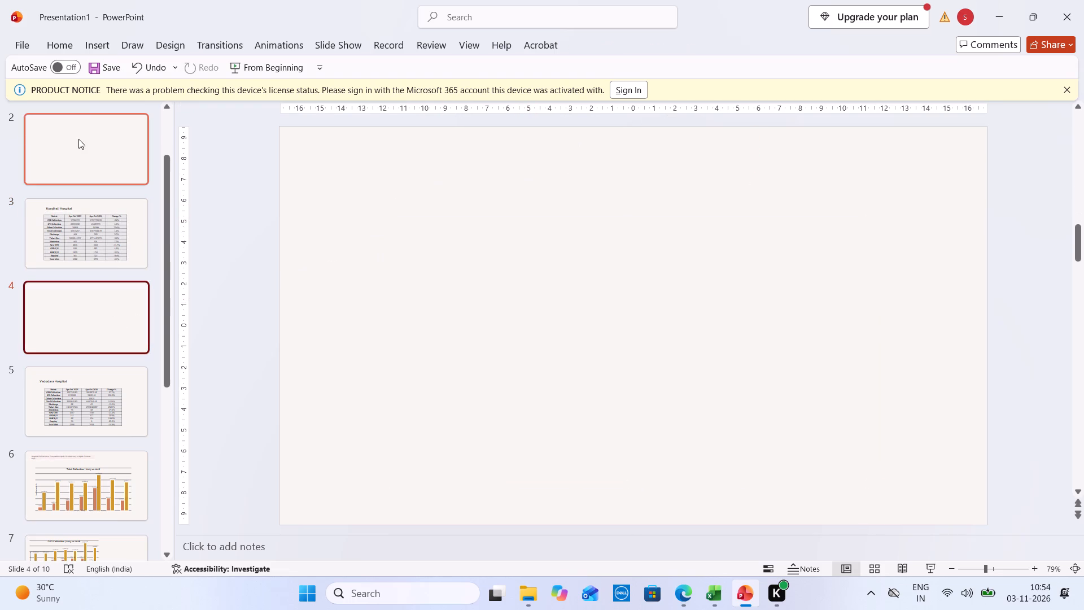
left_click(56, 45)
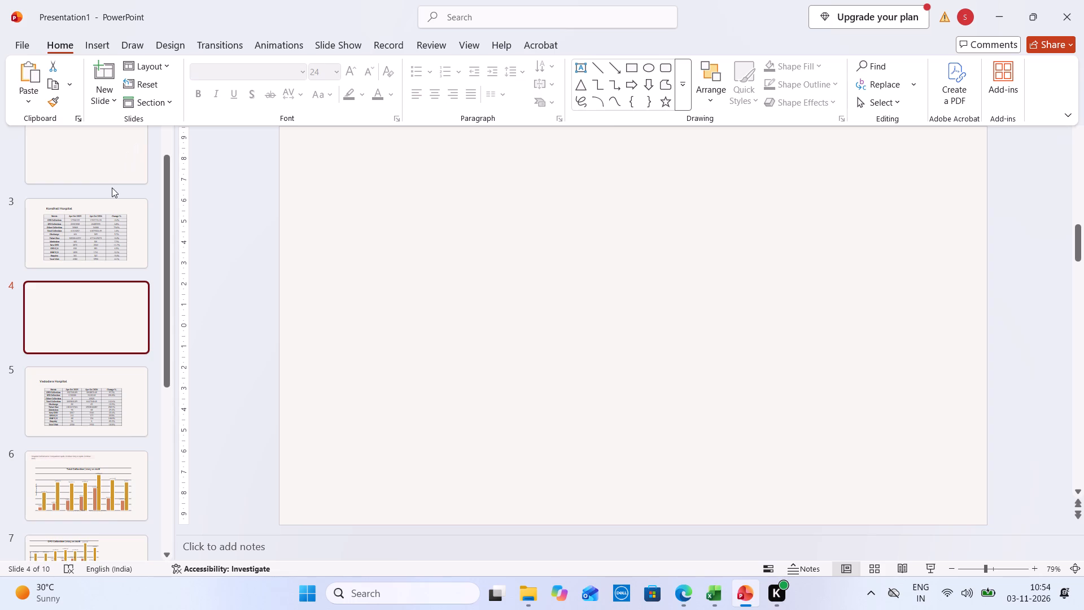
left_click(120, 163)
left_click_drag(120, 163, 115, 250)
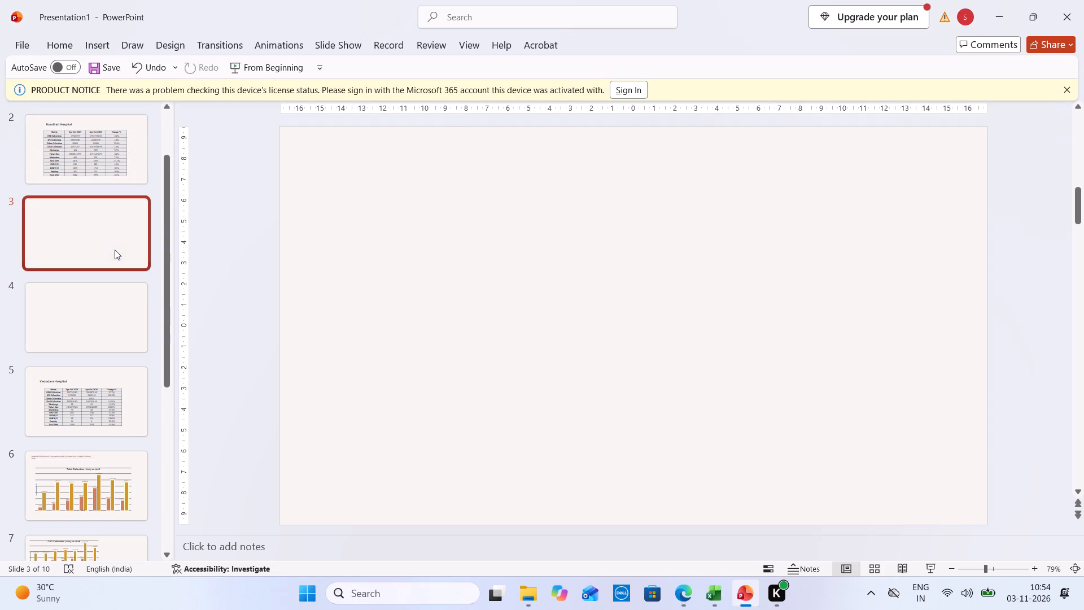
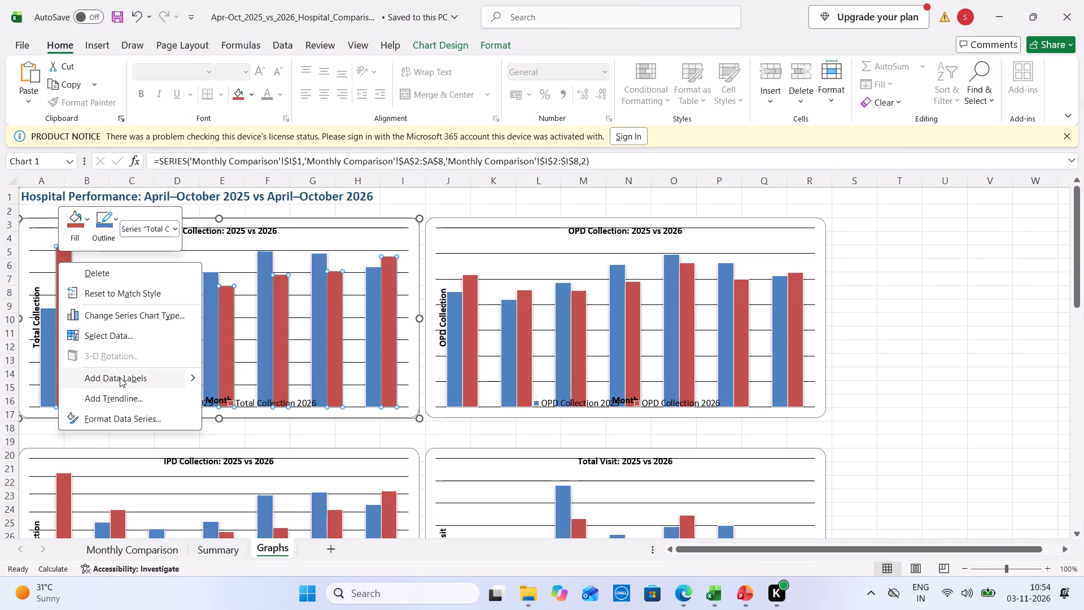
Add data labels to the Total Collection 2025 series in the Total Collection chart.
right_click(47, 350)
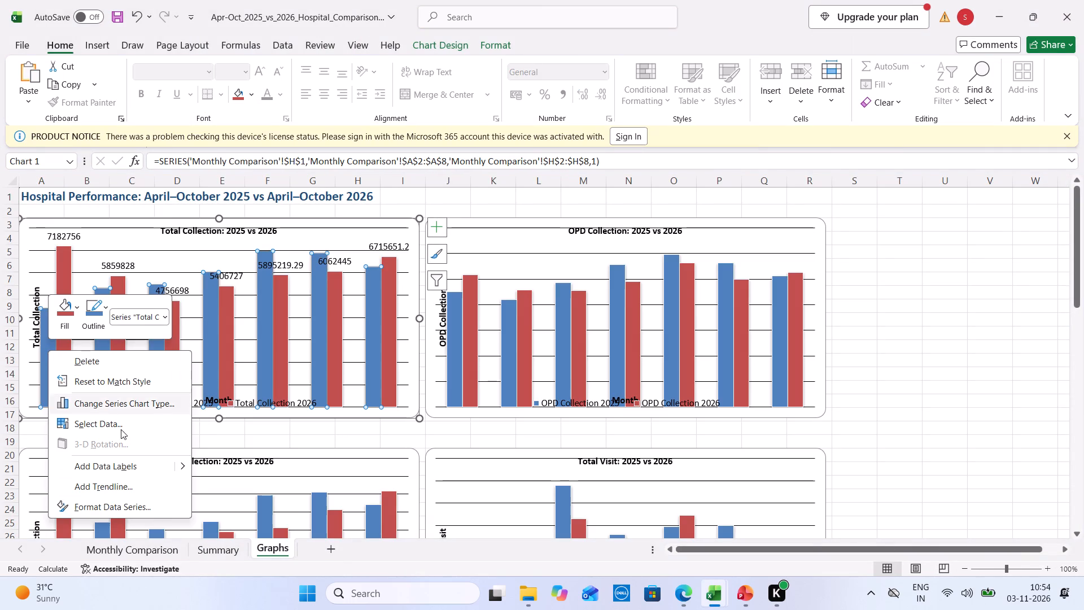
left_click(133, 468)
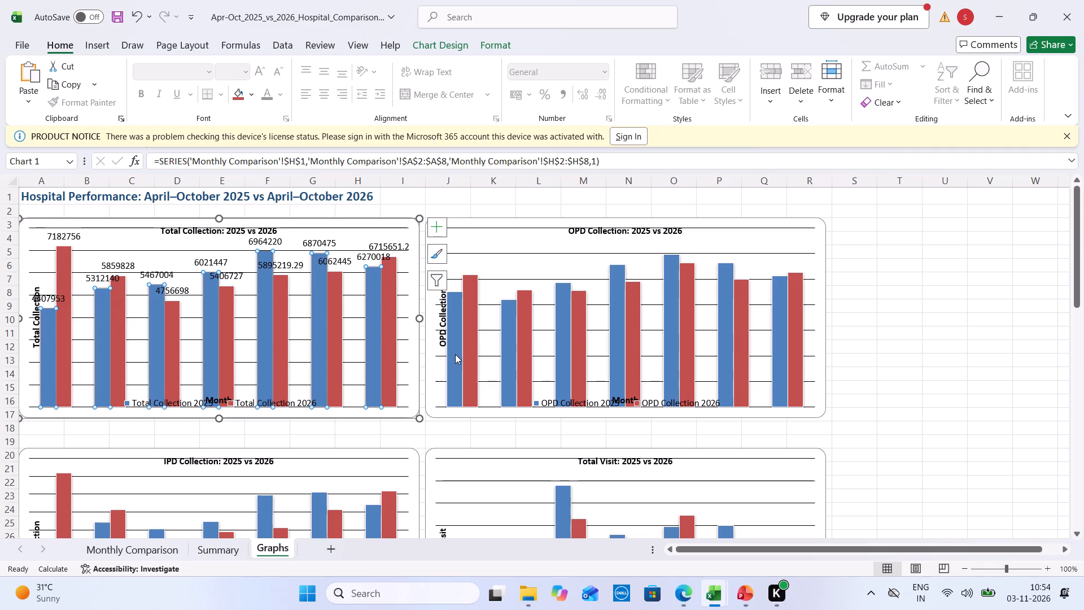
Add data labels to both the 2025 and 2026 series of the OPD Collection chart.
right_click(455, 354)
left_click(497, 424)
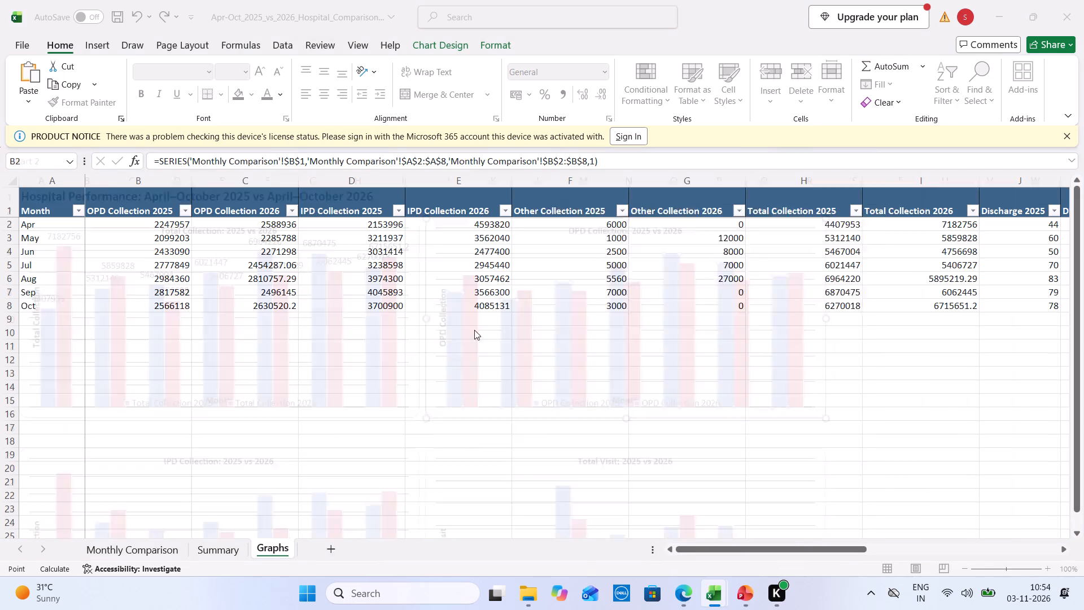
left_click(924, 213)
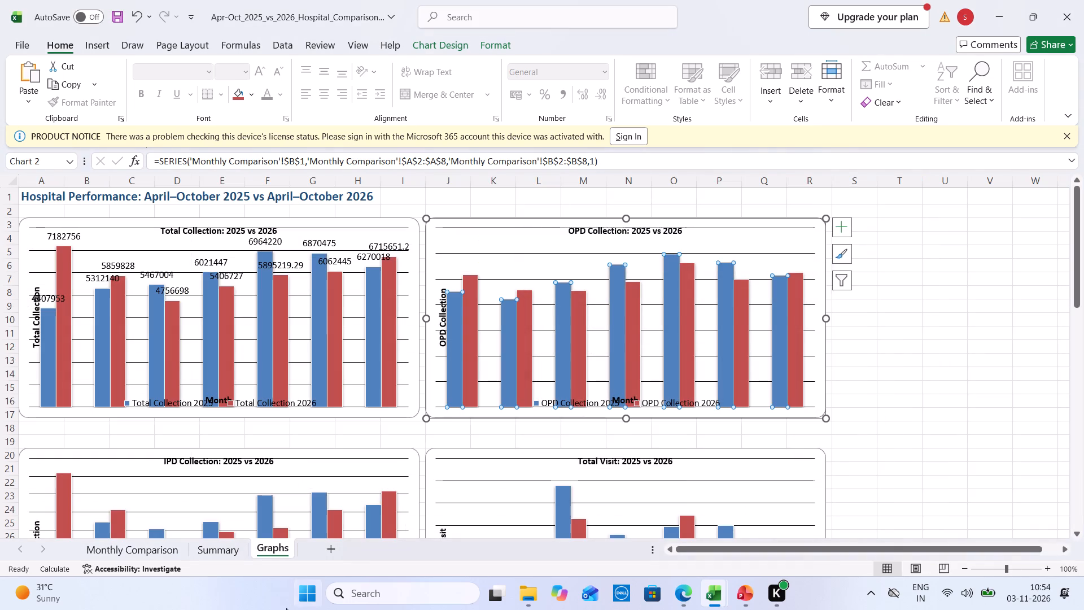
right_click(457, 331)
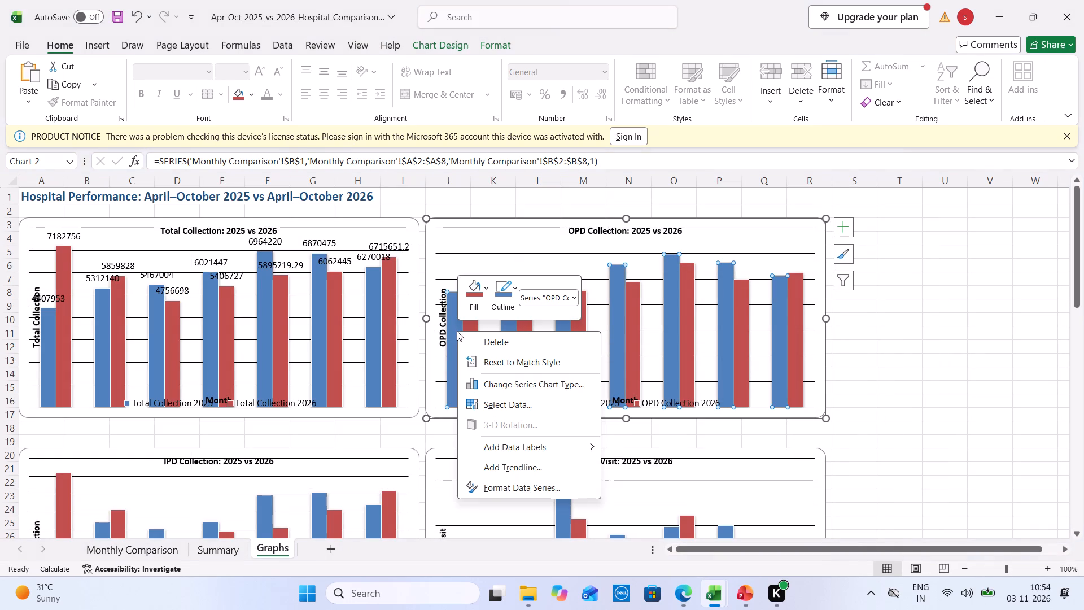
left_click(516, 443)
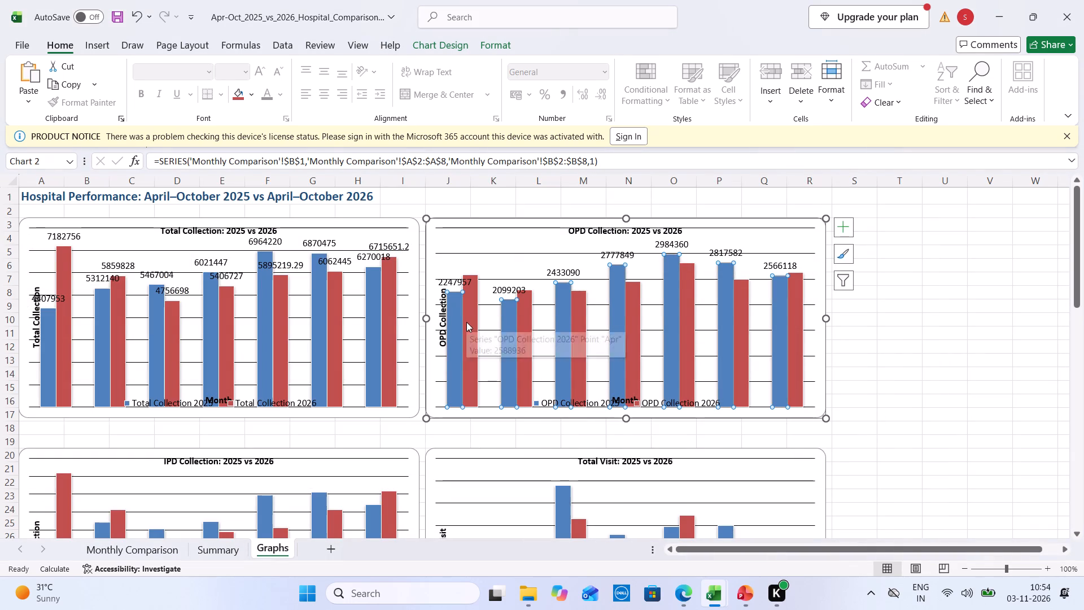
right_click(466, 322)
left_click(512, 442)
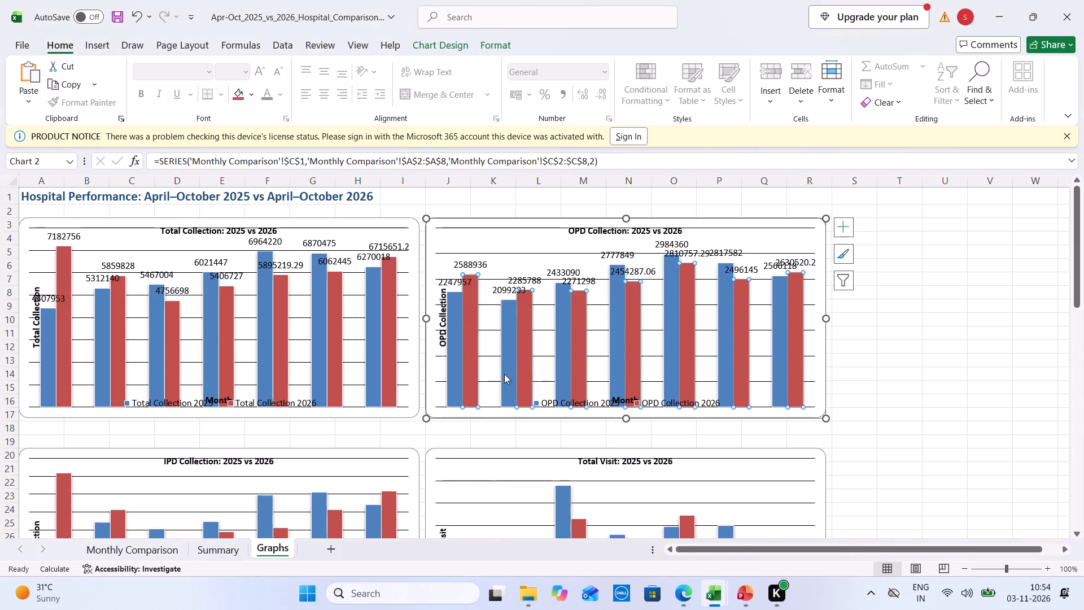
Add data labels to both the 2025 and 2026 series of the IPD Collection chart.
right_click(265, 507)
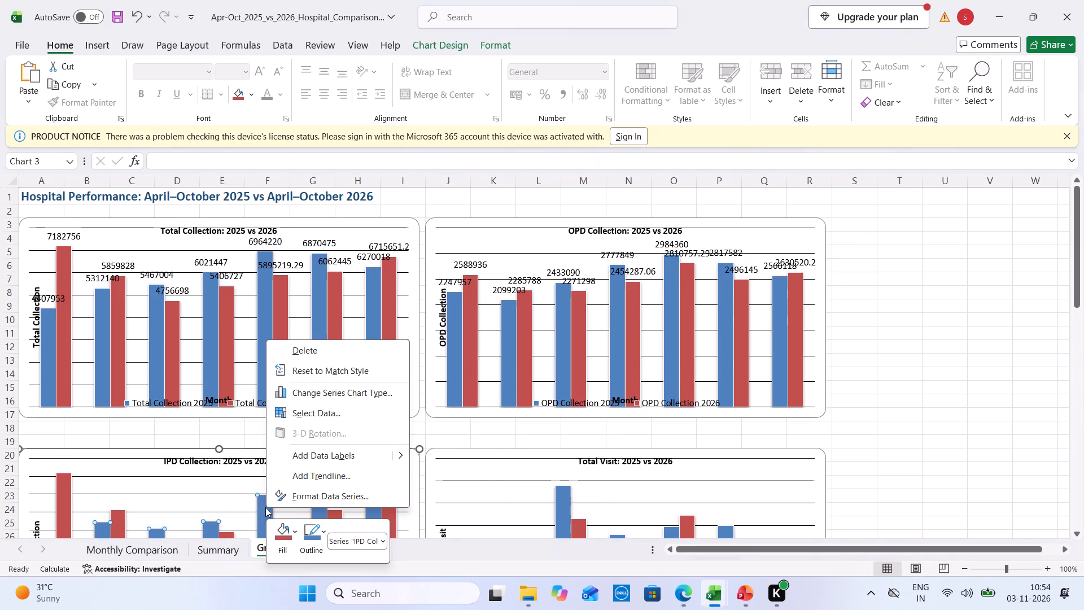
left_click(303, 459)
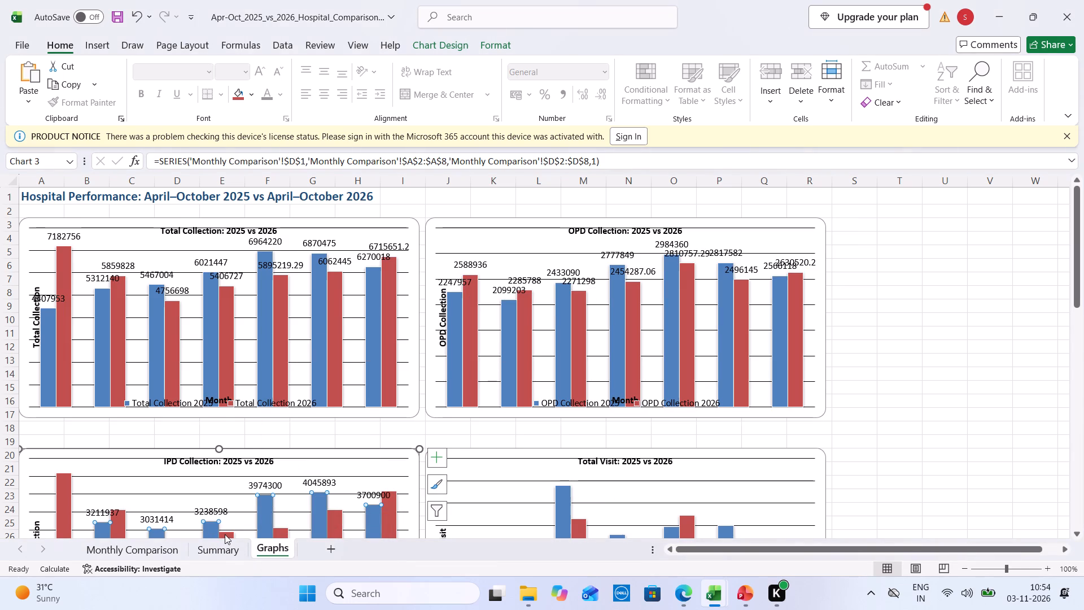
right_click(225, 534)
left_click(259, 483)
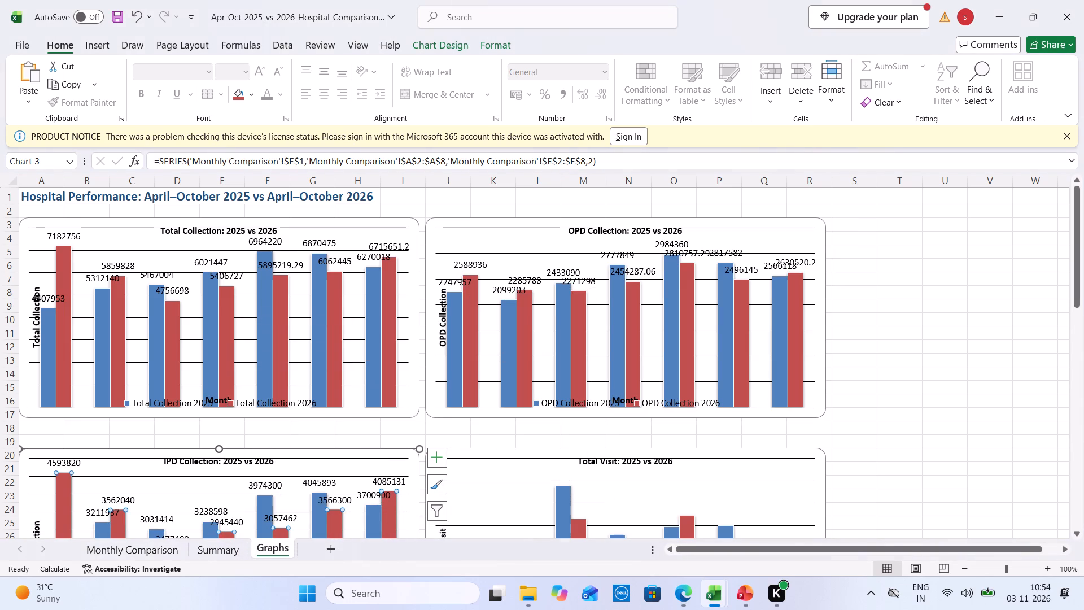
Copy the Total Collection: 2025 vs 2026 chart into PowerPoint on blank slide 3, using the destination theme.
left_click(116, 225)
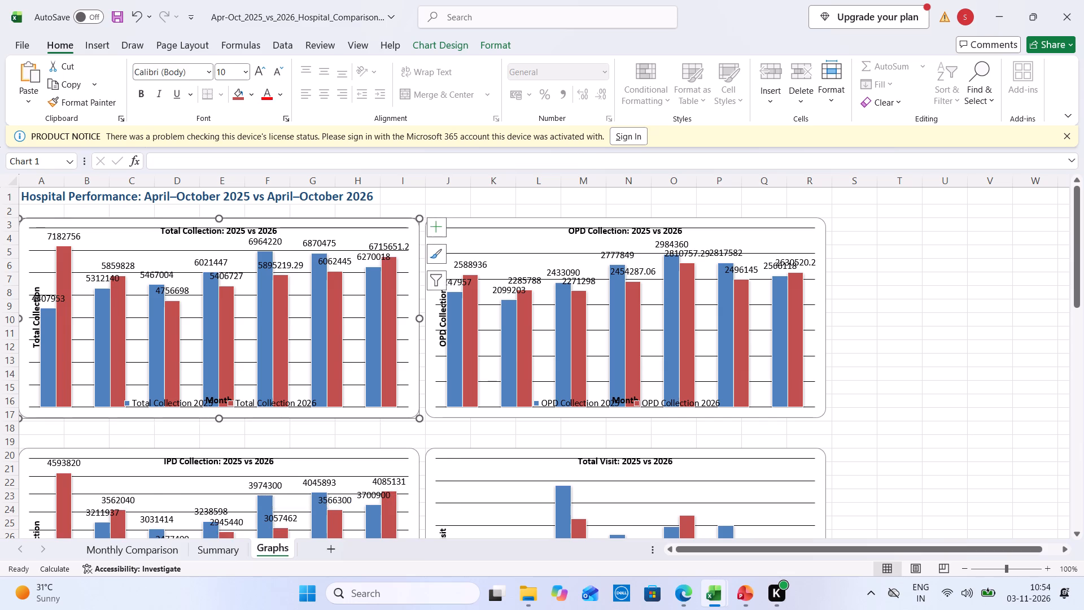
right_click(116, 225)
left_click(181, 175)
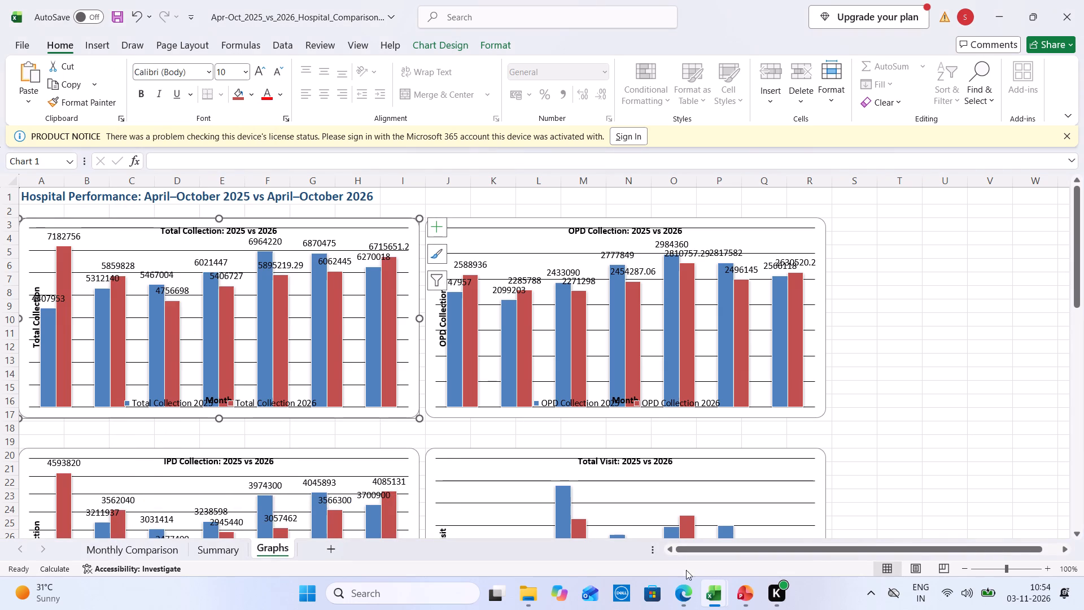
left_click(754, 601)
right_click(457, 319)
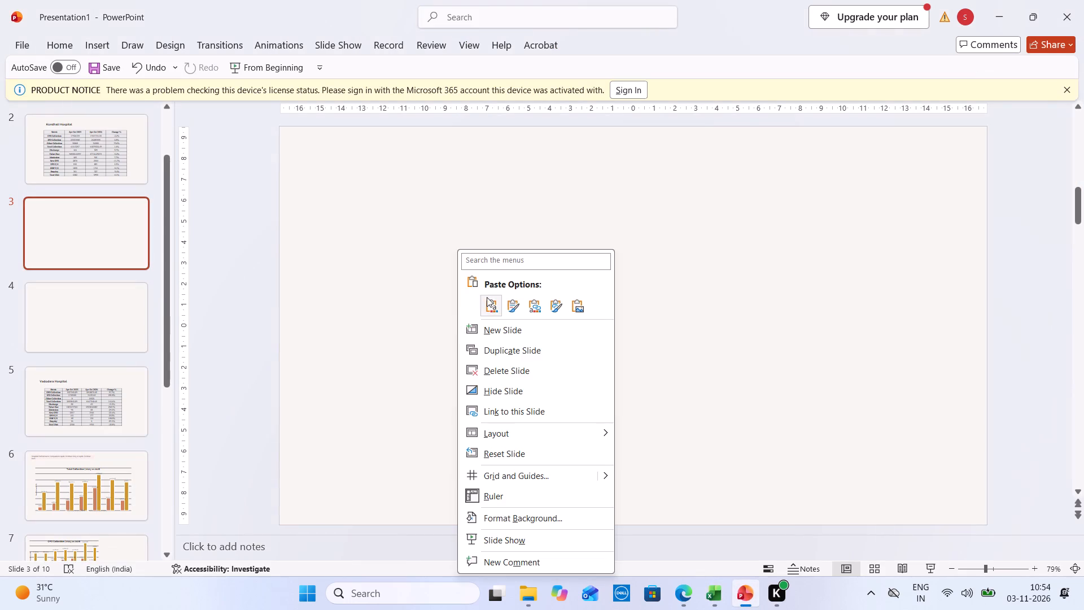
left_click(488, 297)
Enlarge the pasted chart to about three quarters of the slide's width and over half its height, and shift it upward.
left_click_drag(478, 325, 468, 325)
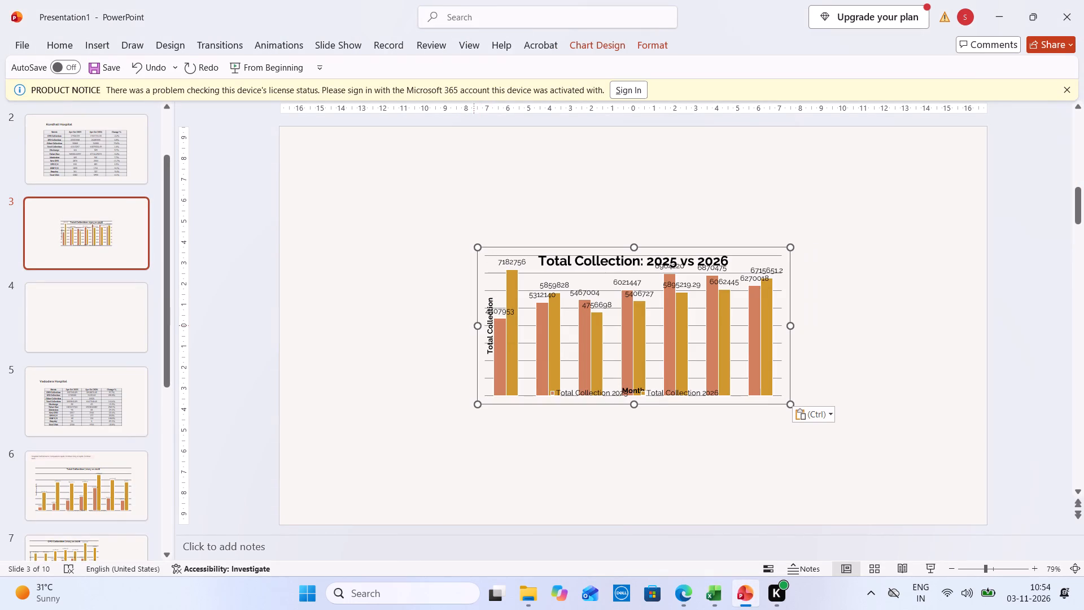
left_click_drag(468, 325, 364, 300)
left_click_drag(788, 325, 886, 326)
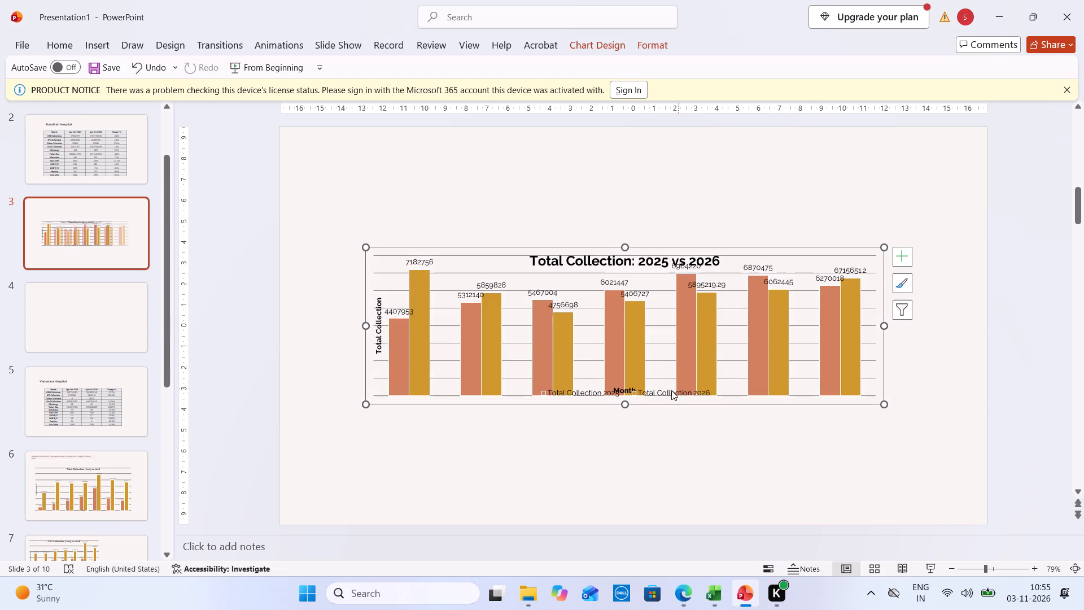
left_click_drag(621, 402, 638, 470)
left_click_drag(576, 249, 566, 178)
Move the Total Collection chart's legend slightly down so it sits below the Month axis title.
left_click(622, 382)
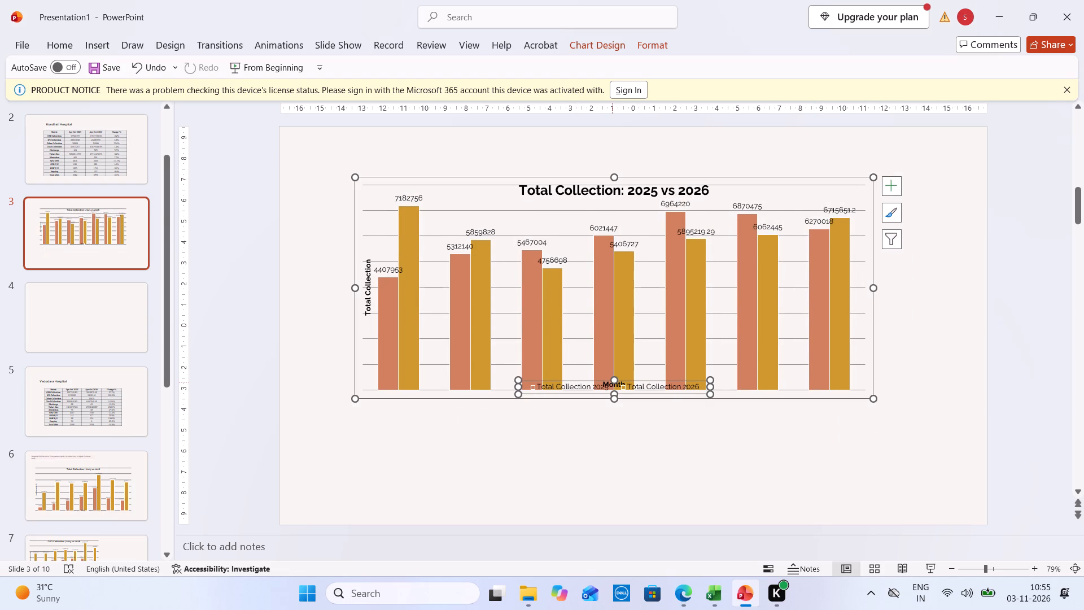
left_click_drag(598, 381, 603, 409)
left_click(467, 407)
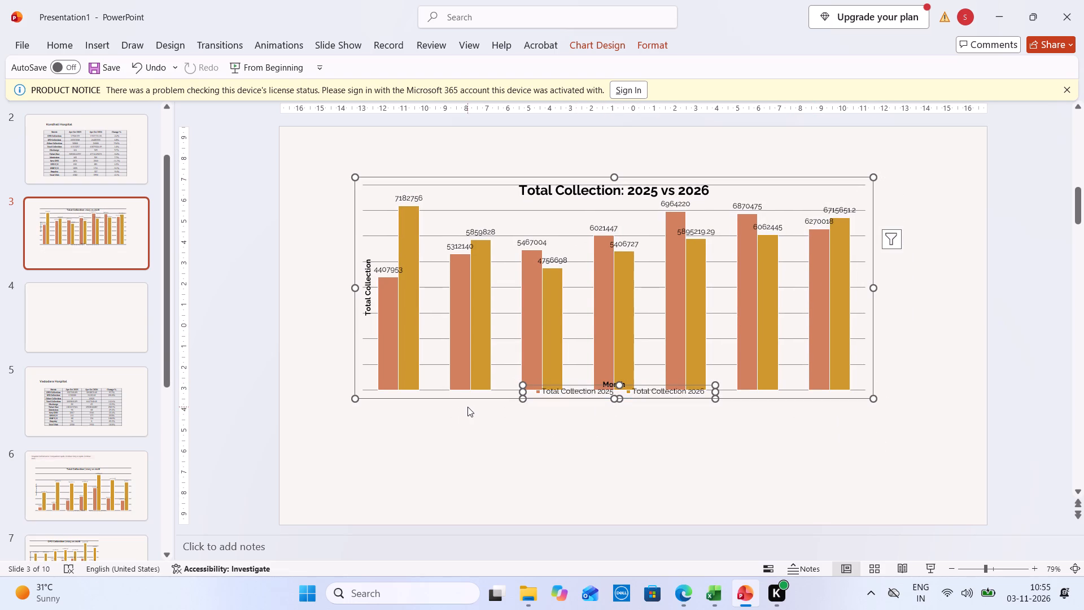
Copy the heading "Hospital Performance Comparison: April–October 2025 vs April–October 2026" from slide 6 onto slide 3.
left_click(126, 326)
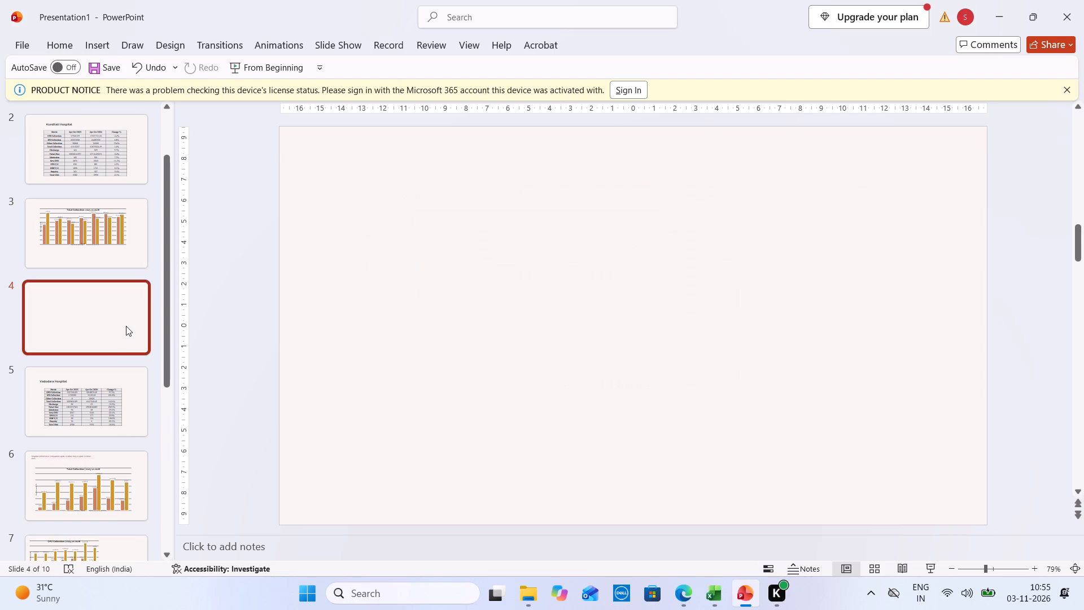
left_click(106, 451)
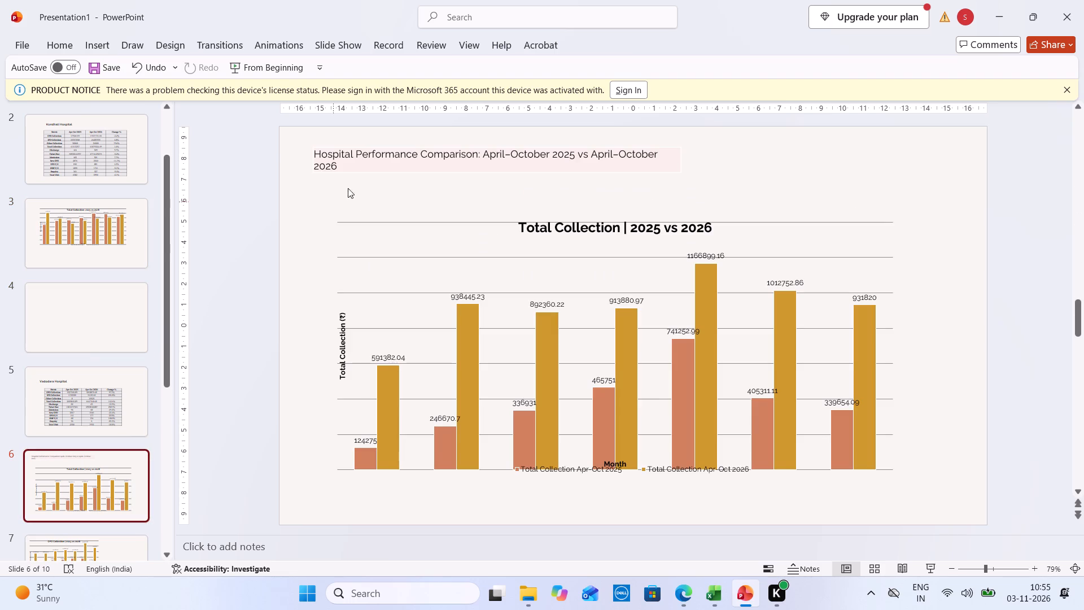
triple_click(398, 152)
left_click_drag(348, 165, 304, 149)
key("ctrl+c")
left_click(128, 238)
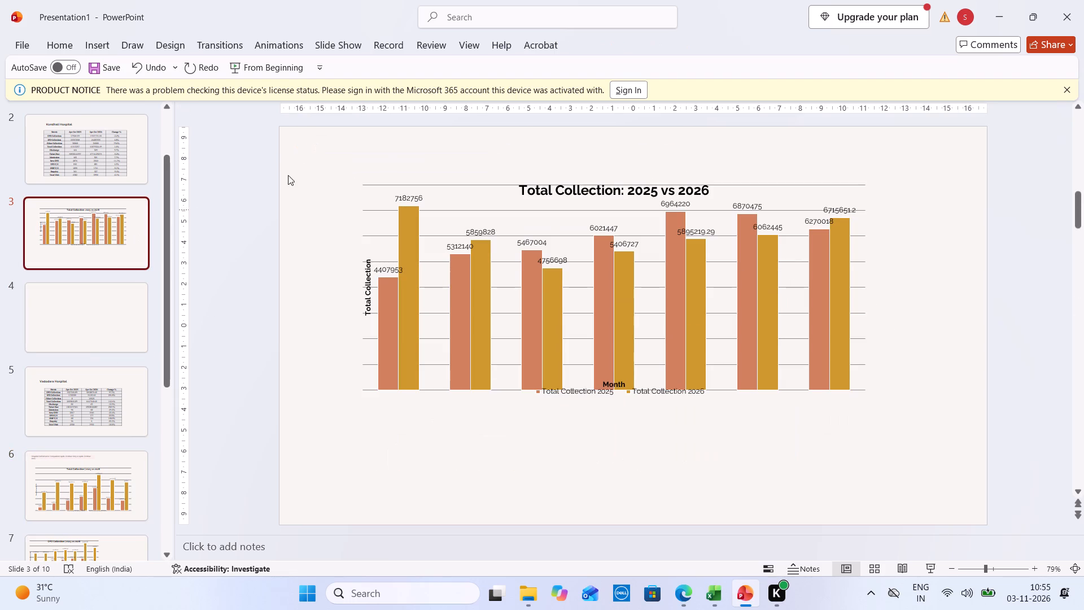
left_click(455, 149)
key("ctrl+v")
left_click_drag(521, 314, 504, 286)
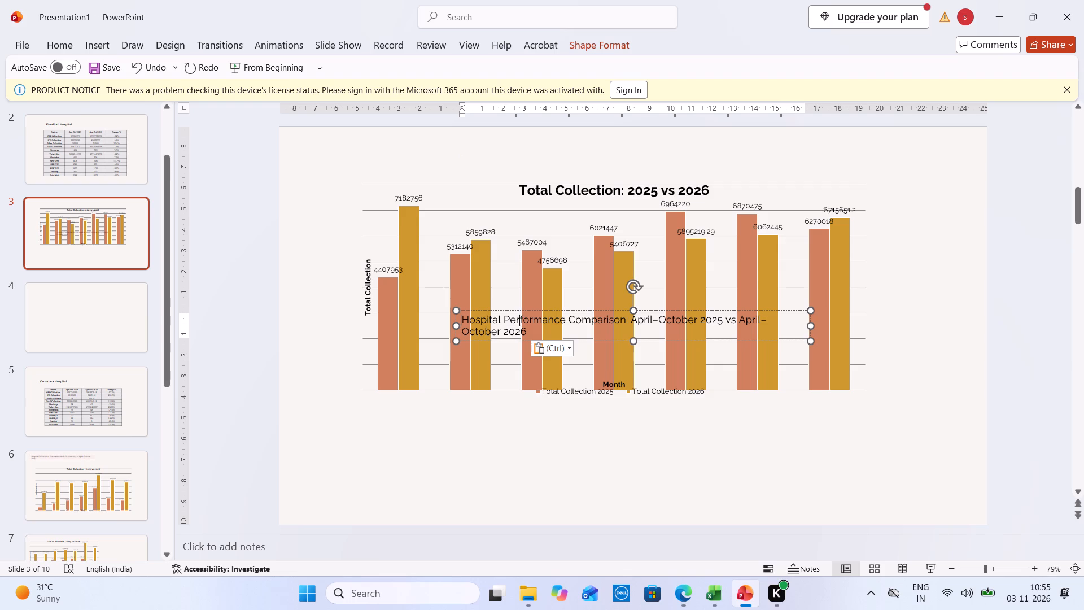
left_click_drag(504, 286, 501, 283)
Arrange slide 3 with the chart in its lower part and the performance comparison heading in the space above it.
left_click(523, 388)
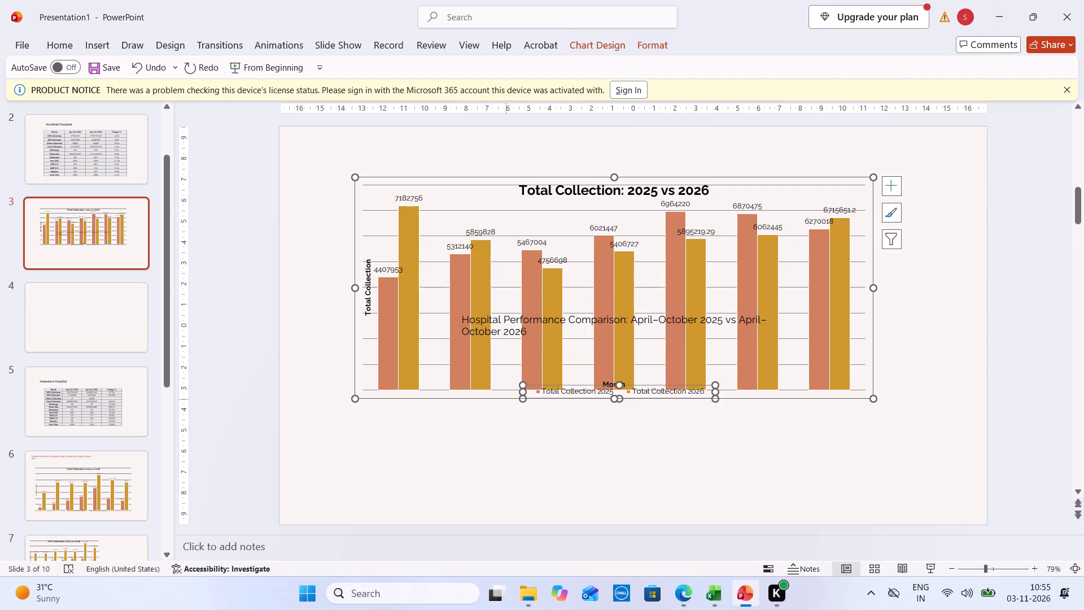
left_click_drag(504, 400, 507, 495)
left_click(528, 333)
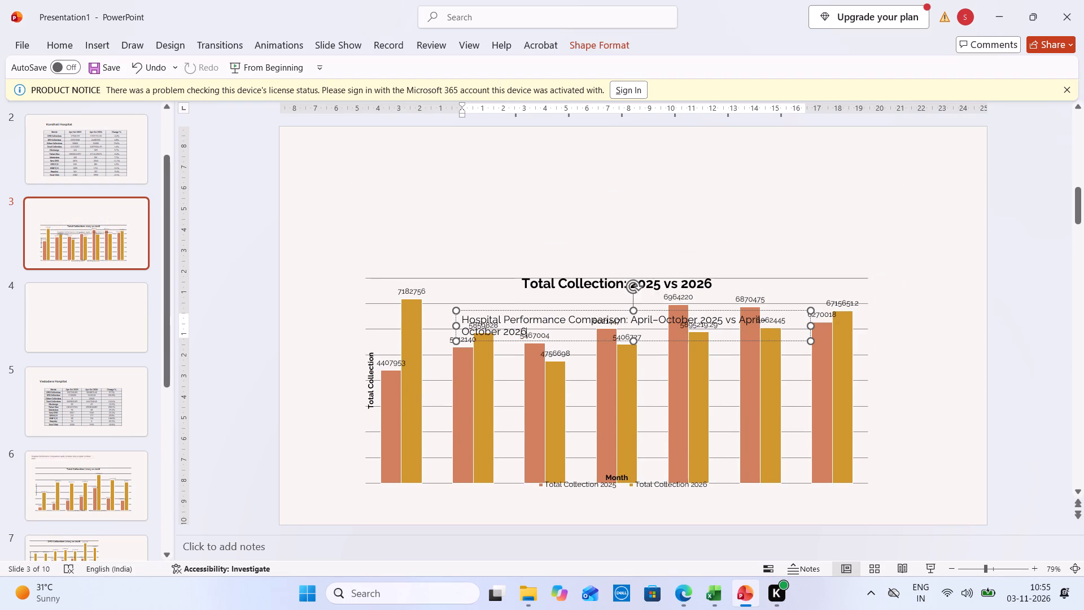
left_click_drag(536, 312, 434, 175)
left_click(476, 303)
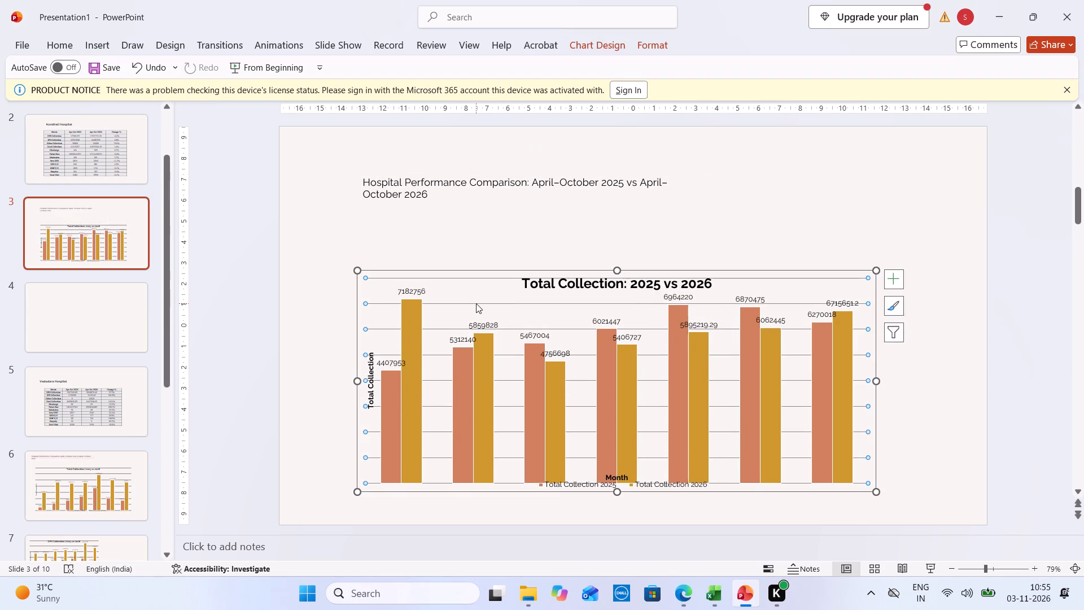
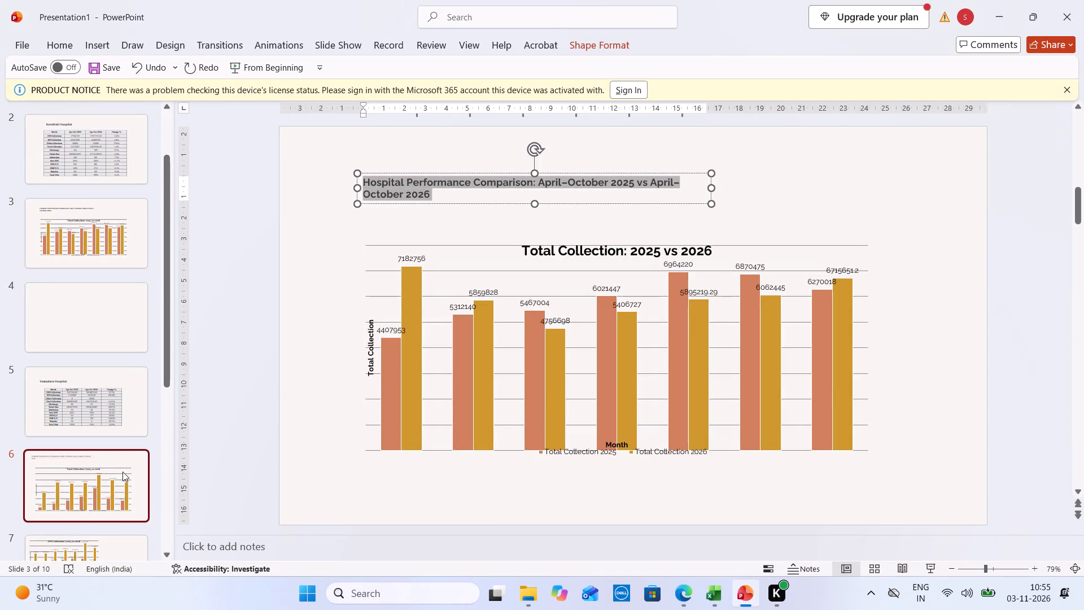
Bold the heading "Hospital Performance Comparison: April–October 2025 vs April–October 2026" on slide 6.
left_click(382, 146)
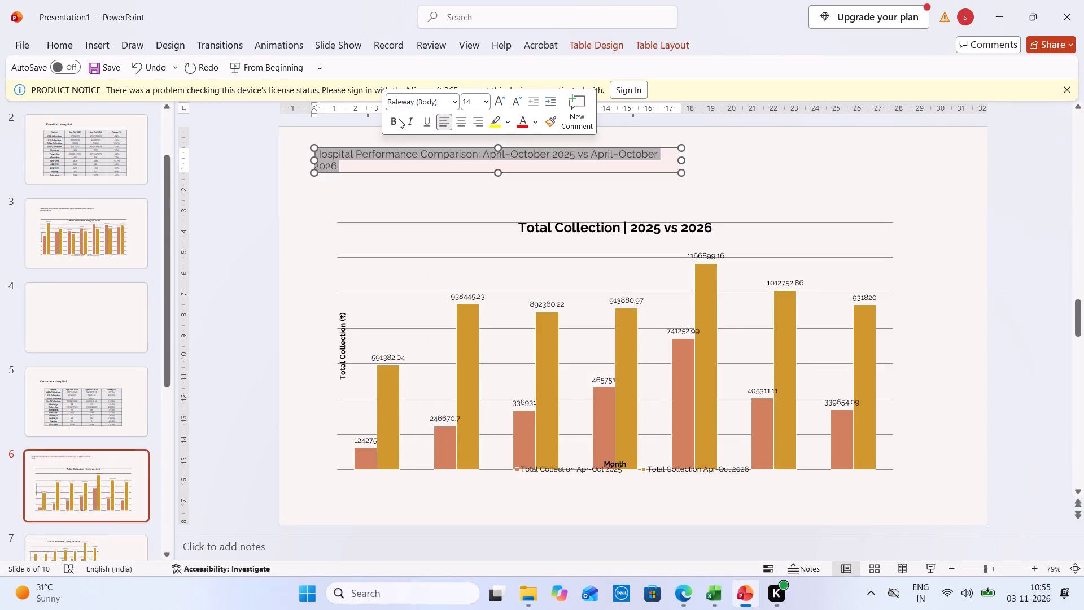
left_click(399, 119)
left_click(388, 193)
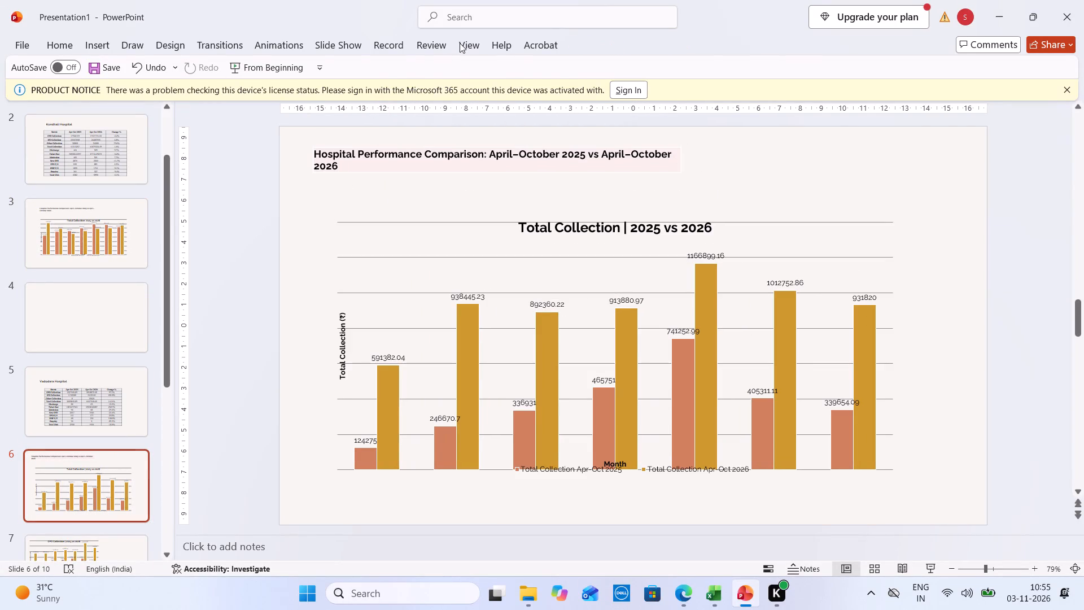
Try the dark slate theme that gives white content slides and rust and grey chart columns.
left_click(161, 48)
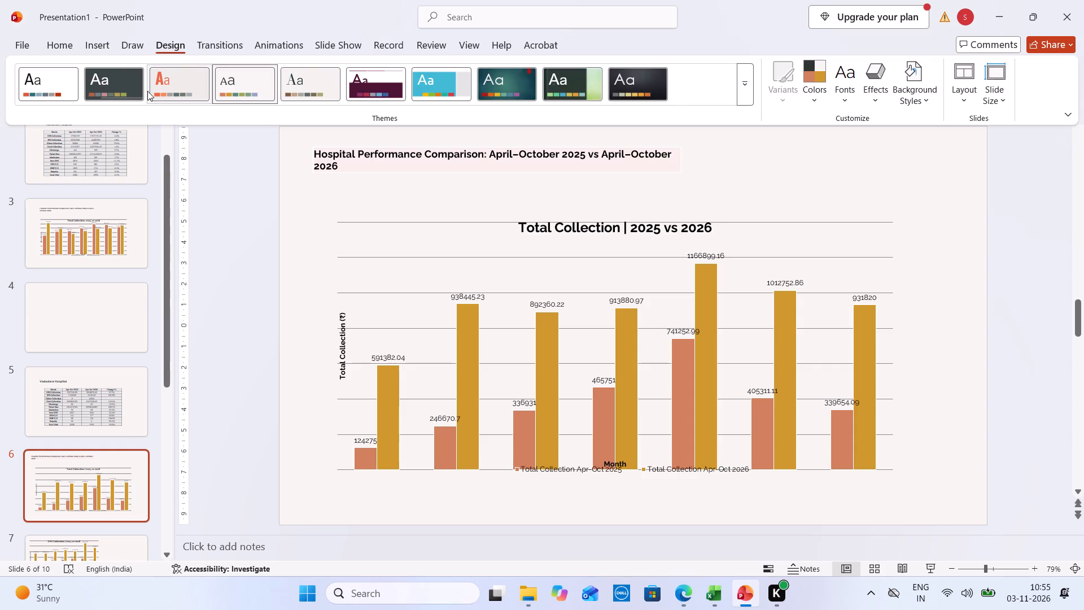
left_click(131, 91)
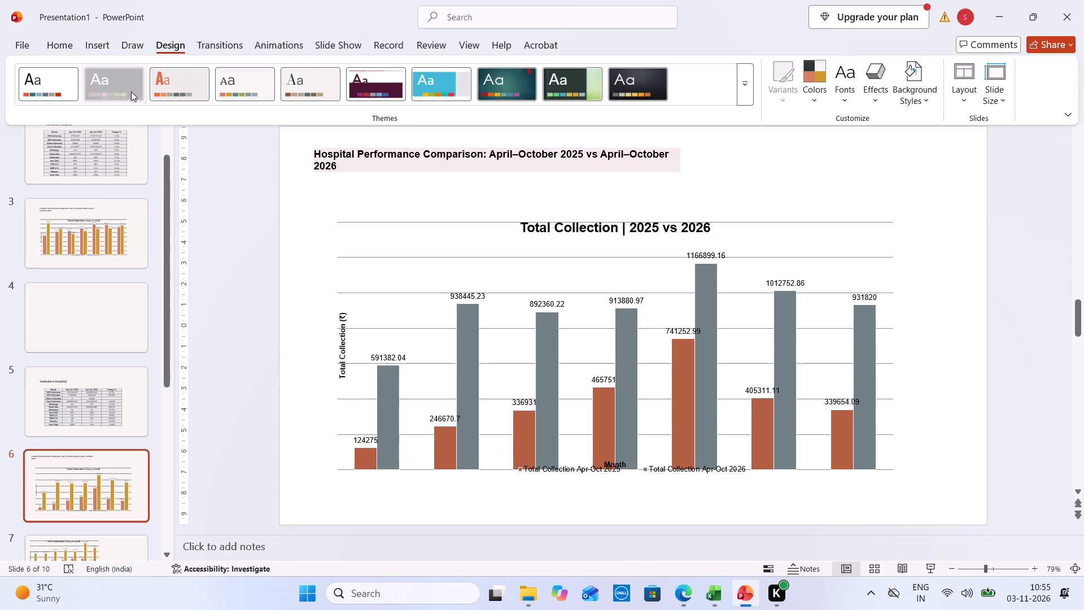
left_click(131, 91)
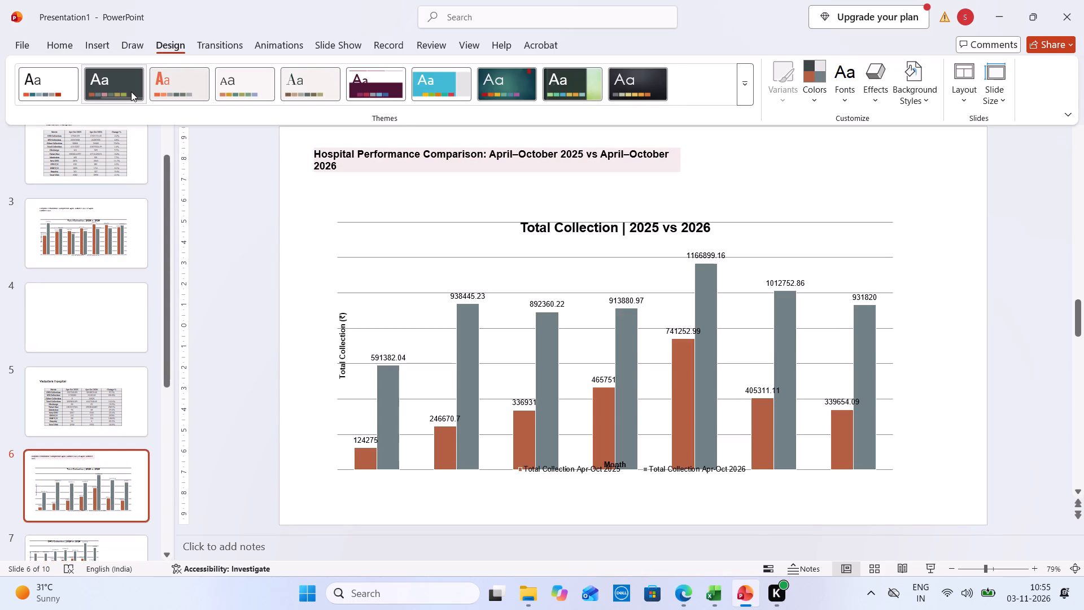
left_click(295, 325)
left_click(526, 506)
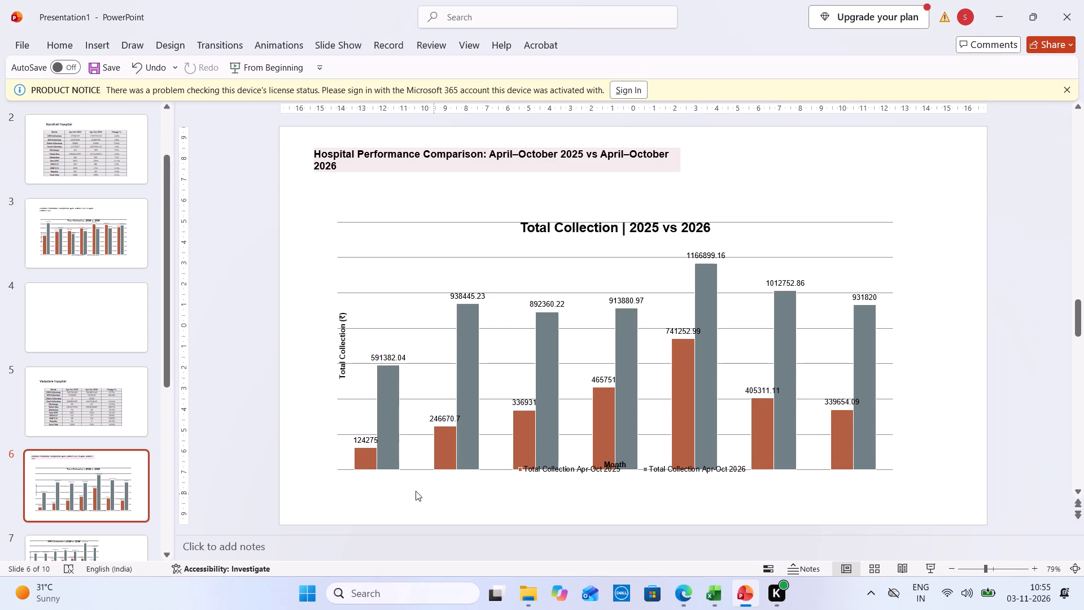
Look through the hospital table and chart slides to judge how they look in the tried theme.
left_click(122, 411)
key("Down")
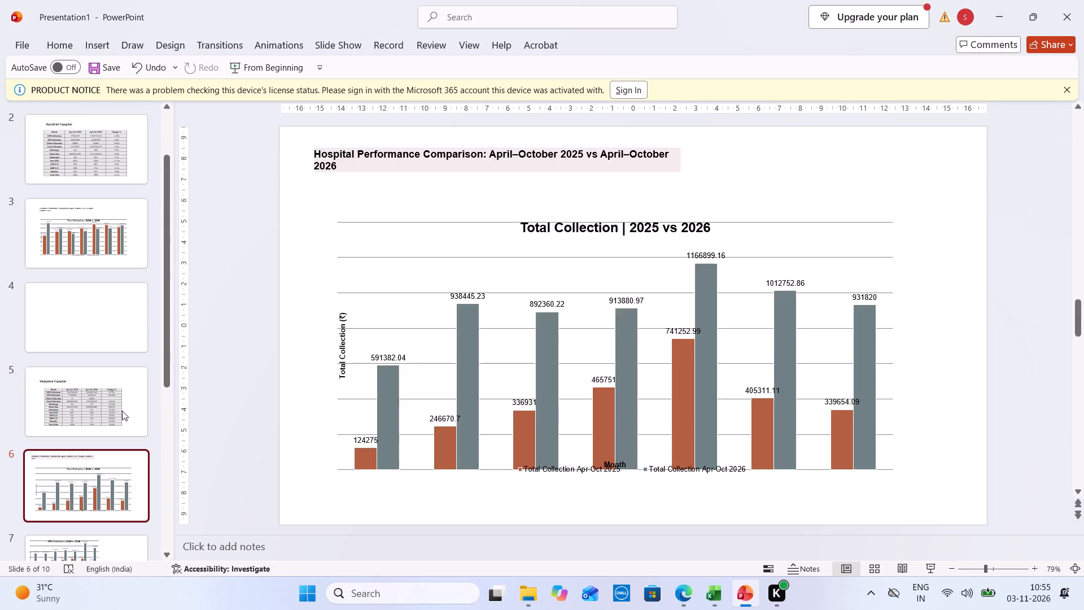
key("Down")
key("Down")
key("Up")
key("Up")
key("Up")
key("Up")
key("Up")
key("Up")
key("Up")
key("Up")
key("Up")
key("Up")
key("Up")
key("Up")
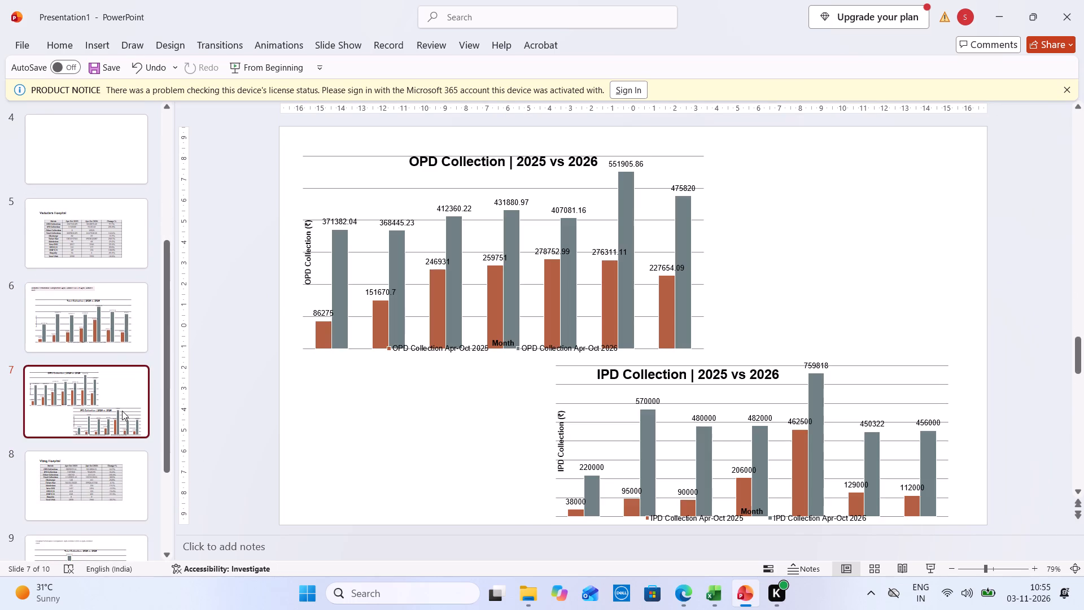
key("Down")
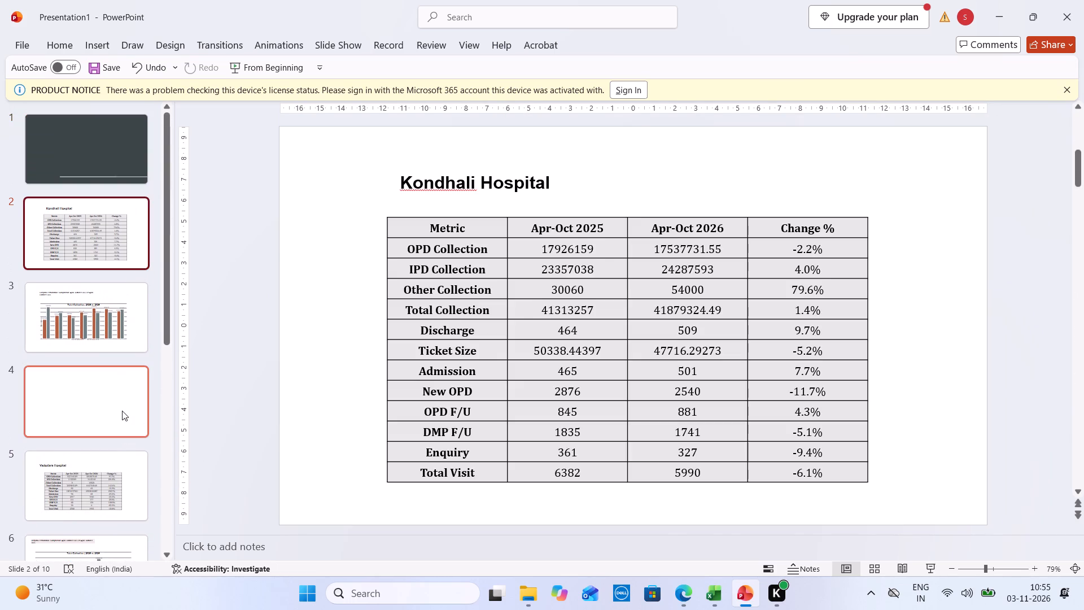
key("Down")
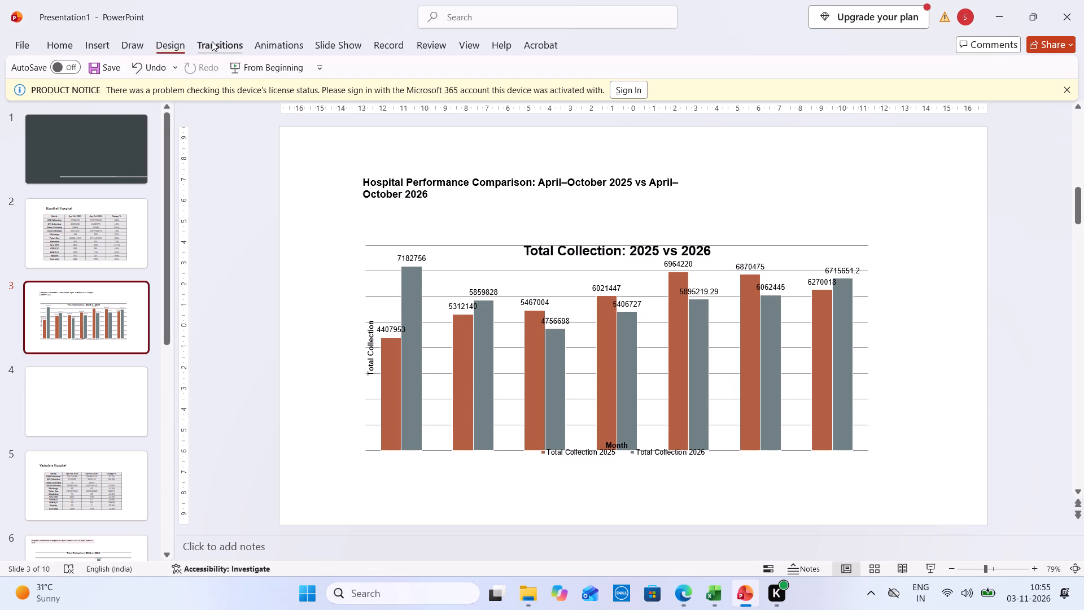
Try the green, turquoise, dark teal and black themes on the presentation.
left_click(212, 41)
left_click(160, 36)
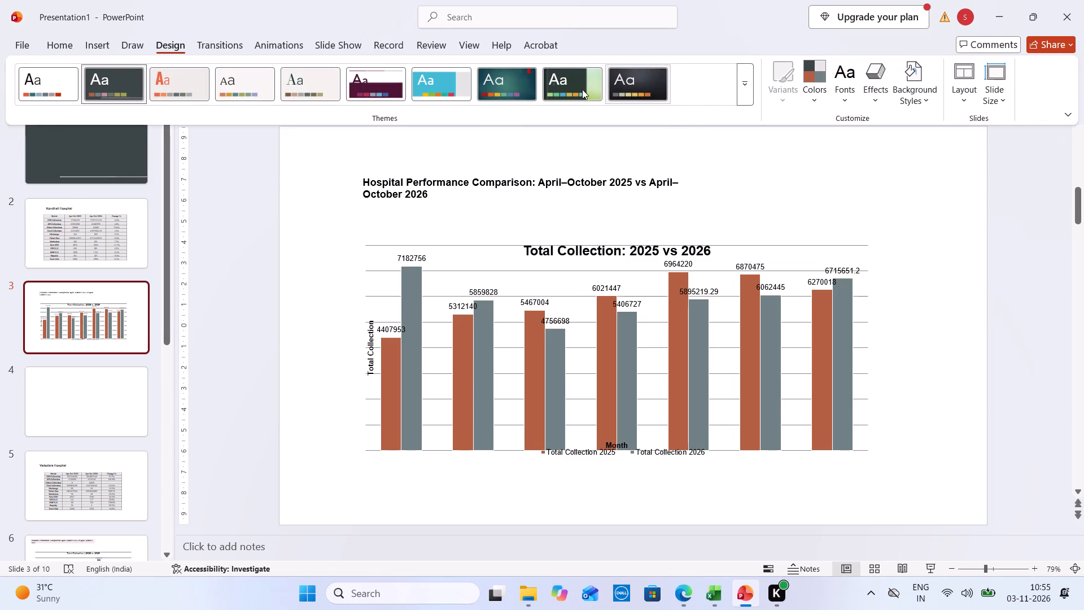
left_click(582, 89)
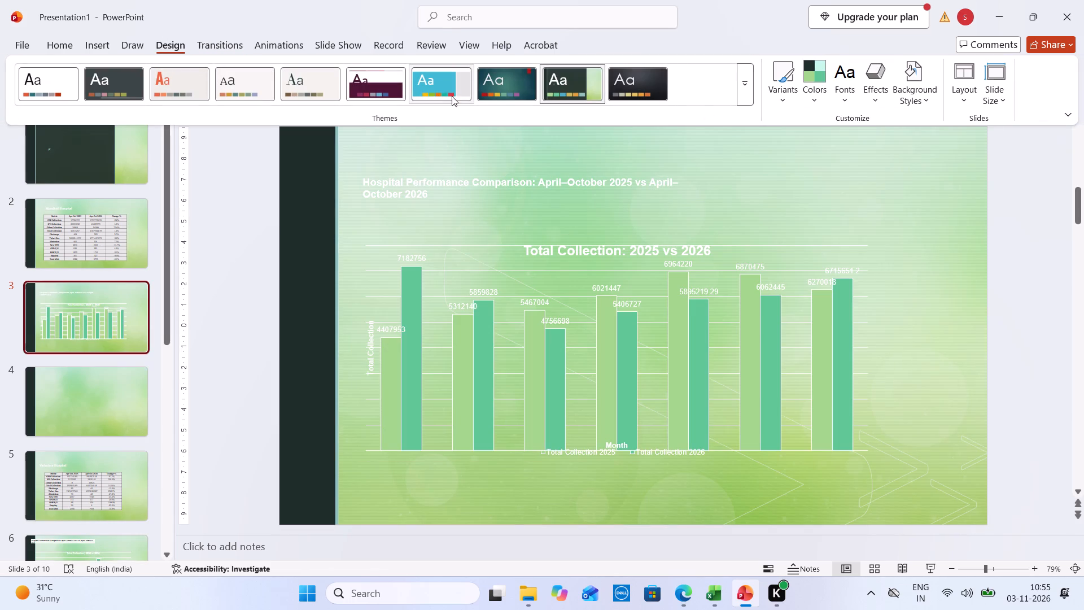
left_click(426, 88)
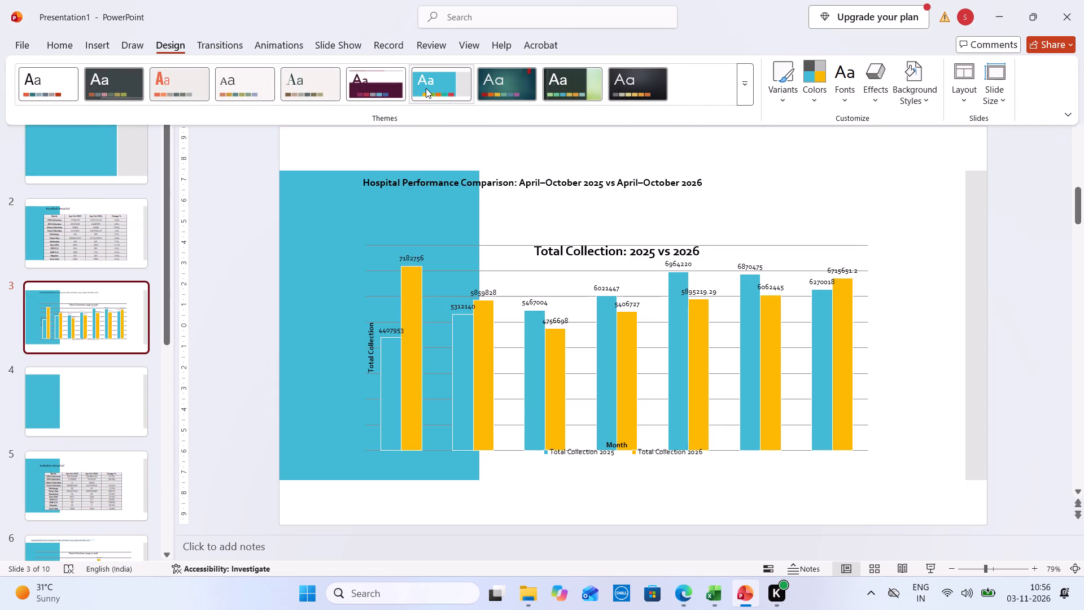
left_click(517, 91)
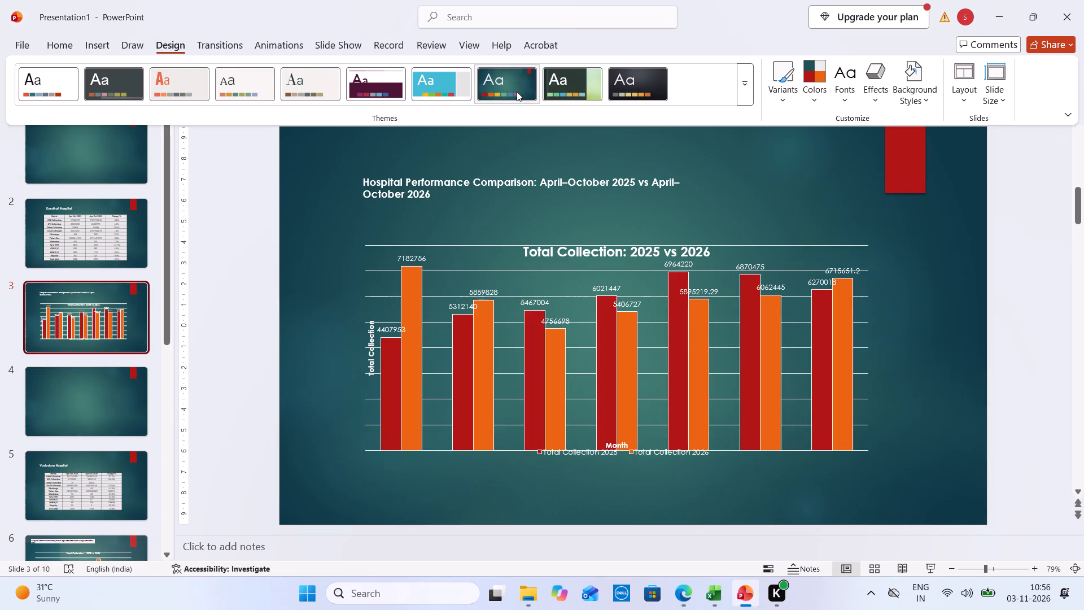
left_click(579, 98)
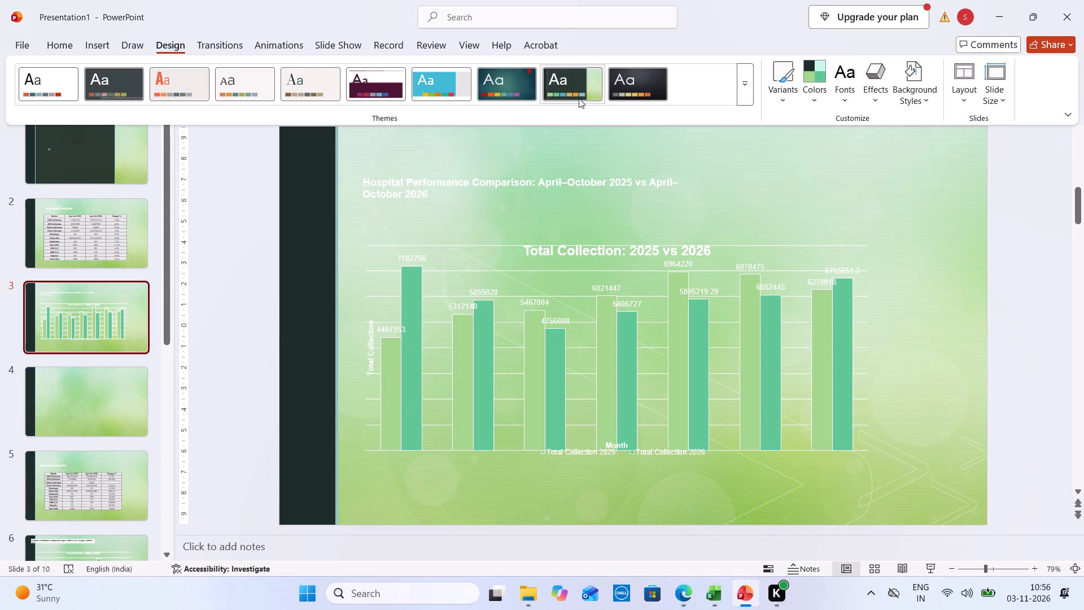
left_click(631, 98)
Apply the white theme with plum chart colours and a three-part plum, magenta and grey bar across each slide.
left_click(748, 93)
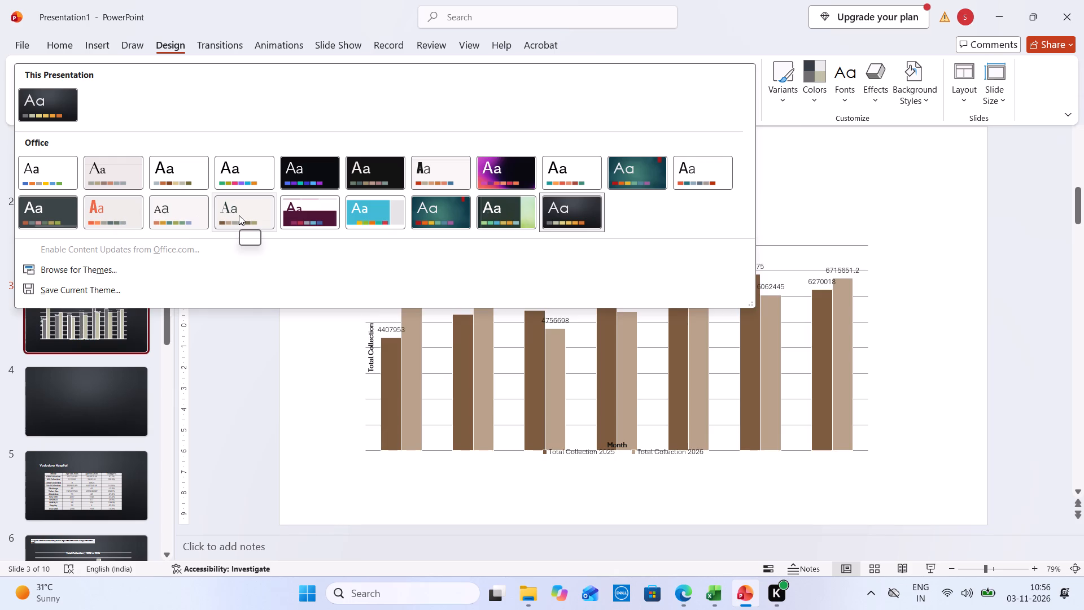
left_click(309, 206)
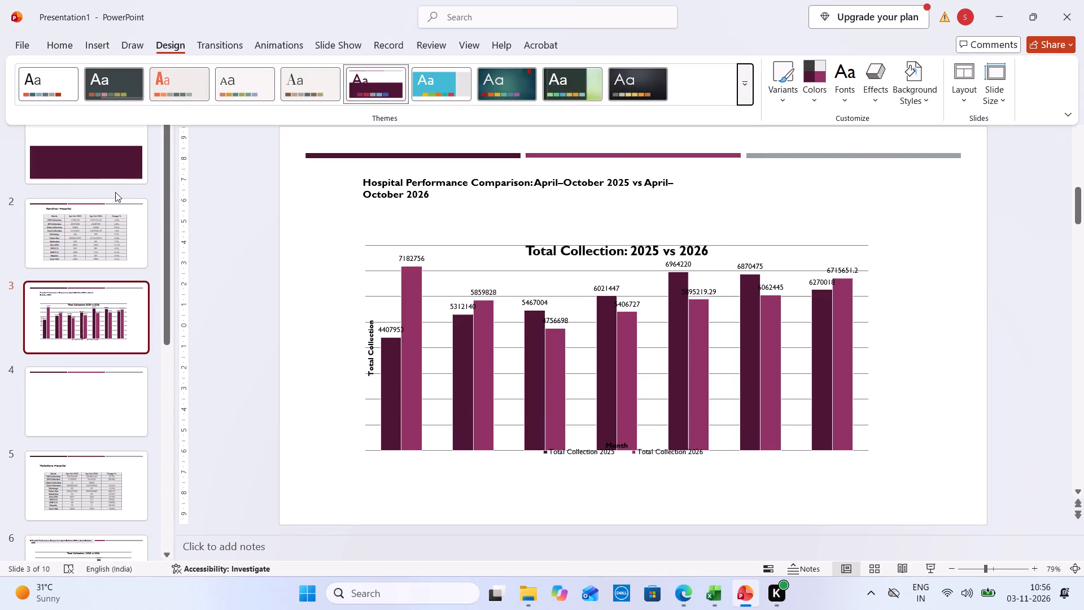
Go through the slides up to slide 10, examining how tables, headings and charts fit the plum theme's bar.
left_click(81, 191)
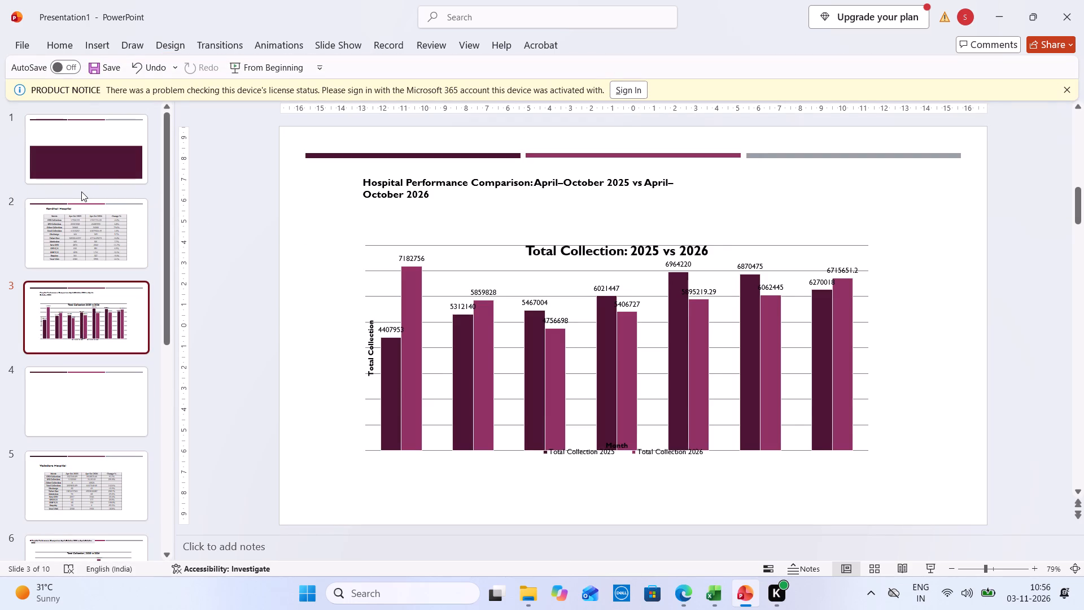
key("Up")
key("Down")
key("Down")
key("Down")
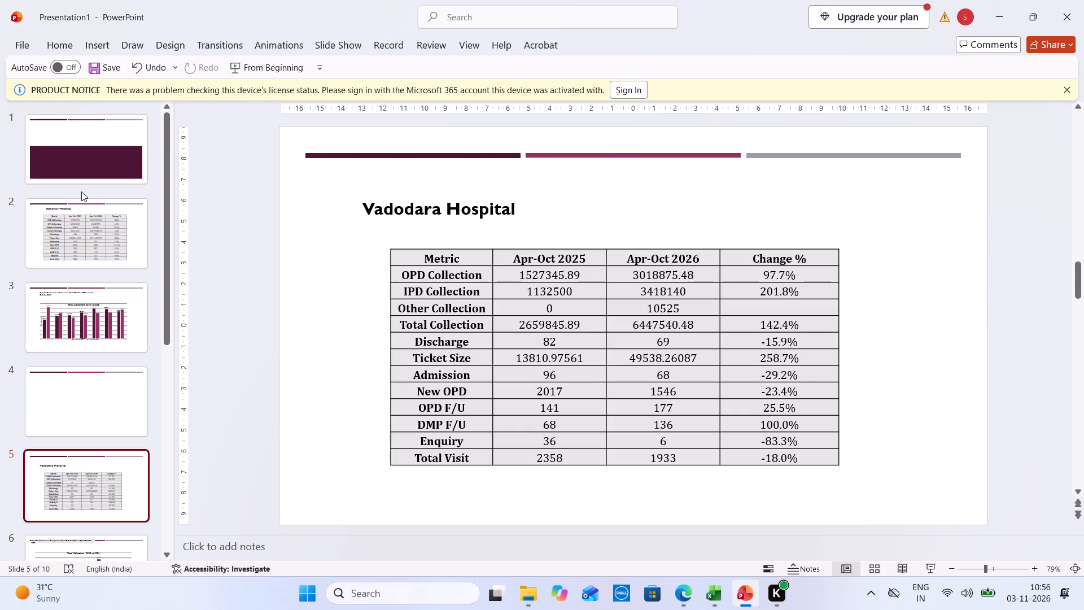
key("Down")
key("Down")
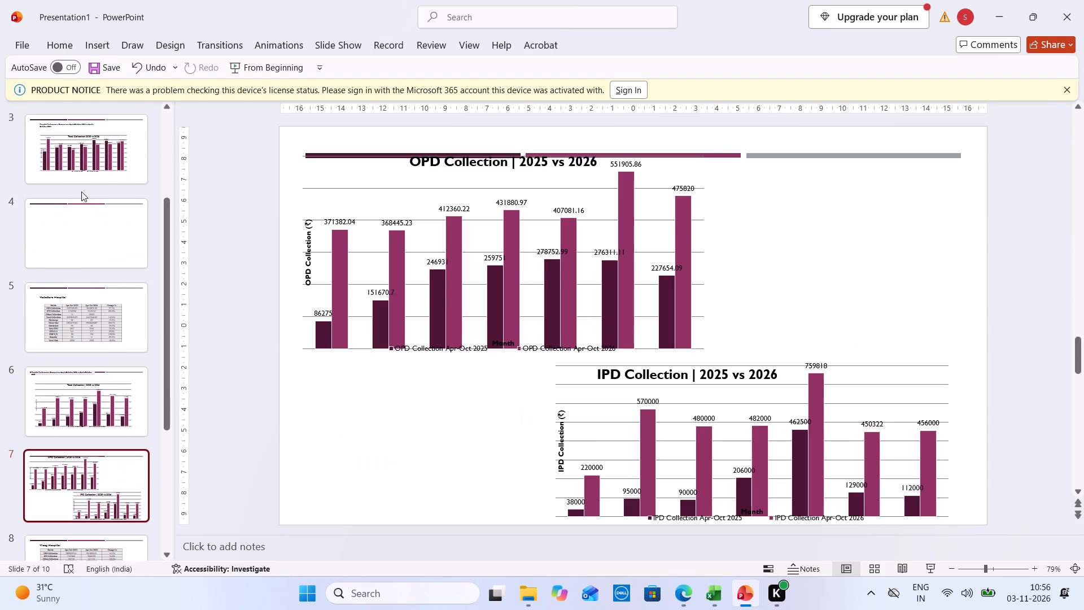
key("Down")
key("Down")
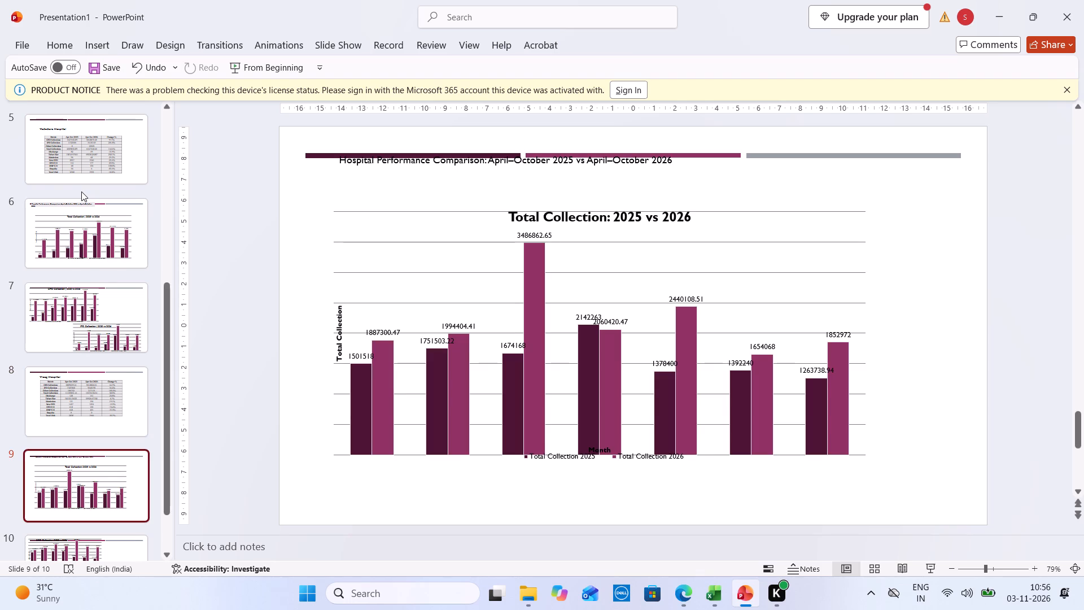
key("Down")
key("Up")
key("Down")
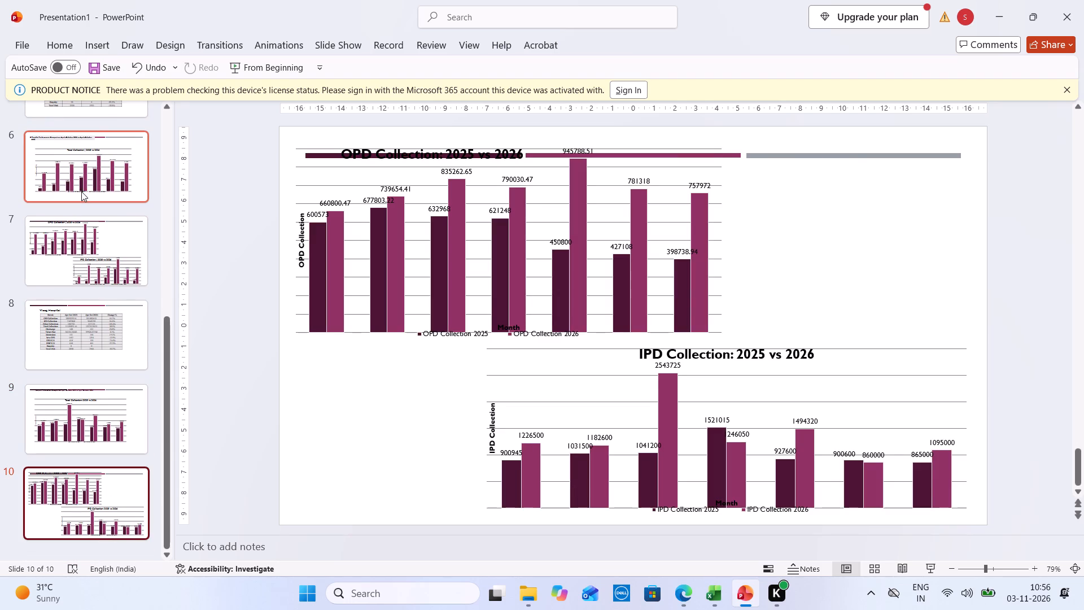
Shift the IPD and OPD Collection charts on slide 10 slightly down so the OPD title clears the theme's bar.
left_click(311, 242)
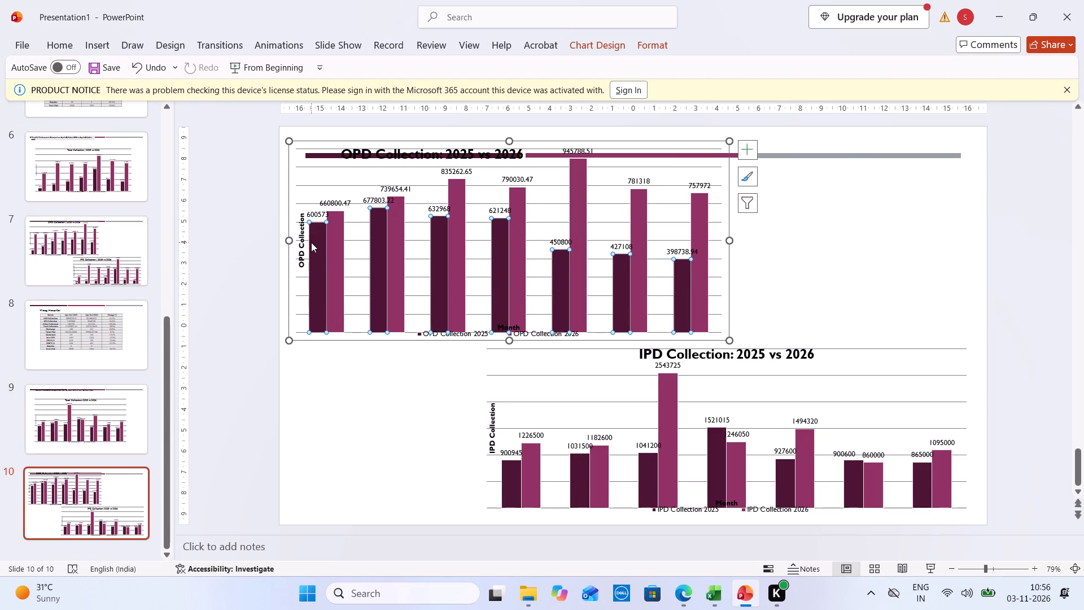
left_click(632, 412)
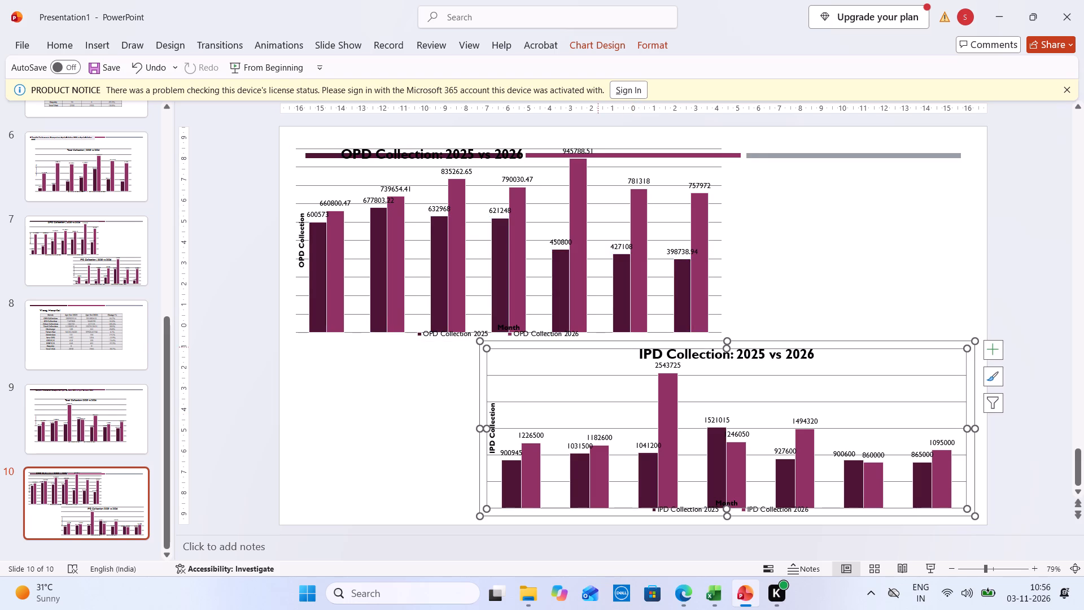
left_click_drag(602, 343, 602, 352)
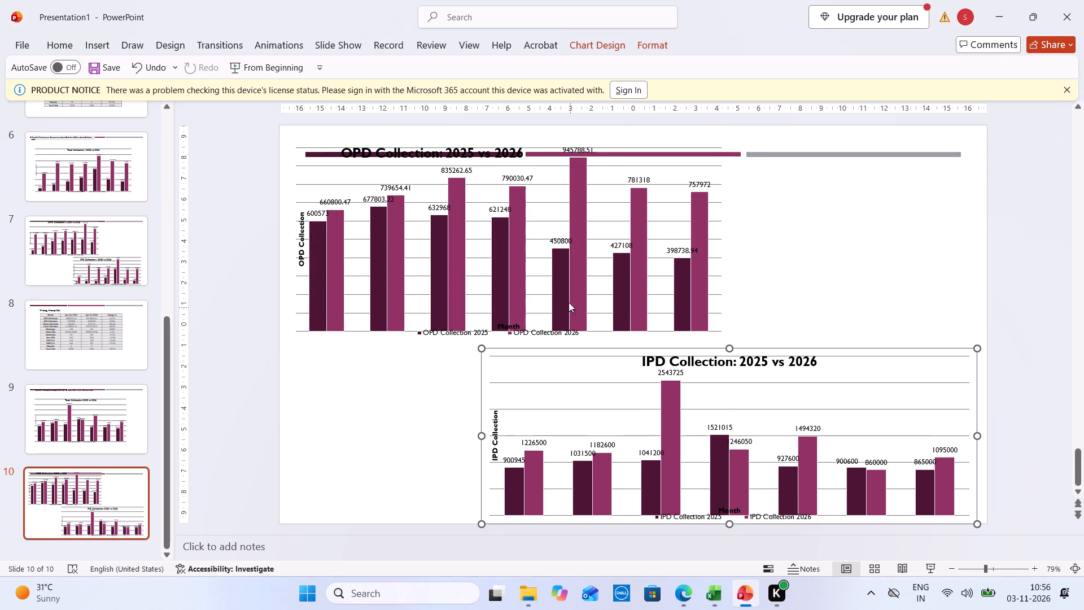
left_click(571, 290)
left_click_drag(567, 141, 567, 154)
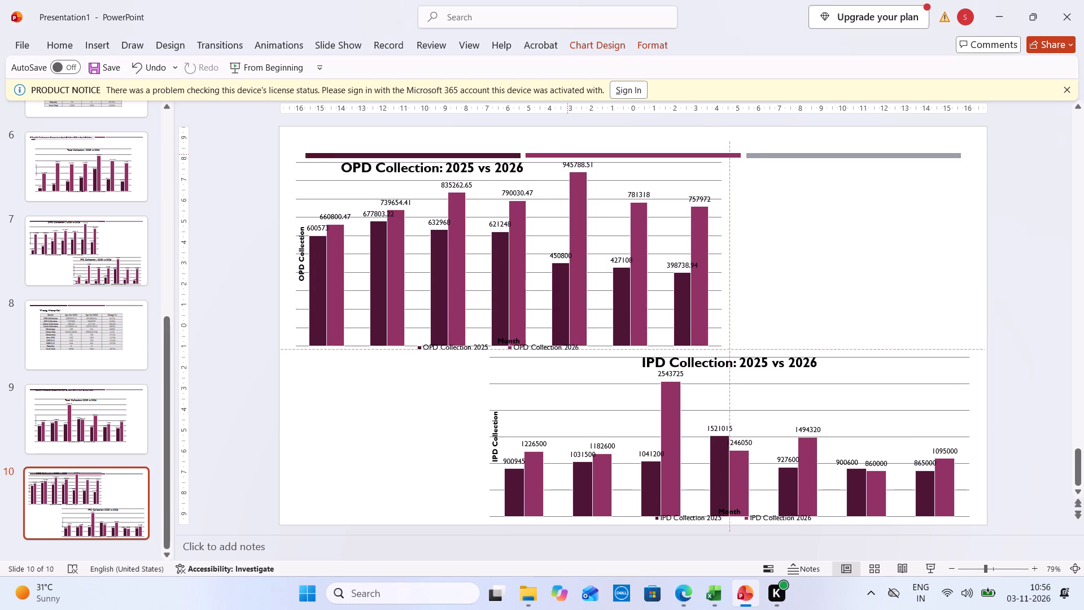
left_click_drag(567, 154, 567, 155)
left_click(808, 211)
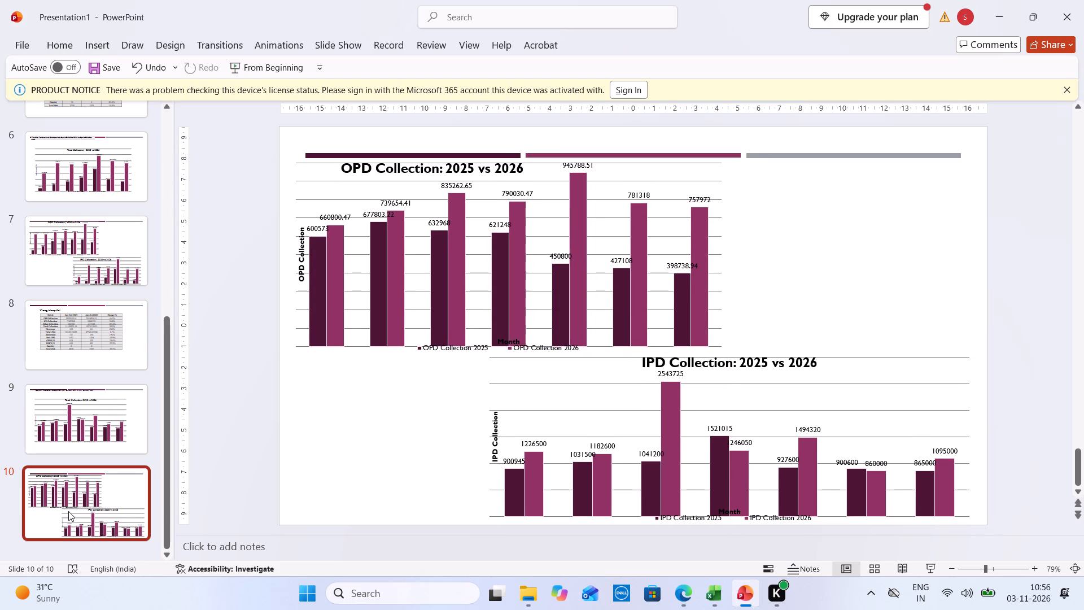
Return to the Vadodara Hospital slides to check their headings and charts against the theme's bar.
left_click(71, 512)
left_click(88, 164)
key("Up")
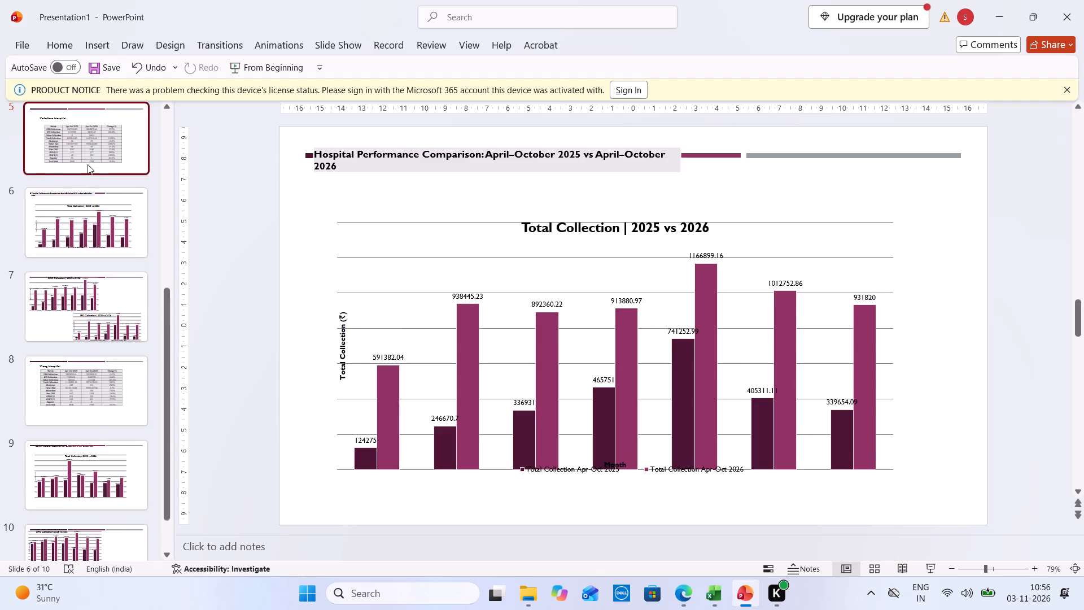
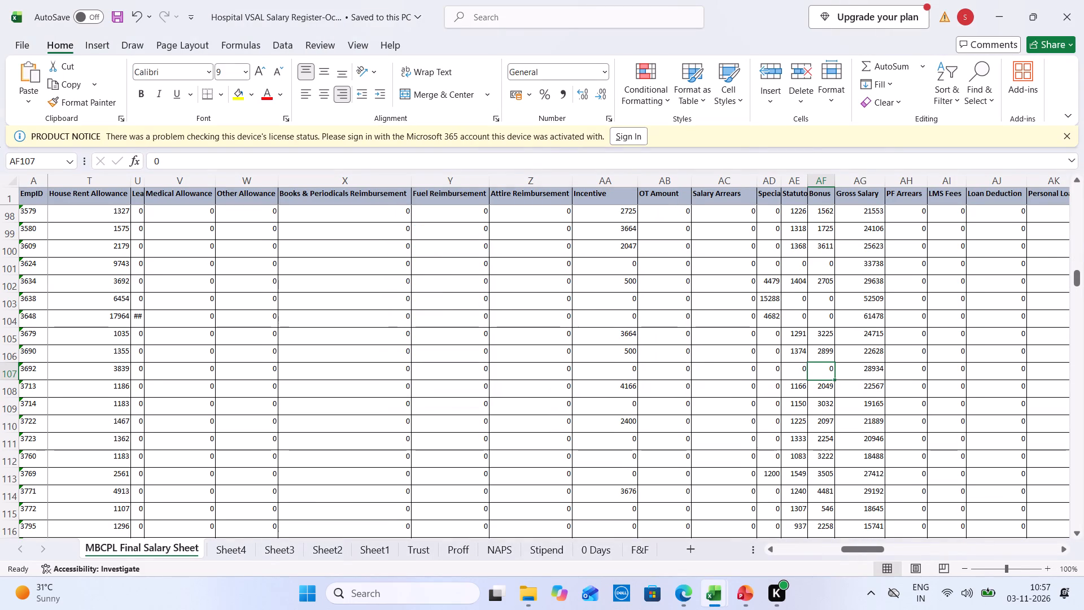
Search the Name column of the MBCPL Final Salary Sheet for "sush".
left_click(808, 547)
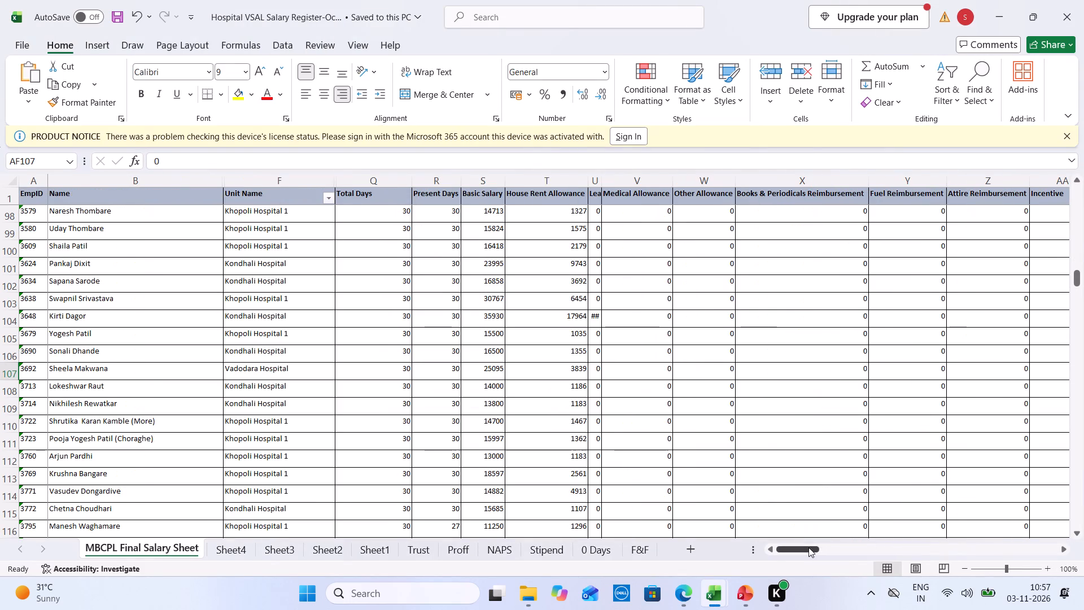
left_click(199, 185)
key("ctrl+f")
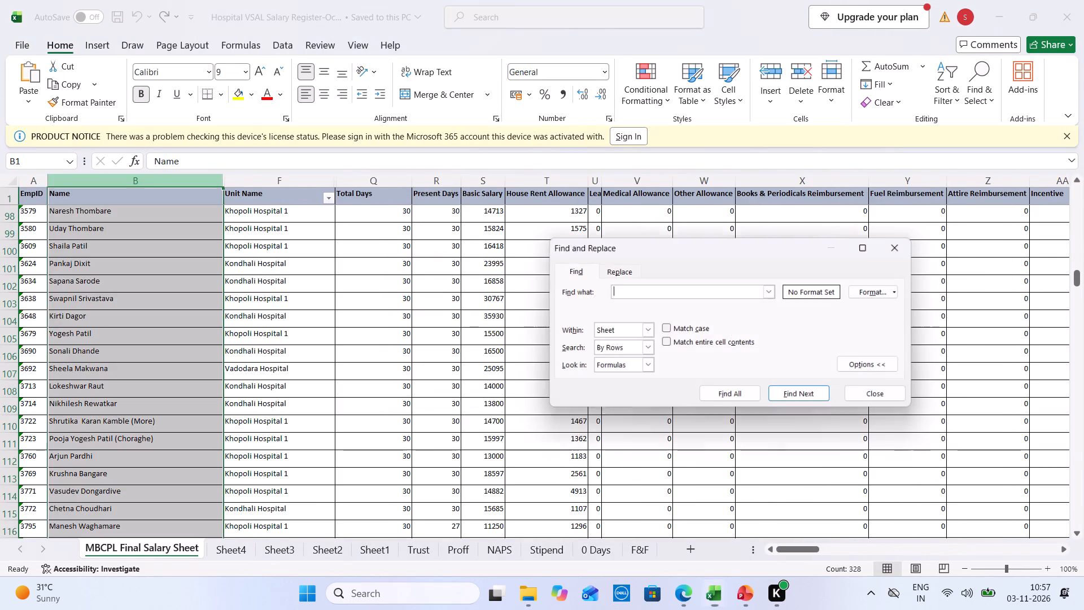
type("sush")
key("Return")
key("Return")
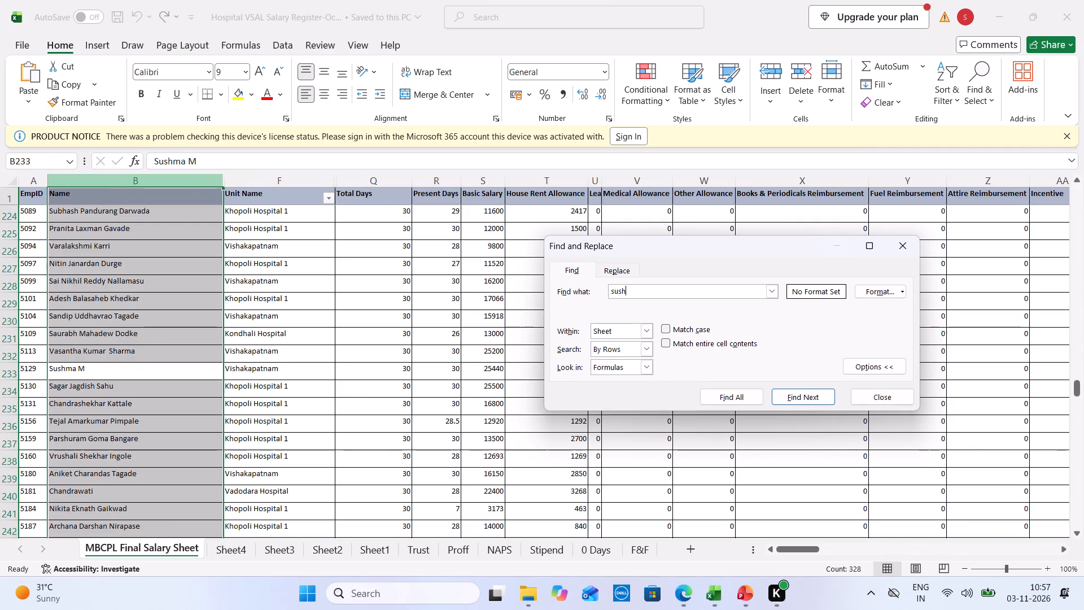
left_click(908, 249)
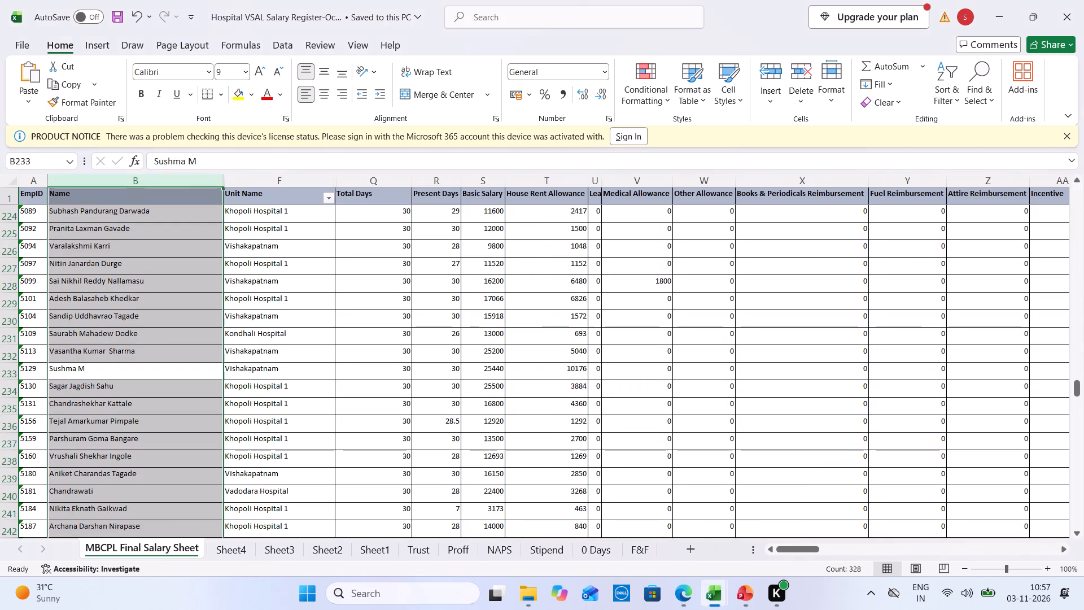
Examine the matching employee's row across the allowance, gross salary and deduction columns through to Net Pay.
key("Right")
key("Right")
key("Right")
key("Right")
key("Right")
key("Right")
key("Right")
key("Right")
key("Right")
key("Right")
key("Right")
key("Right")
key("Right")
key("Right")
key("Right")
key("Right")
key("Right")
key("Right")
key("Right")
key("Right")
key("Right")
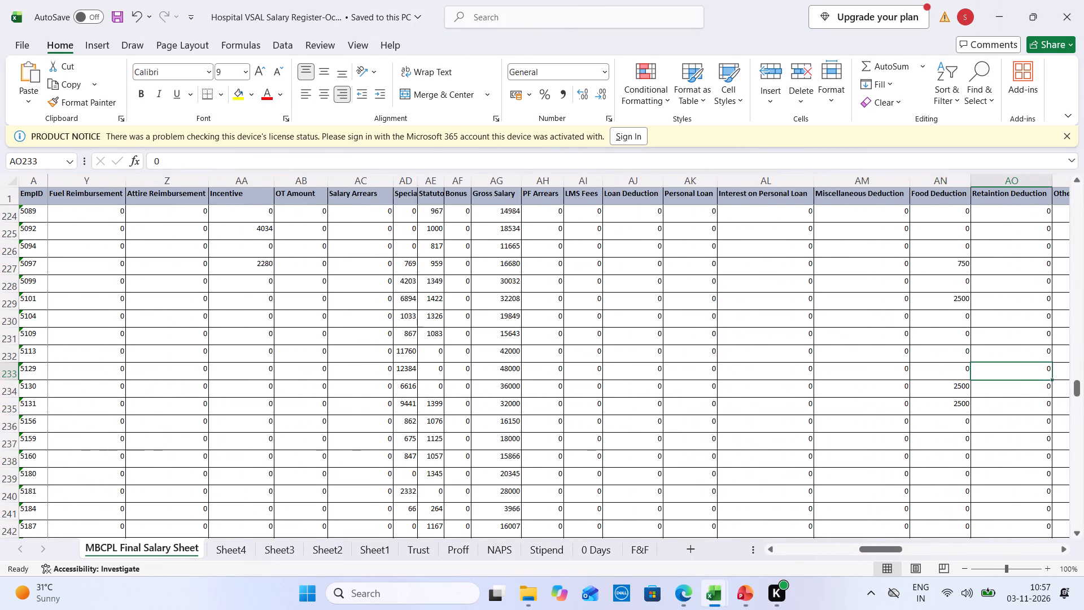
key("Right")
key("Right")
key("Right")
key("Right")
key("Right")
key("Right")
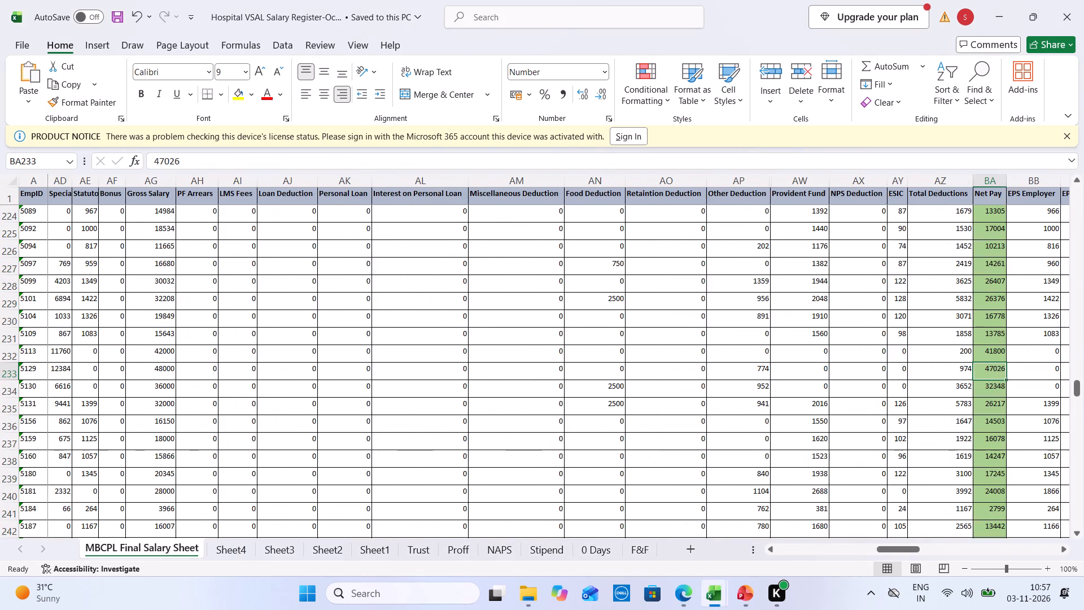
key("Right")
key("Left")
key("Left")
key("Left")
key("Left")
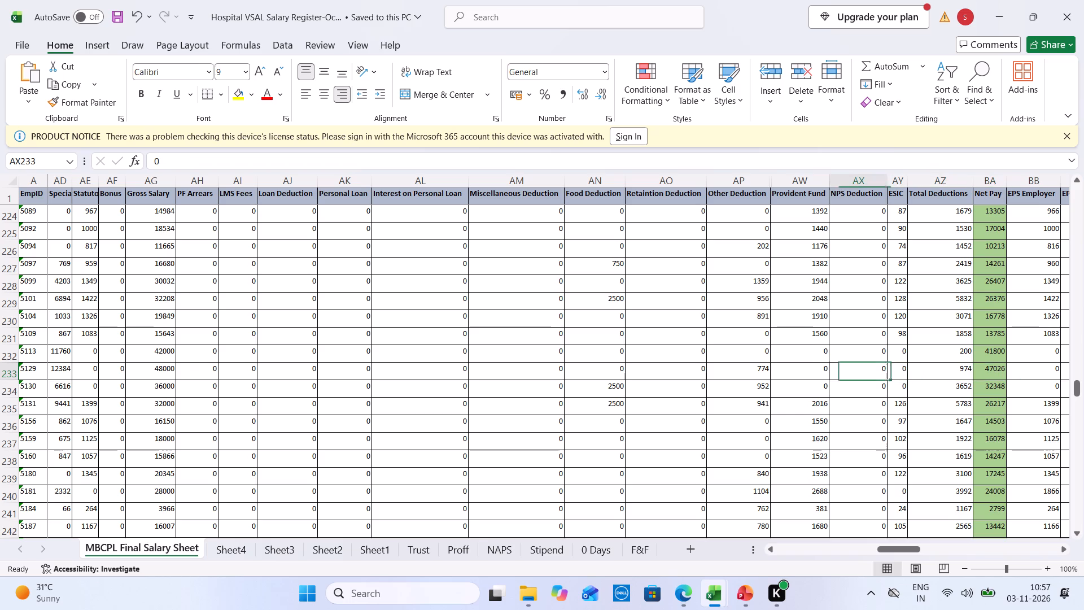
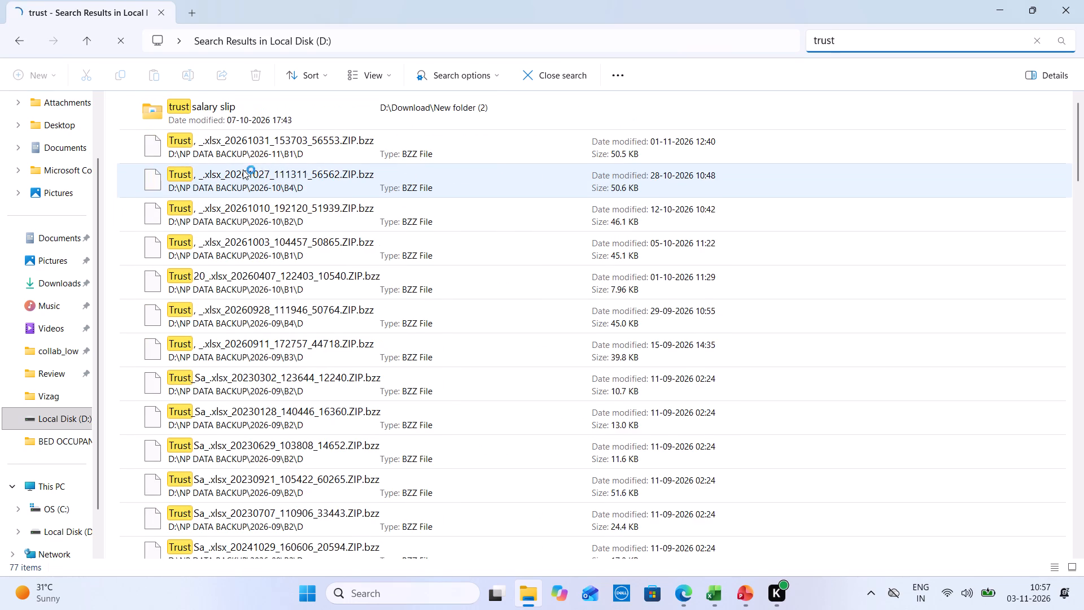
Check the Deduction sheet of the "Trust , NAPS & Professional Attendance _Oct 2026.xlsx" workbook, then close that workbook.
double_click(246, 189)
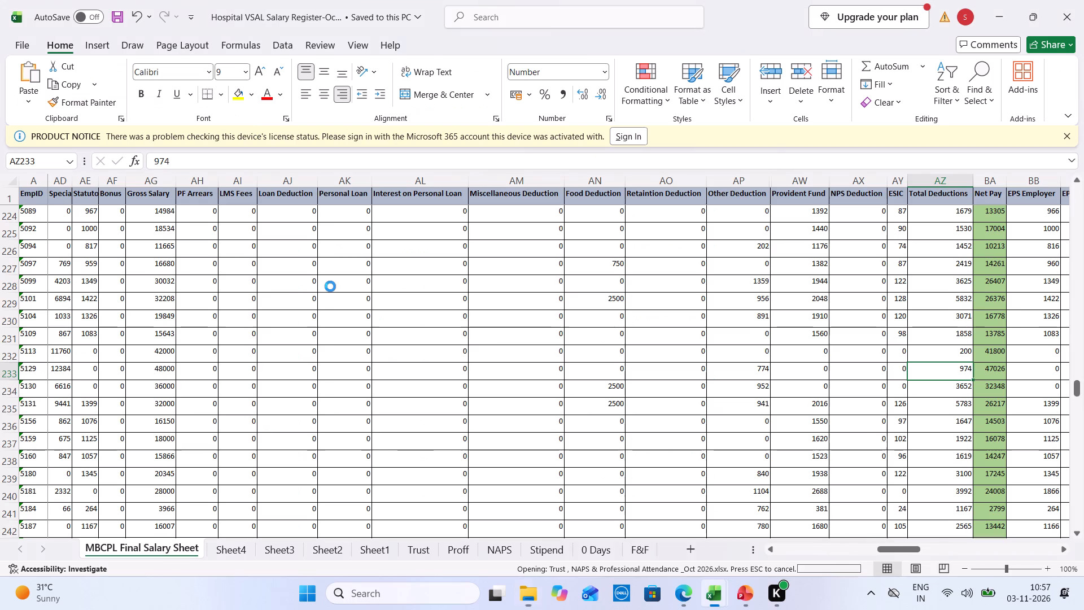
left_click(278, 555)
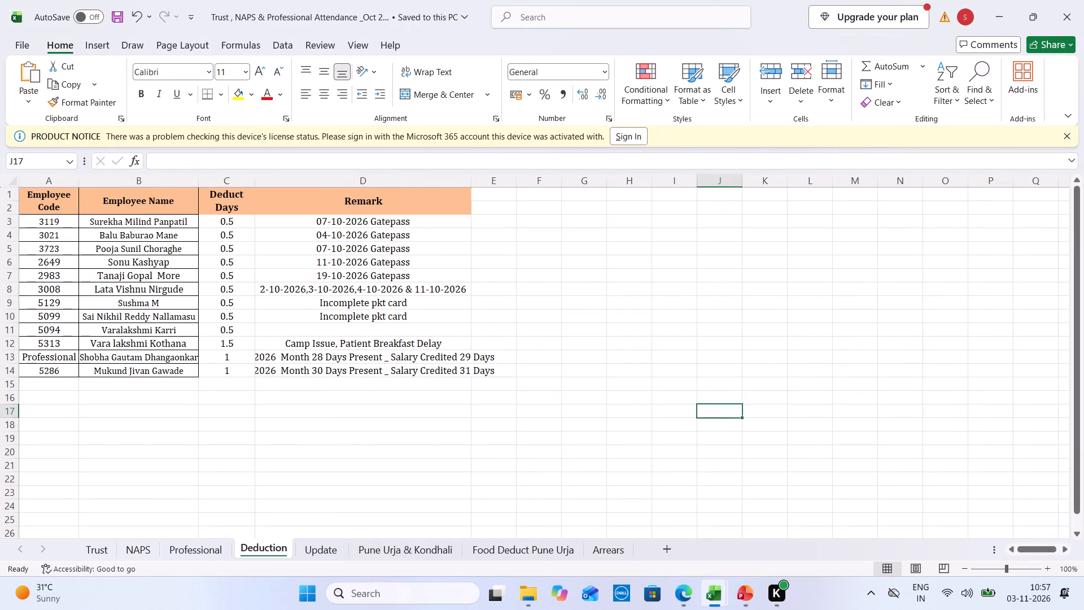
left_click(1083, 0)
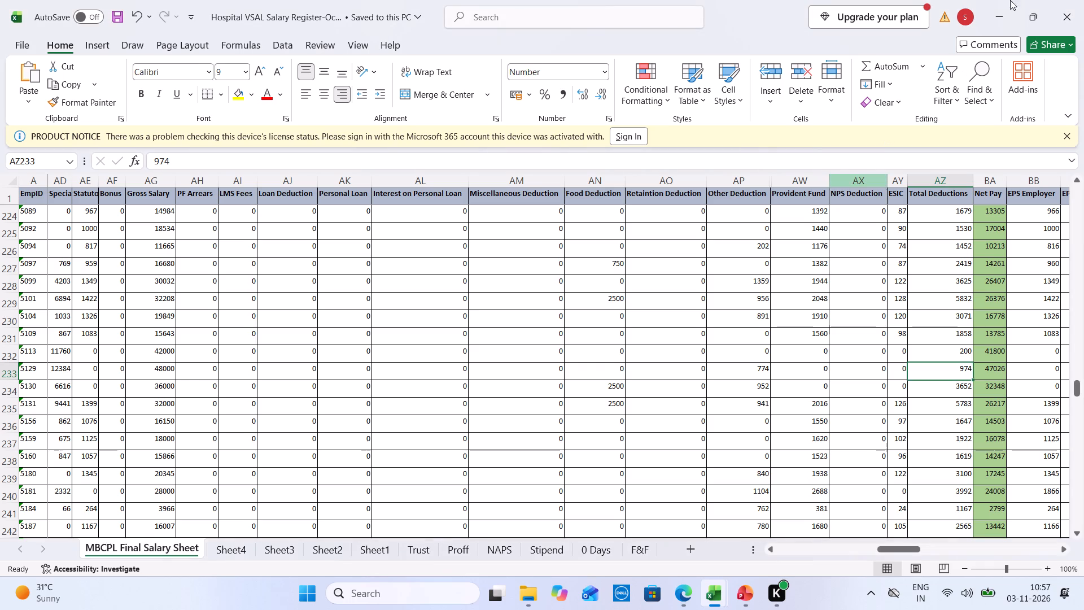
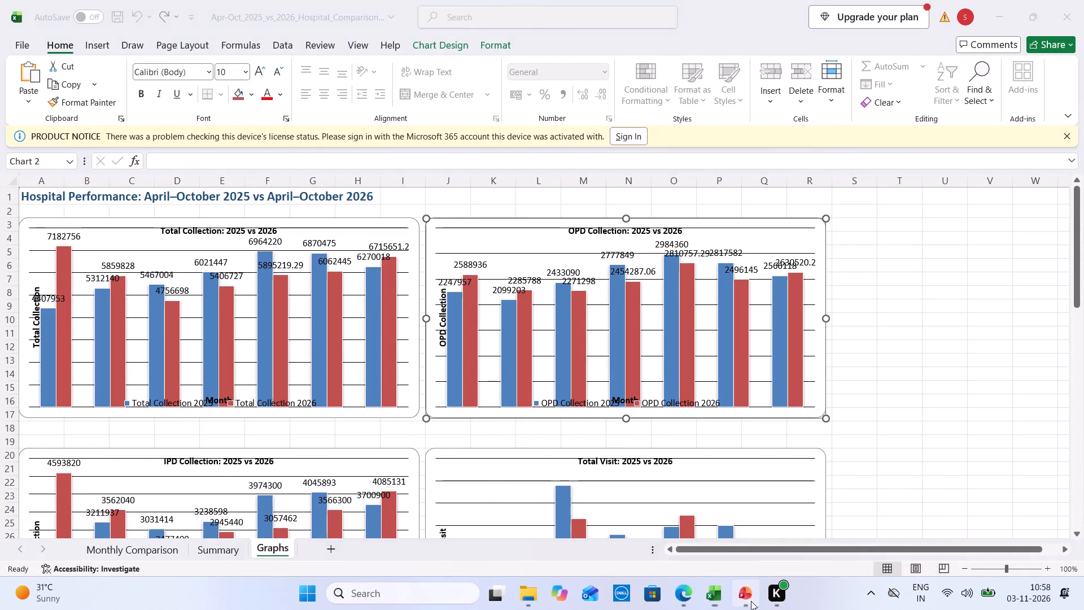
Paste the copied OPD Collection chart onto slide 4, place it in the slide's upper-left area and widen it.
right_click(499, 327)
left_click(537, 55)
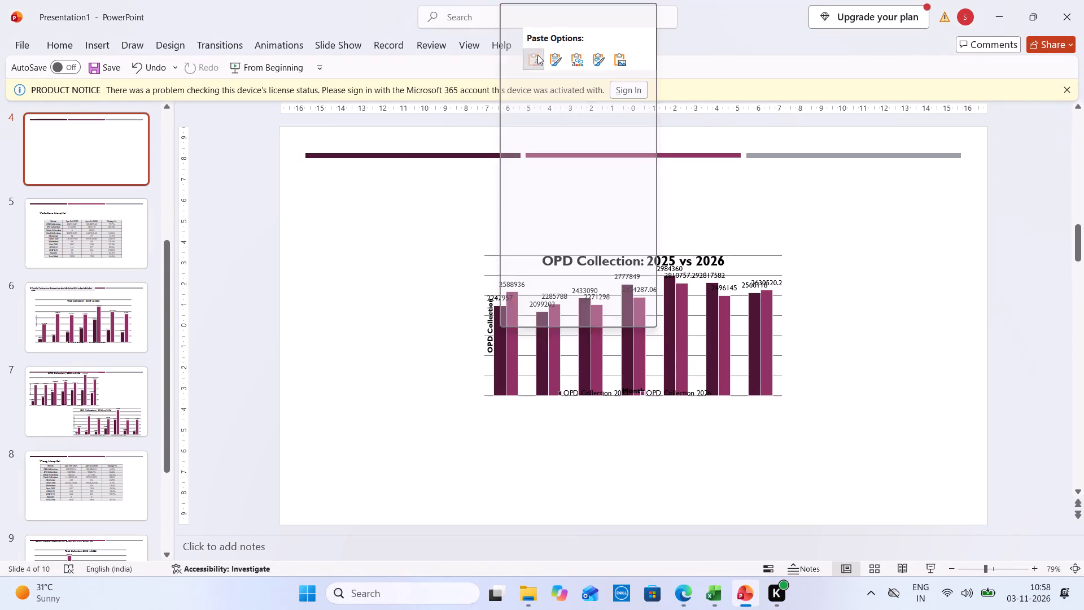
left_click_drag(535, 249, 353, 161)
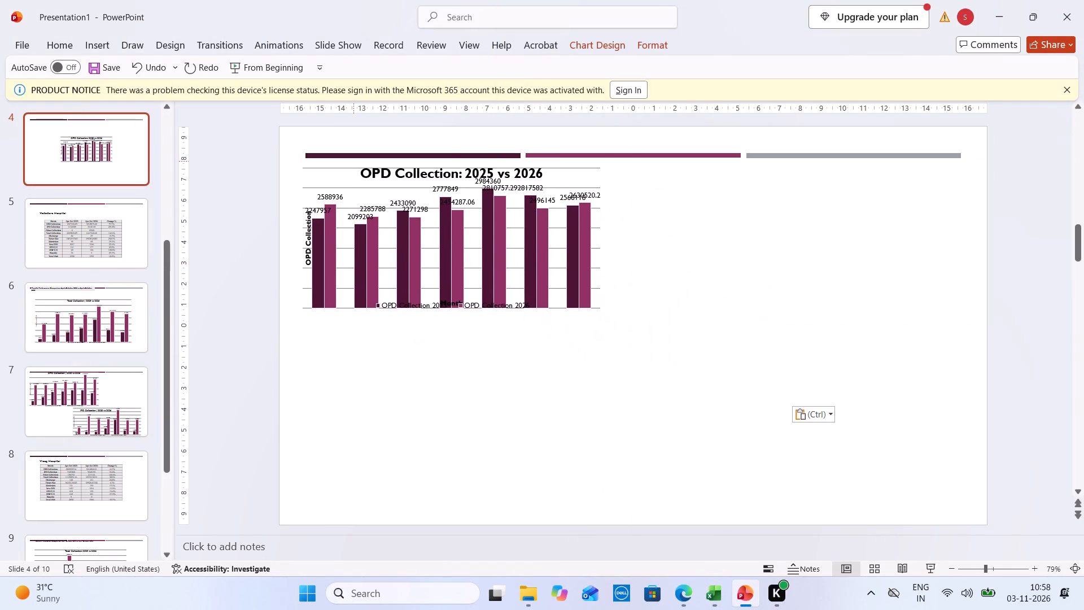
left_click_drag(353, 161, 352, 161)
left_click(615, 238)
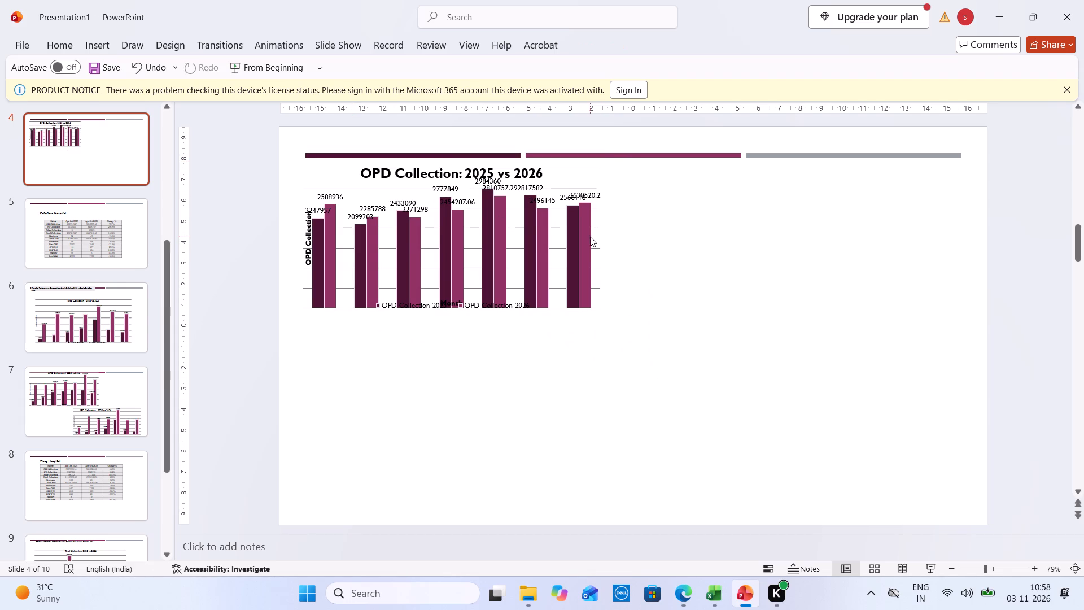
left_click(590, 237)
left_click_drag(610, 237, 718, 246)
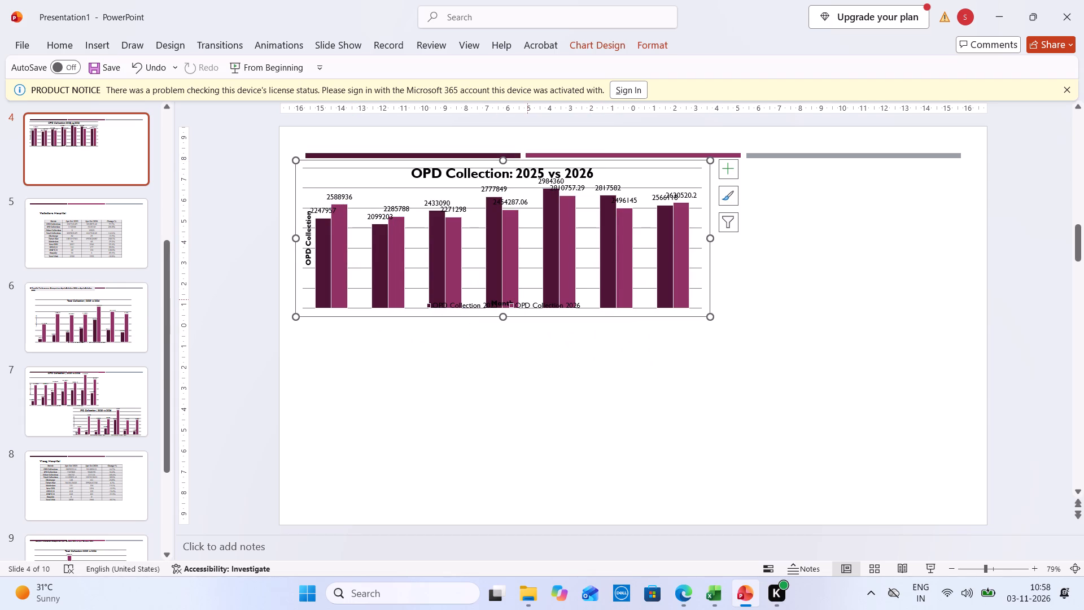
Lower the OPD chart's legend beneath the Month axis title and widen the chart to the end of the middle decorative bar.
left_click(527, 299)
left_click_drag(527, 299, 525, 312)
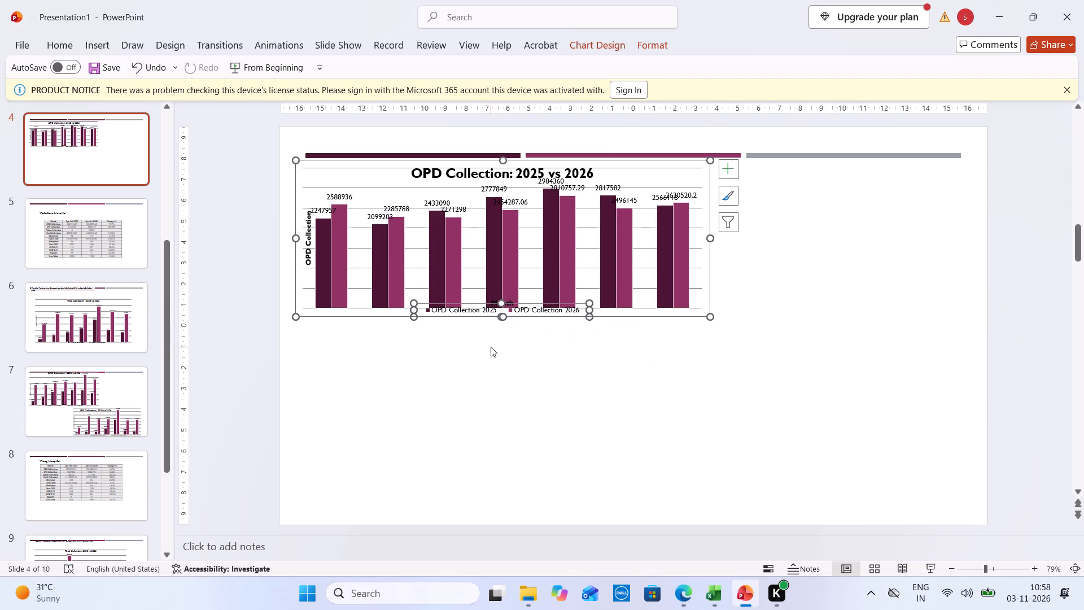
left_click(491, 347)
left_click(309, 287)
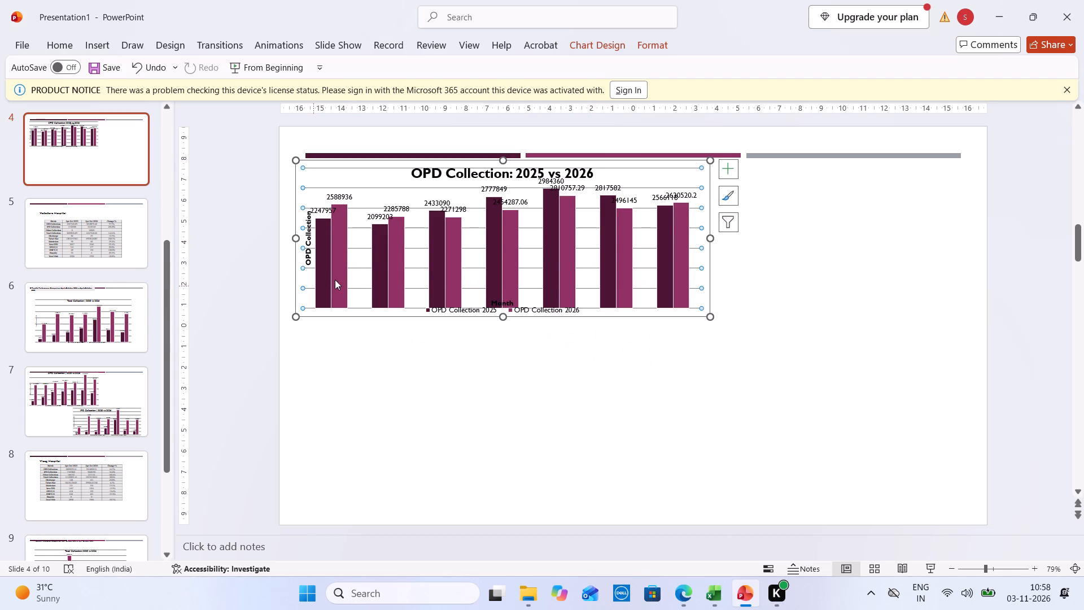
left_click_drag(711, 235, 739, 236)
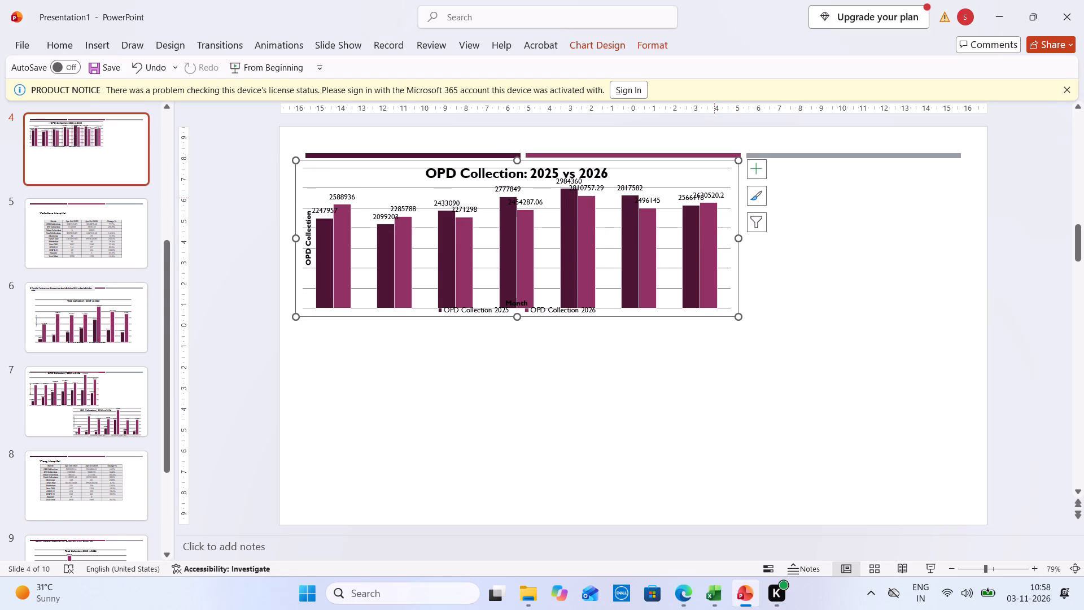
Separate the overlapping last-month data labels in the OPD chart, shifting 2630520.2 right and 2566118 left.
left_click(718, 189)
left_click(716, 194)
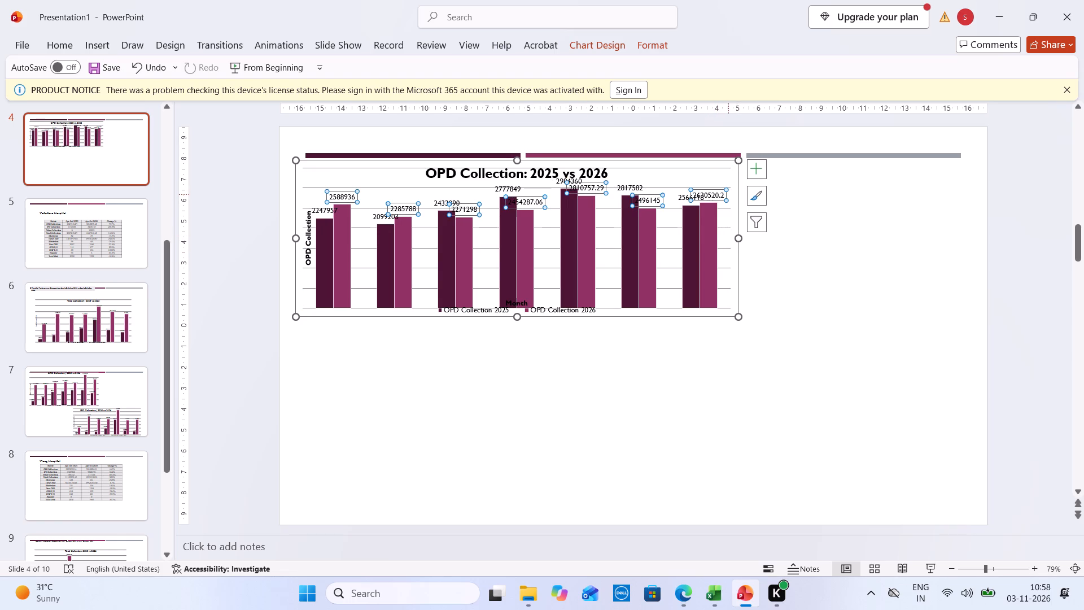
left_click_drag(727, 195, 734, 197)
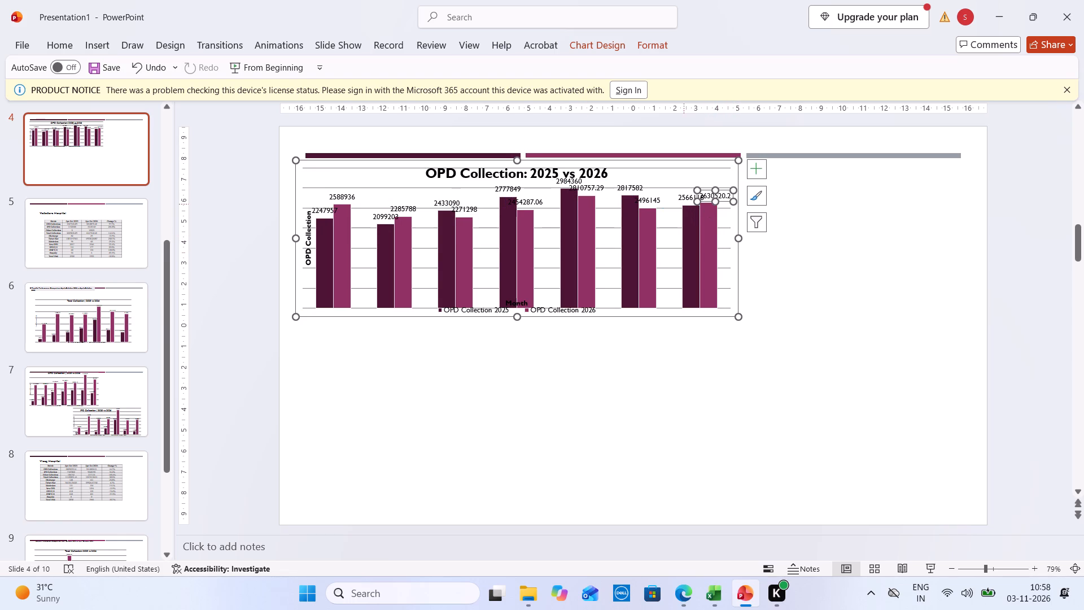
left_click(688, 193)
left_click_drag(688, 193, 679, 191)
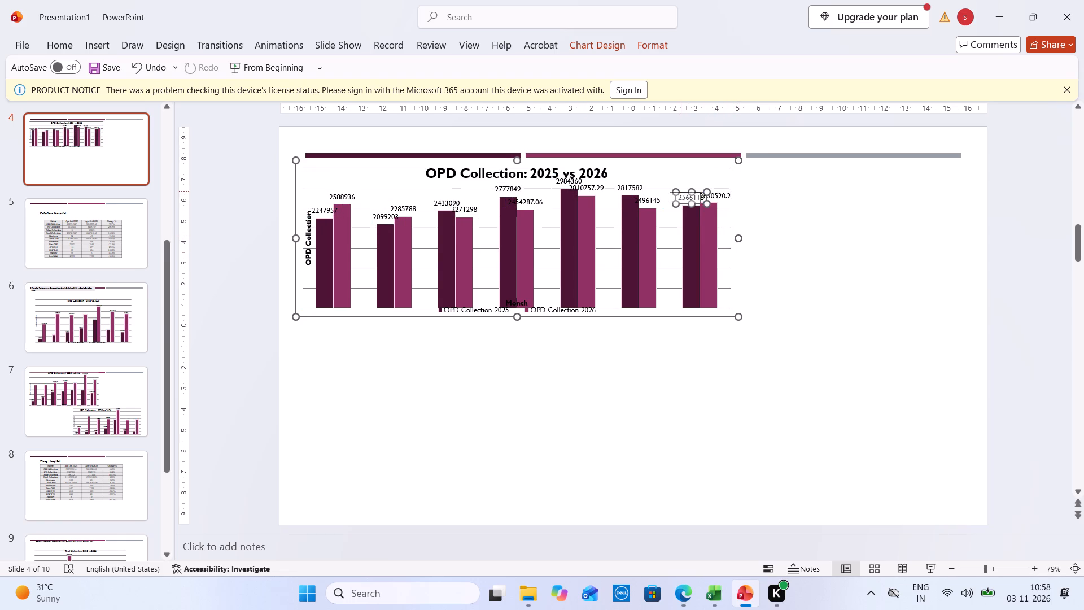
left_click_drag(679, 191, 676, 190)
left_click(803, 261)
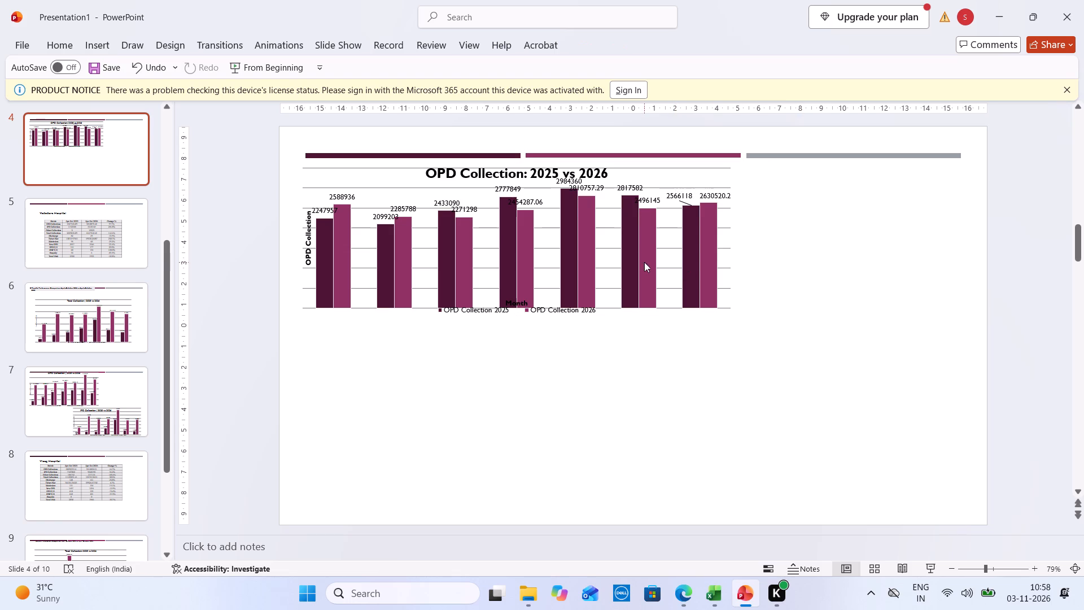
Shift the OPD chart's 2810757.29 and 2454287.06 data labels right, clear of the neighbouring 2025 labels and bars.
left_click(588, 186)
left_click_drag(597, 181, 607, 181)
left_click(553, 353)
left_click(525, 197)
left_click_drag(525, 197, 528, 197)
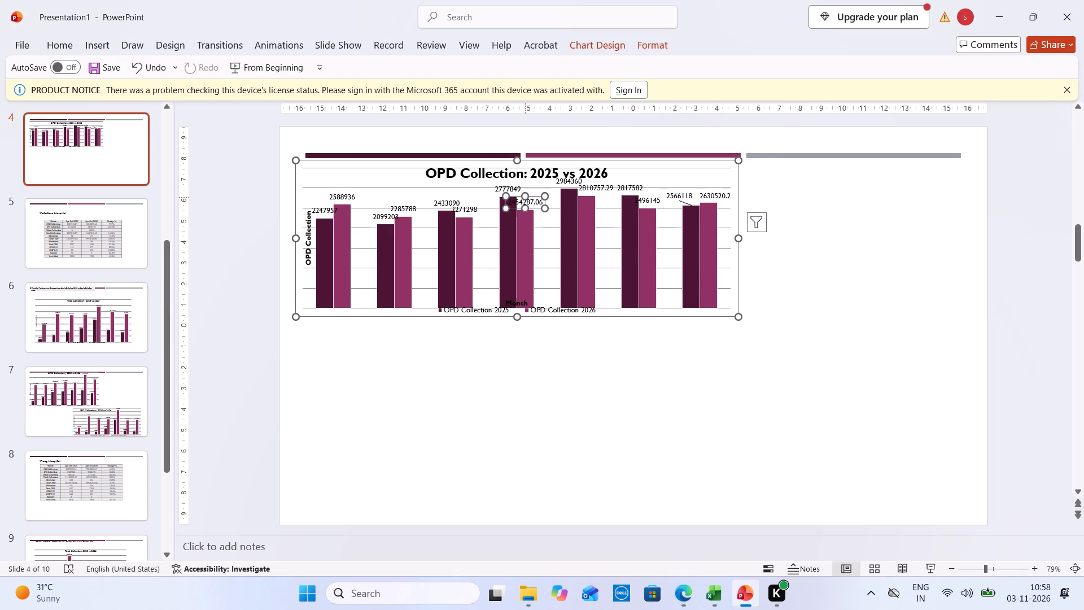
left_click_drag(528, 197, 540, 198)
left_click(500, 384)
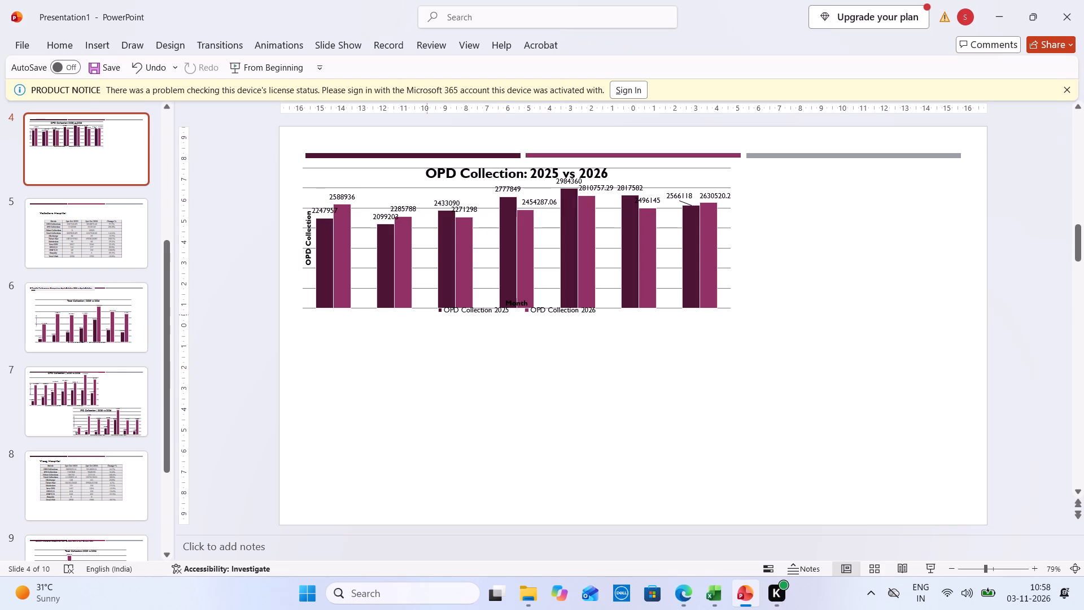
Move the OPD chart's 2271298 data label right and its 2099203 label left so they clear adjacent labels.
left_click(465, 212)
left_click_drag(469, 203, 478, 207)
left_click(452, 391)
left_click(384, 215)
left_click_drag(379, 211, 377, 211)
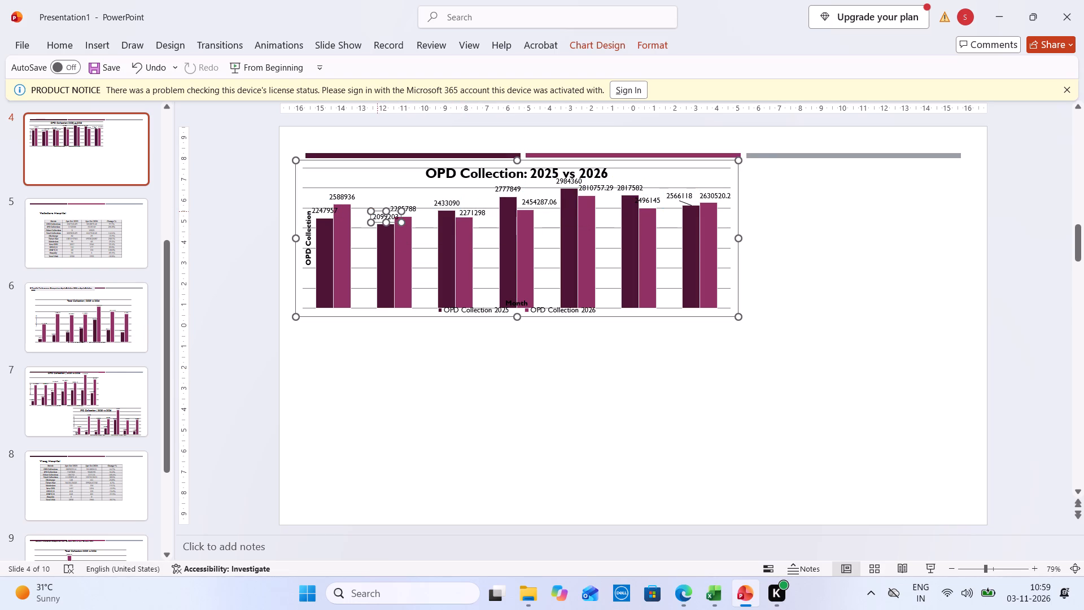
left_click_drag(377, 211, 366, 211)
left_click(410, 202)
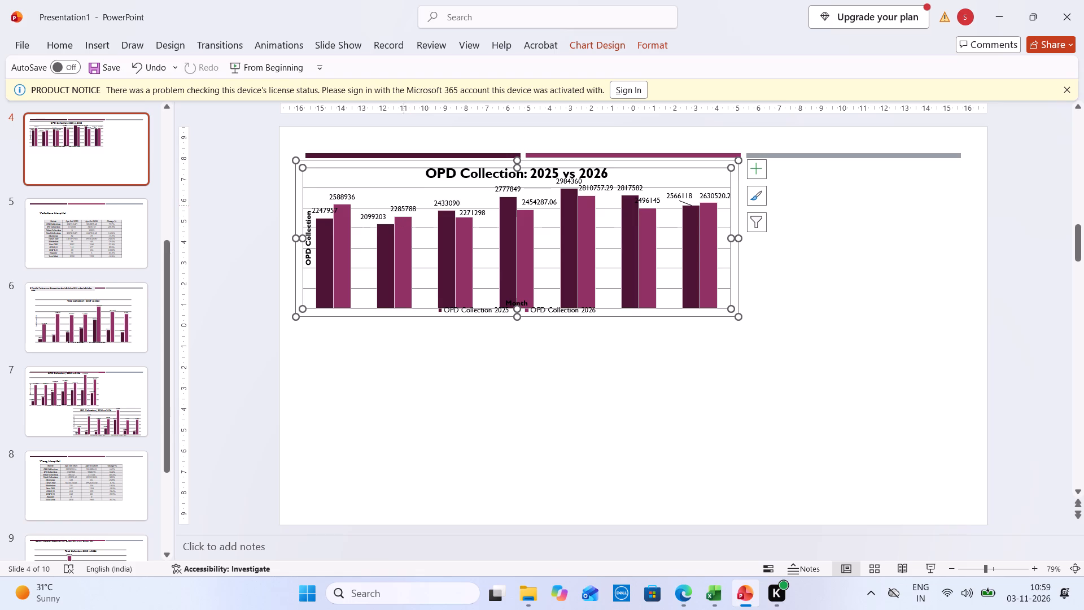
left_click(400, 208)
left_click(414, 344)
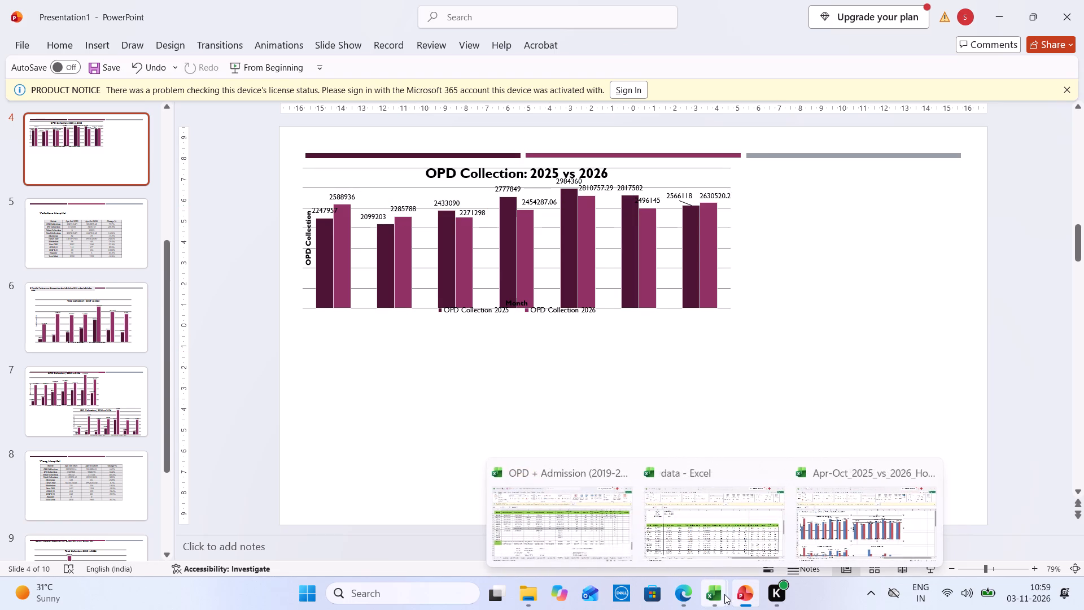
Copy the IPD Collection chart from the Apr-Oct 2025 vs 2026 Excel workbook's Graphs sheet and paste it in slide 4's lower-right area.
left_click(840, 522)
left_click(351, 452)
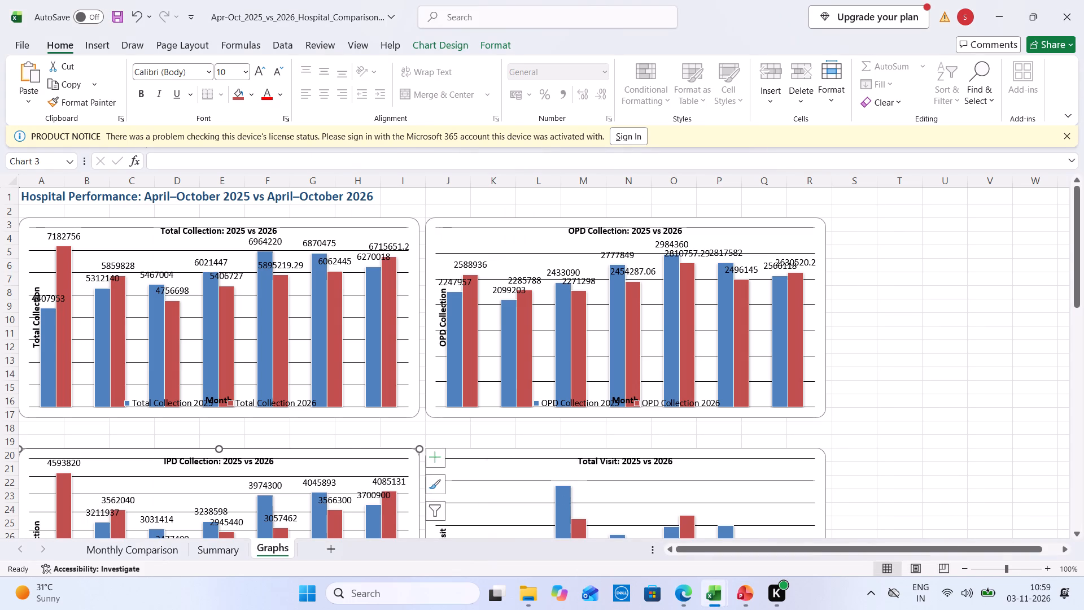
right_click(351, 452)
left_click(392, 51)
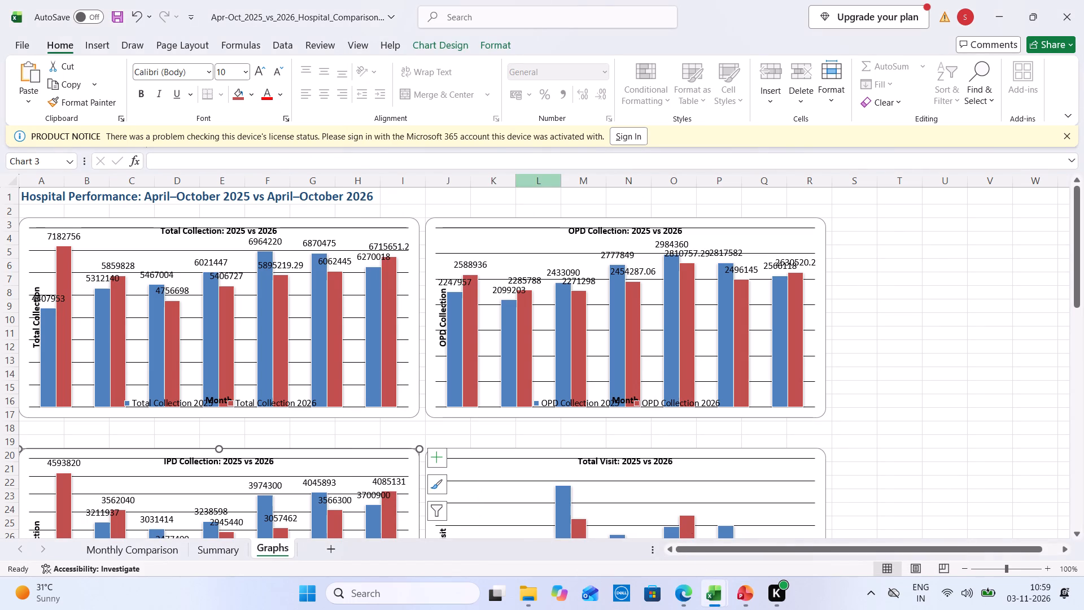
left_click(733, 598)
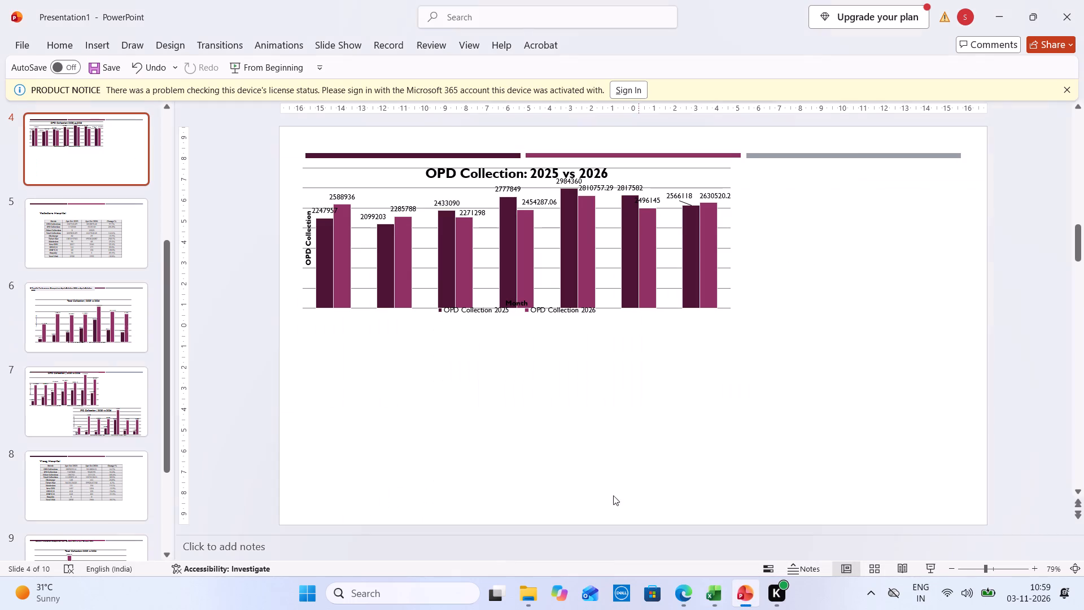
right_click(574, 412)
left_click(609, 143)
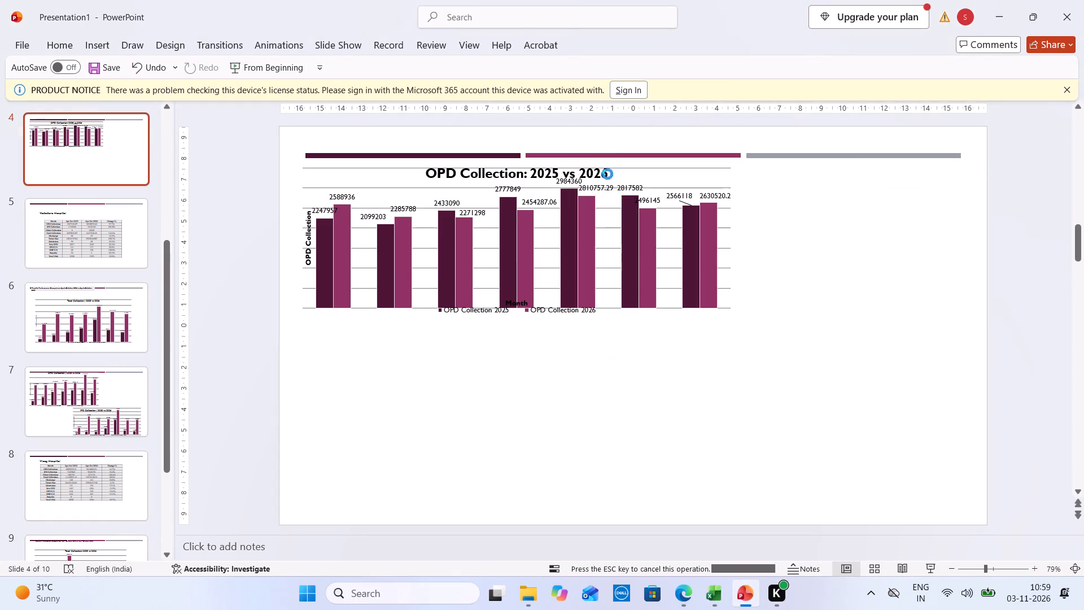
left_click_drag(654, 403, 758, 476)
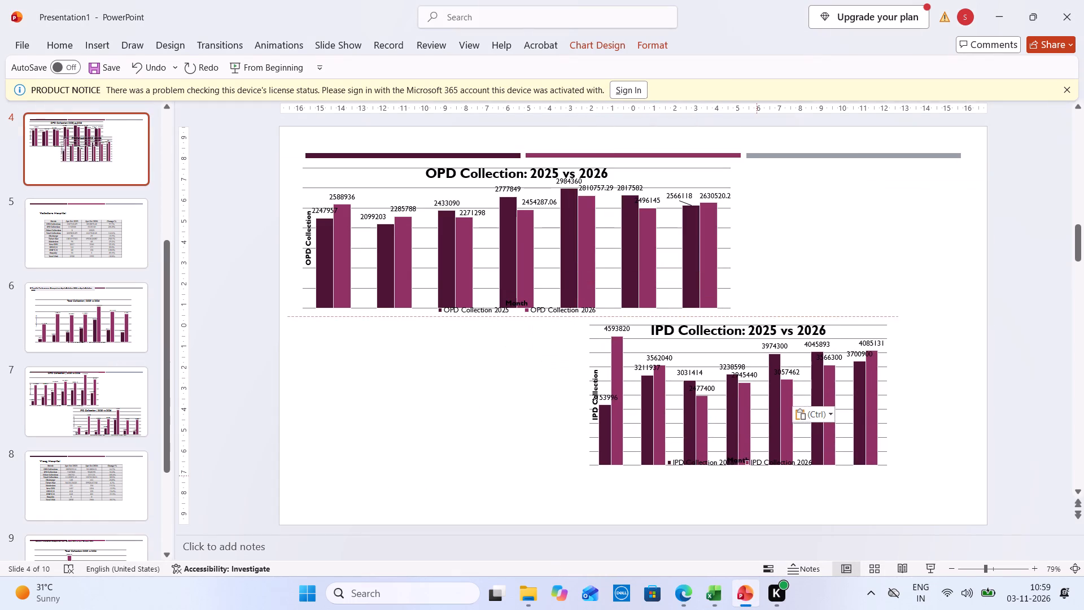
left_click_drag(758, 476, 768, 500)
Enlarge the IPD Collection chart by widening it on both sides and extending its bottom edge nearly to the slide's edge.
left_click(592, 418)
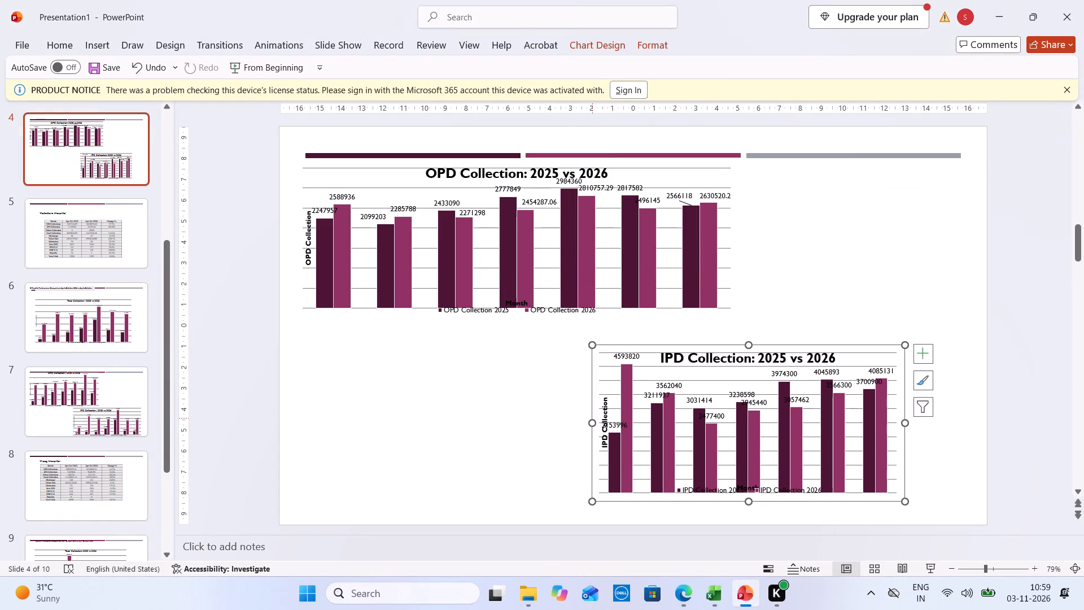
left_click_drag(592, 424, 543, 426)
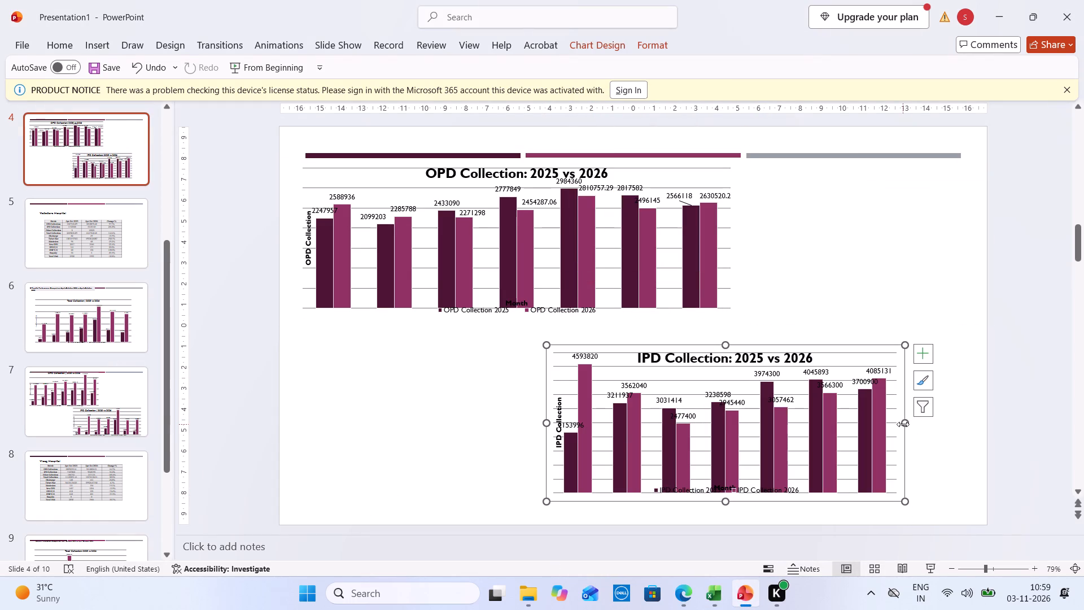
left_click_drag(903, 424, 980, 426)
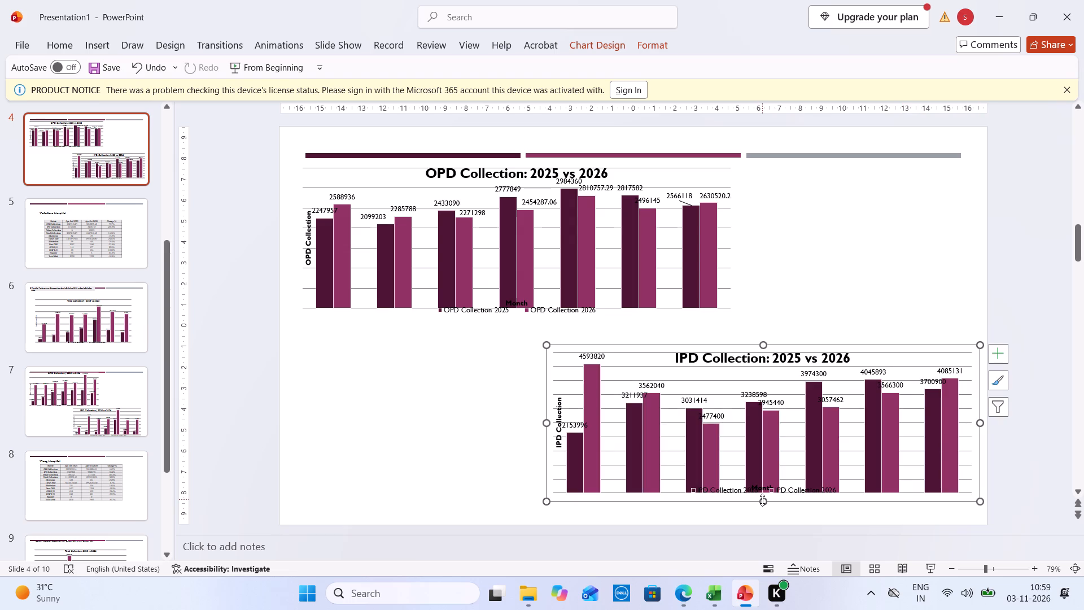
left_click_drag(762, 500, 763, 516)
Lower the IPD Collection chart's legend so it sits beneath the Month axis title.
left_click(750, 506)
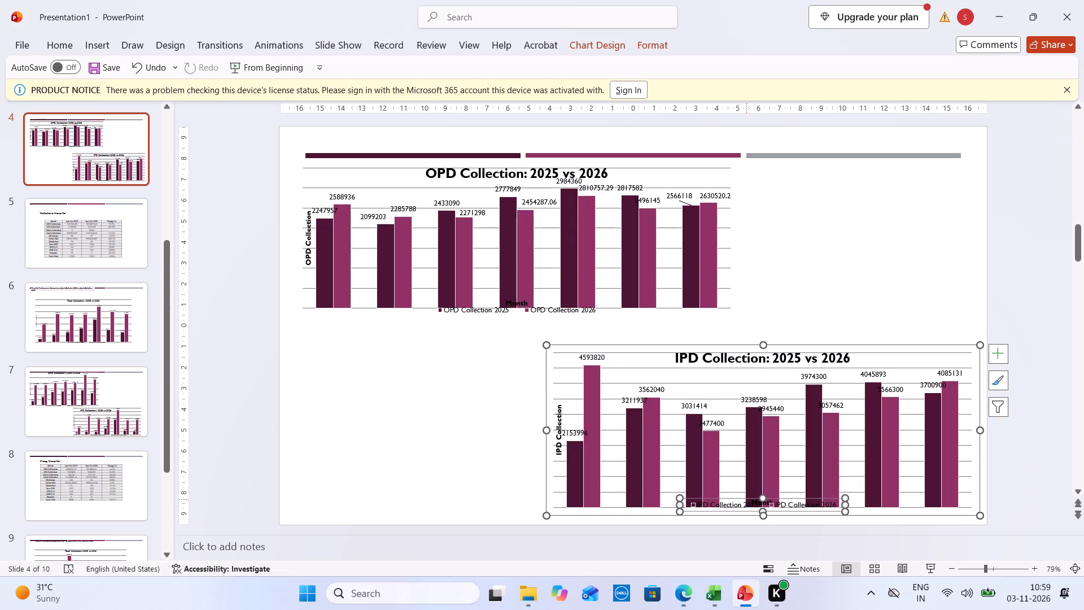
left_click(744, 495)
left_click(737, 504)
left_click_drag(737, 497, 738, 509)
left_click(689, 483)
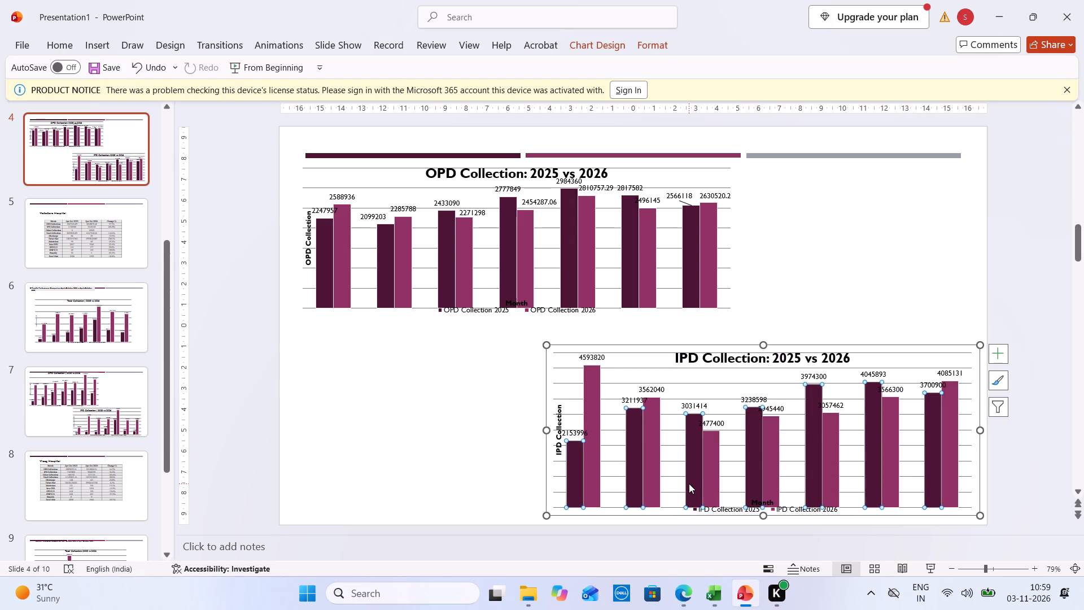
Move the IPD chart's 3211937 data label left and its 2945440 label right, off the neighbouring labels and bars.
left_click(631, 402)
left_click_drag(631, 394, 621, 396)
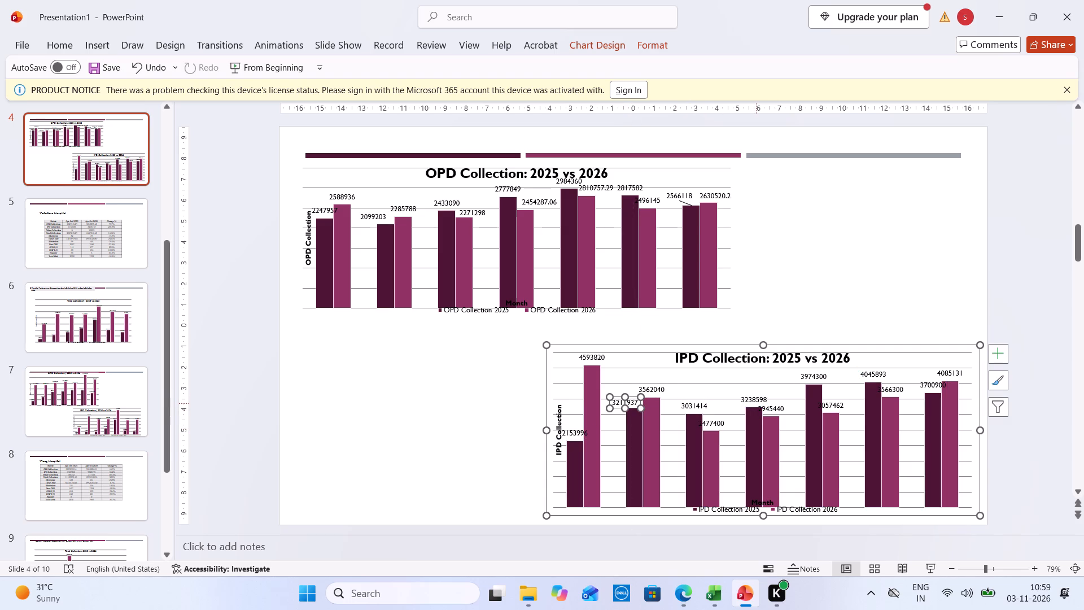
left_click(772, 406)
left_click(786, 405)
left_click_drag(790, 408, 795, 408)
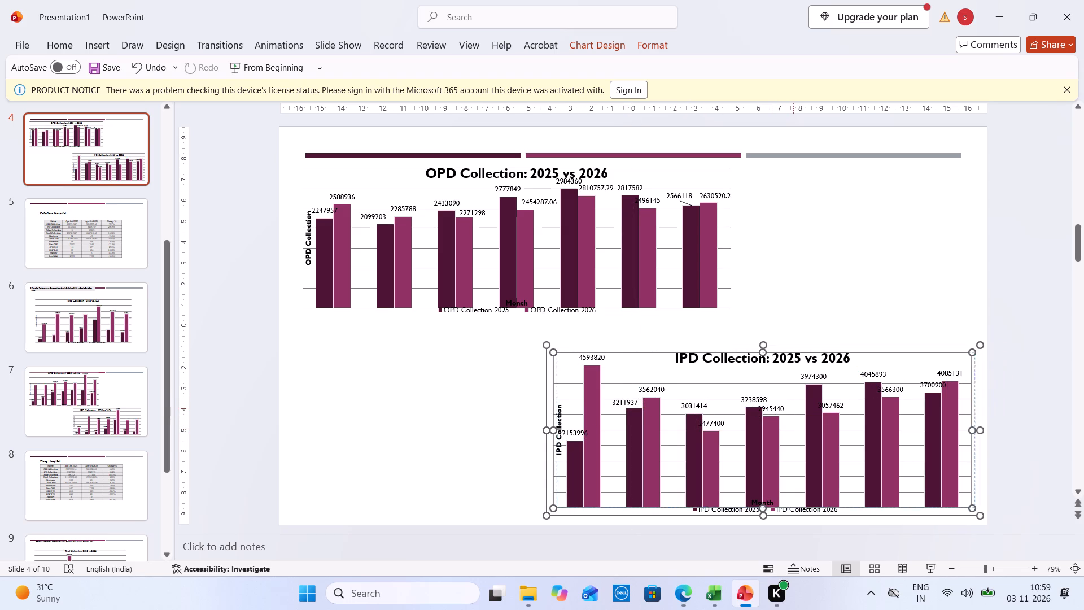
left_click_drag(795, 408, 799, 408)
left_click(784, 411)
left_click_drag(792, 408, 798, 408)
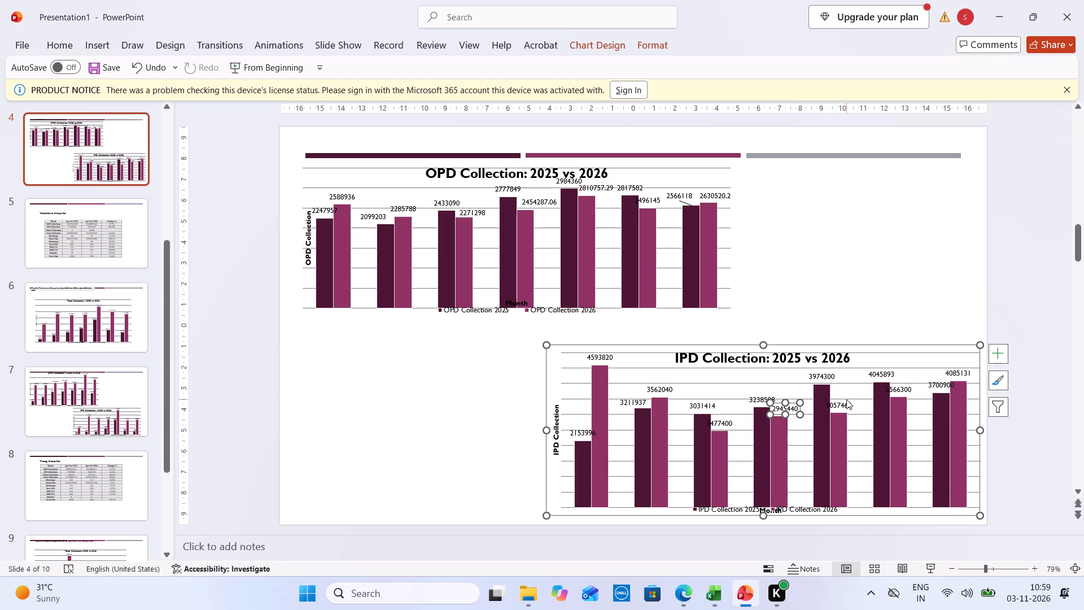
Shift the IPD chart's 3057462 and 3566300 data labels right, away from the adjacent 2025 bars.
left_click(846, 399)
left_click(846, 406)
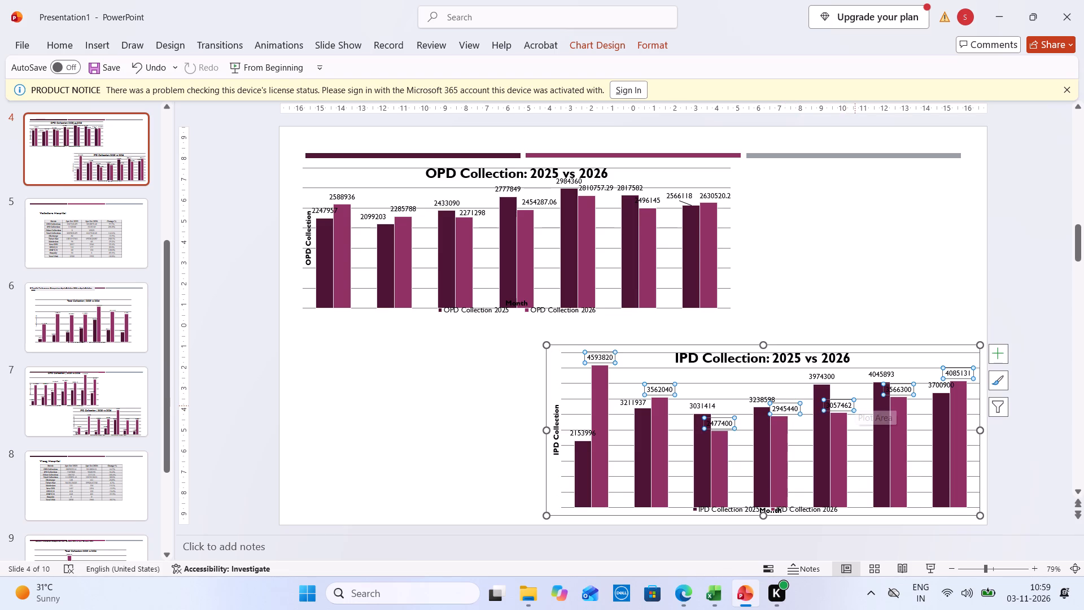
left_click_drag(855, 406, 863, 406)
left_click(904, 387)
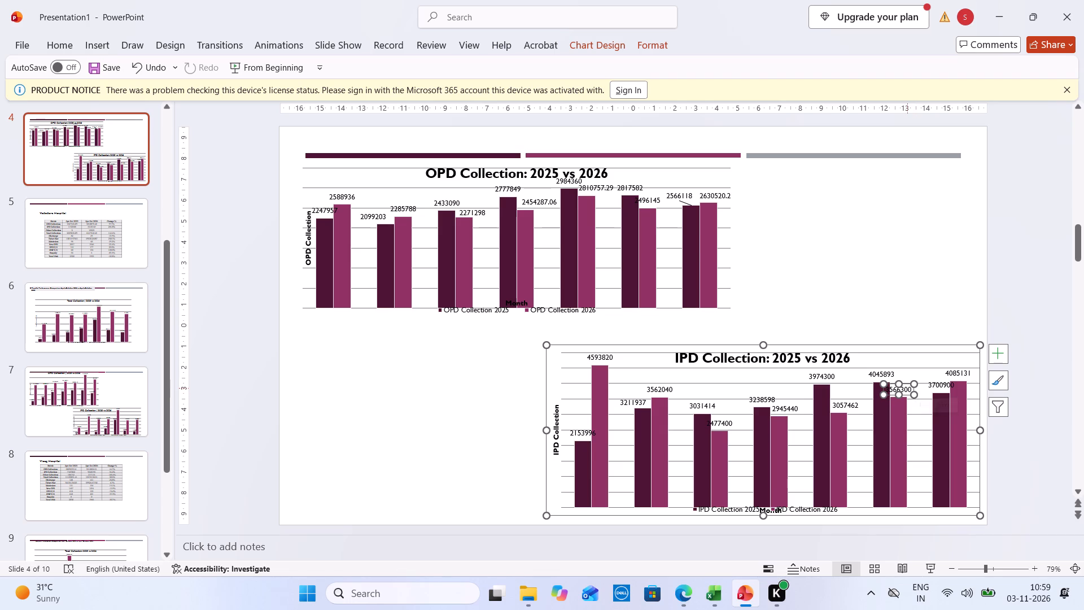
left_click_drag(905, 384, 912, 384)
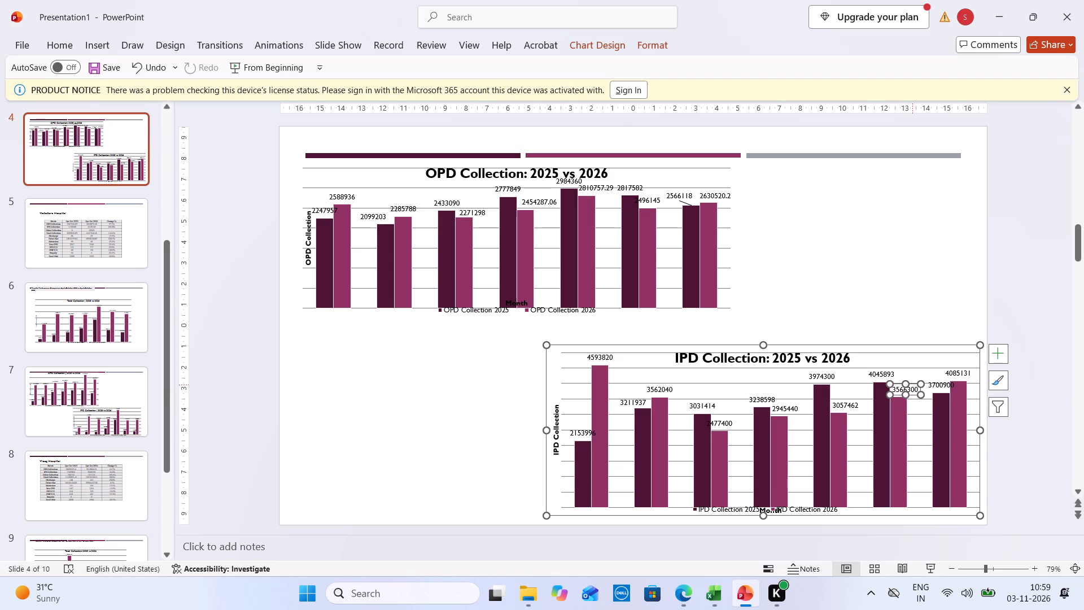
Shift the IPD chart's 3700900 and 2153996 data labels slightly left, away from the adjacent 2026 bars.
left_click(945, 388)
left_click_drag(937, 380, 931, 379)
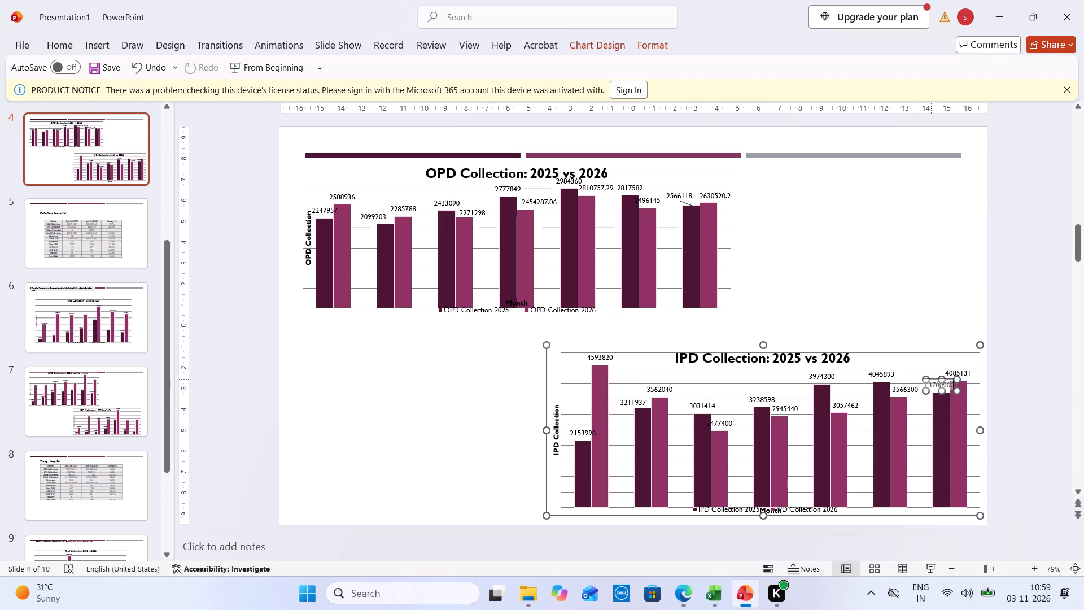
left_click_drag(931, 379, 926, 379)
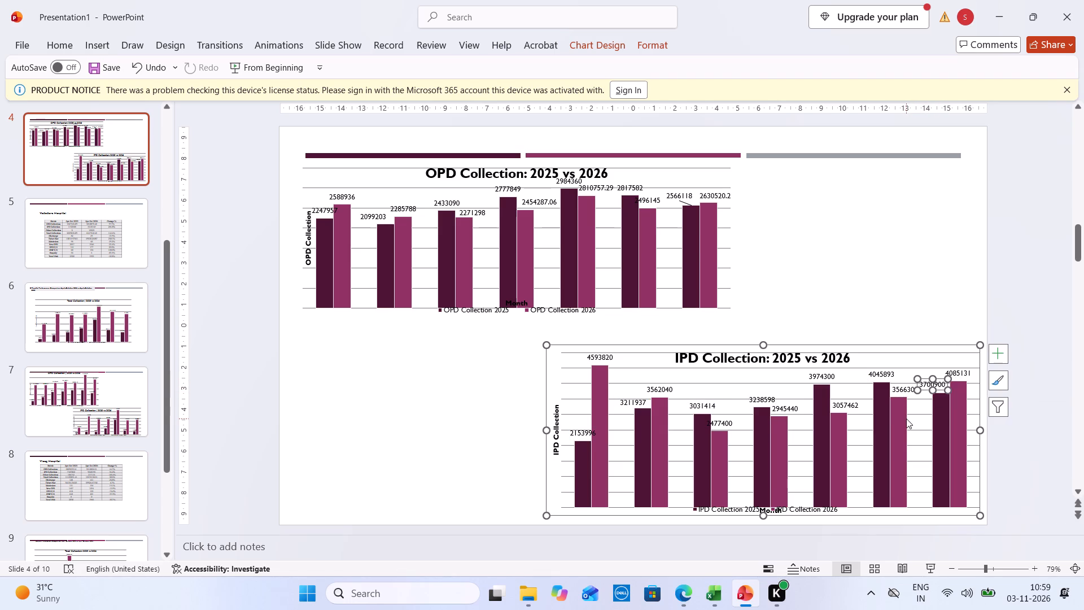
left_click(906, 419)
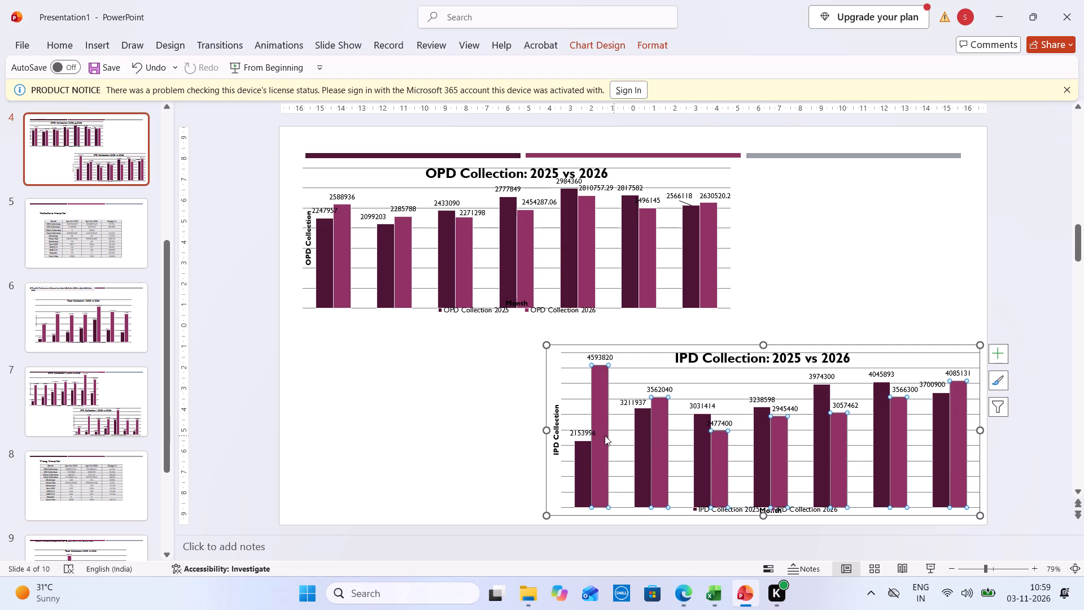
left_click(580, 426)
left_click(581, 432)
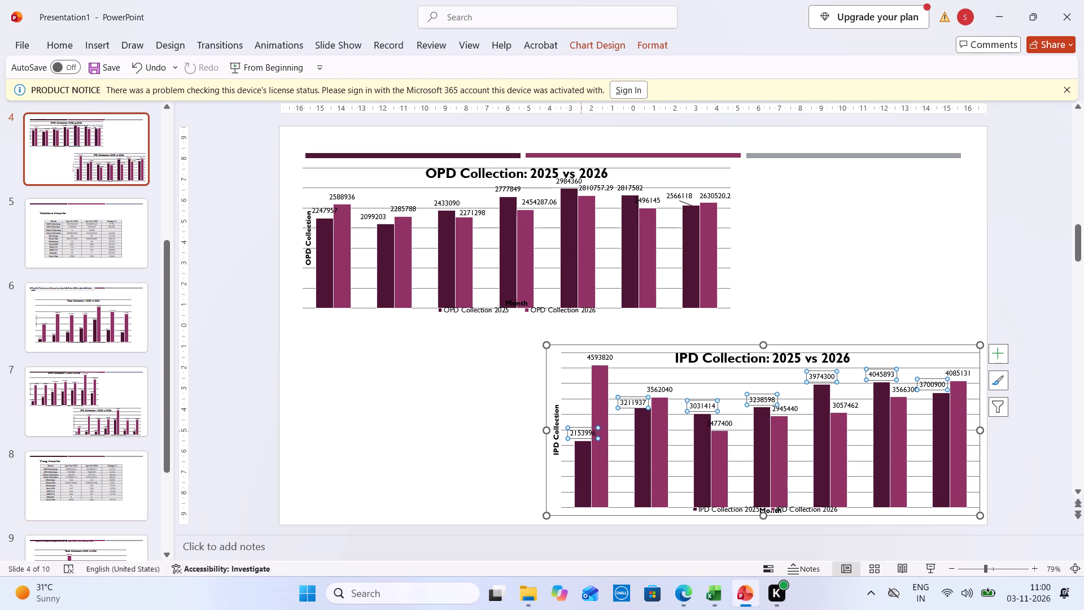
left_click(581, 426)
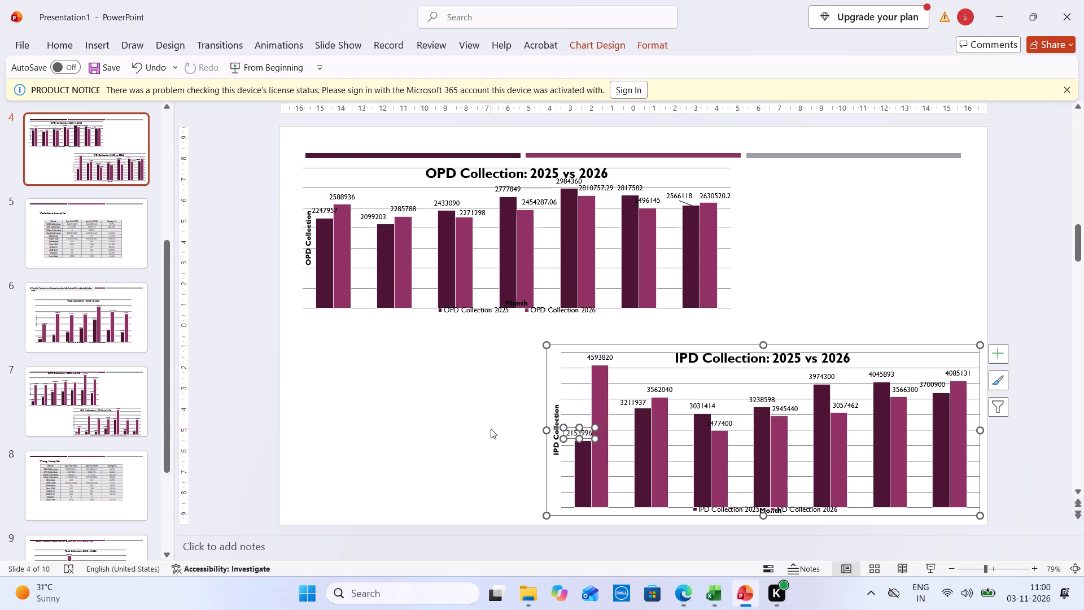
left_click(491, 429)
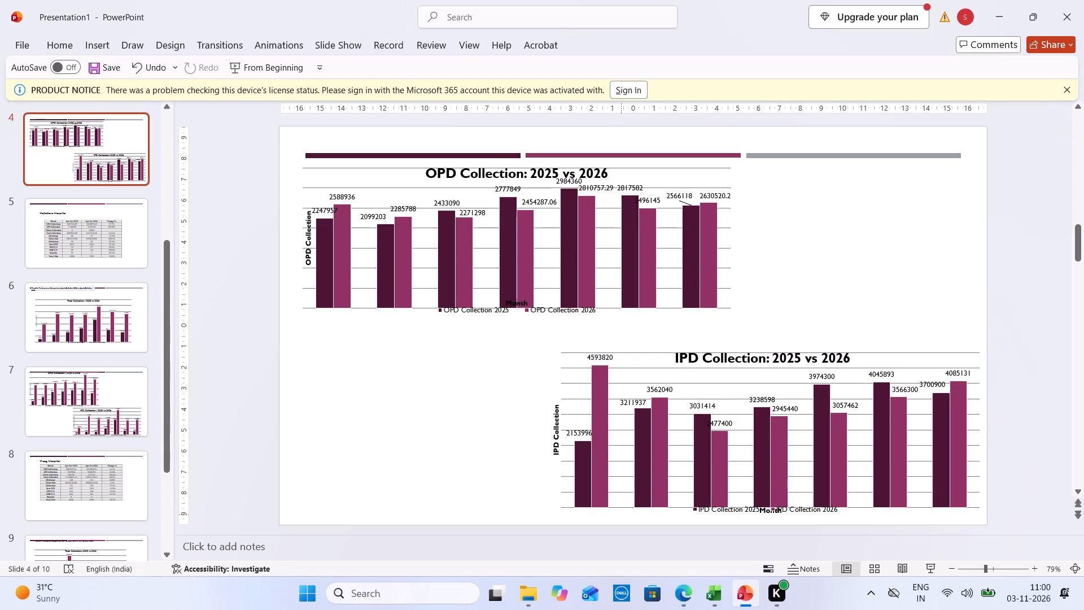
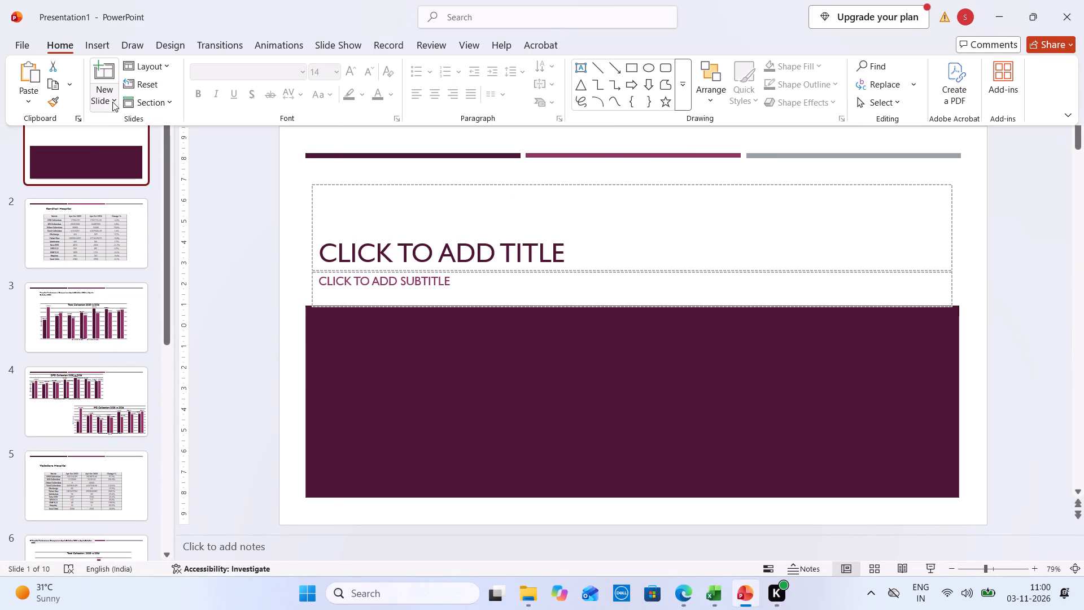
Add three Blank-layout slides directly after the title slide.
left_click(112, 102)
left_click(141, 273)
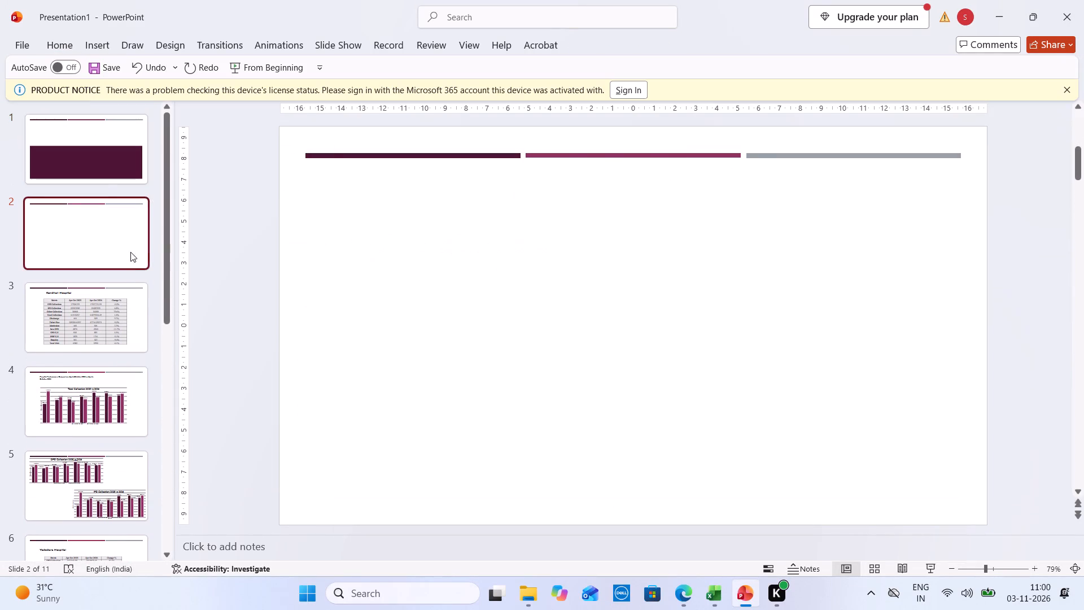
left_click(65, 44)
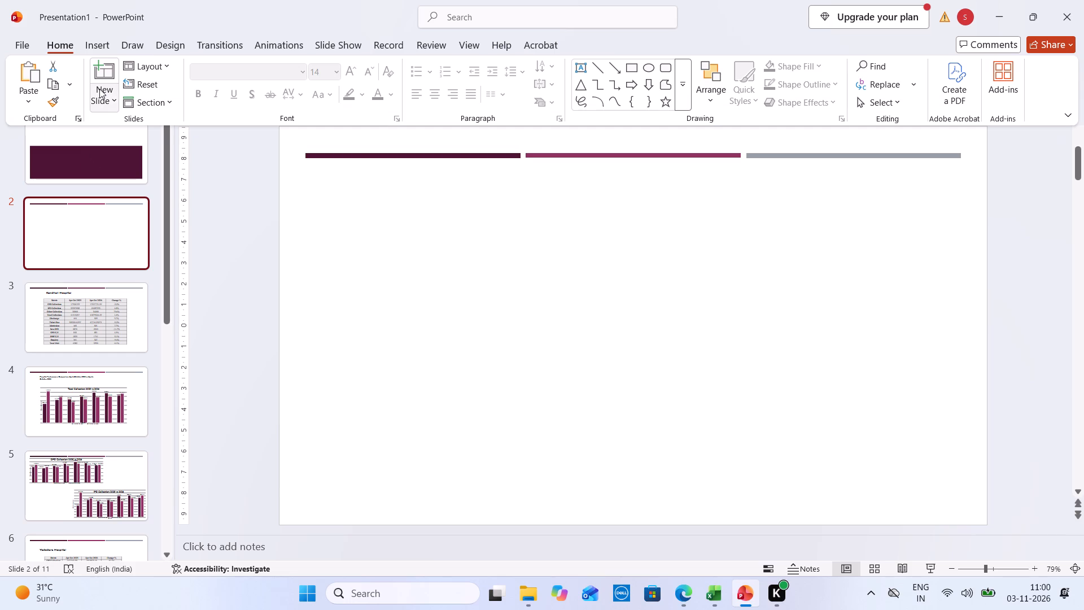
left_click(99, 89)
left_click(142, 307)
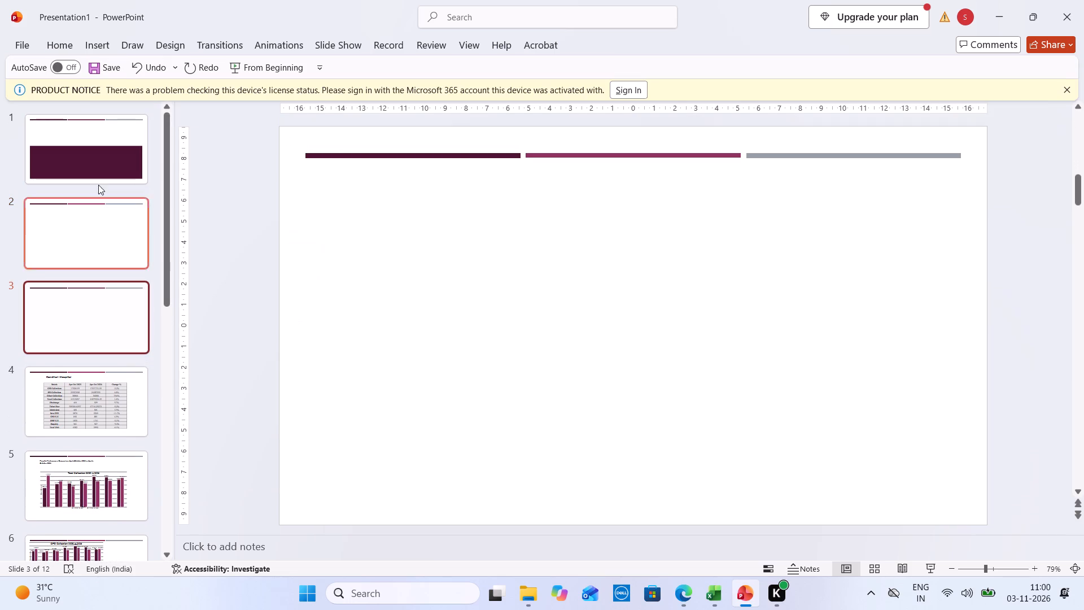
left_click(64, 50)
left_click(99, 92)
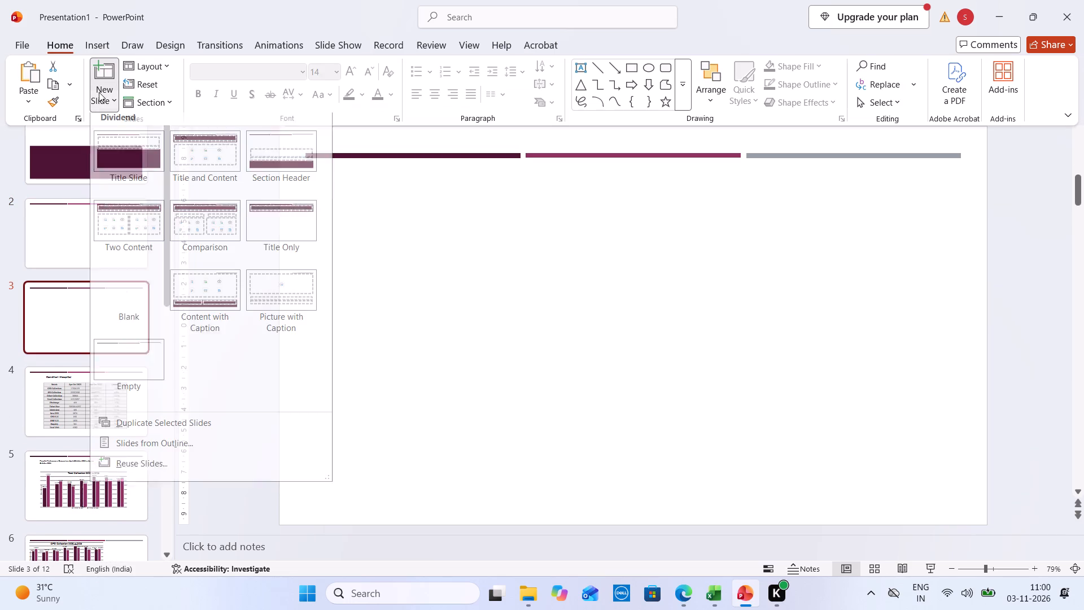
left_click(143, 282)
left_click(421, 285)
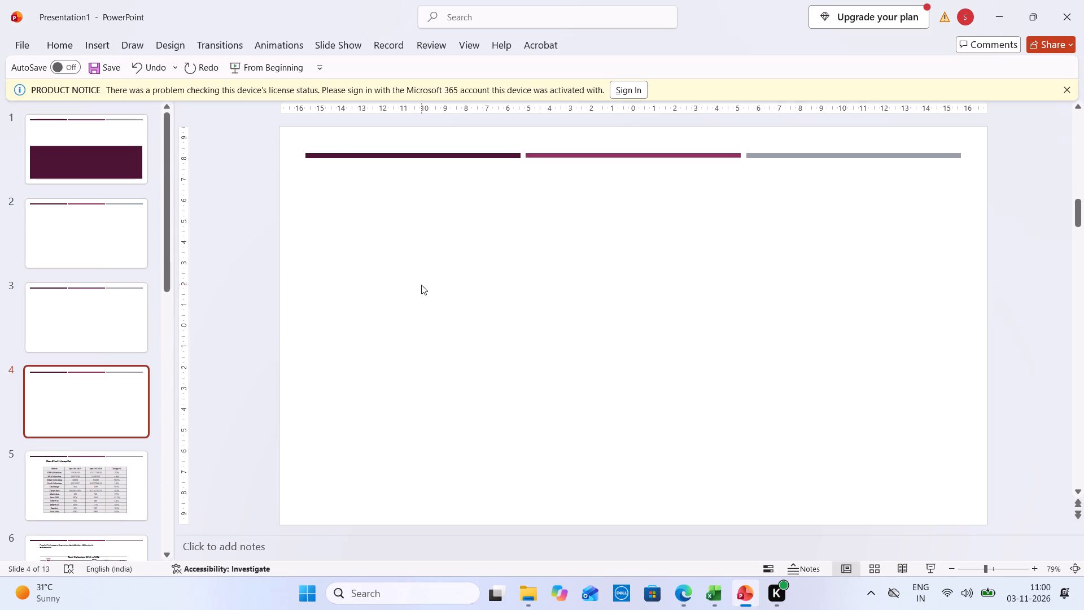
Save the presentation in the Downloads folder as "comparsion 4 hospital".
key("ctrl+s")
key("ctrl+s")
left_click(424, 374)
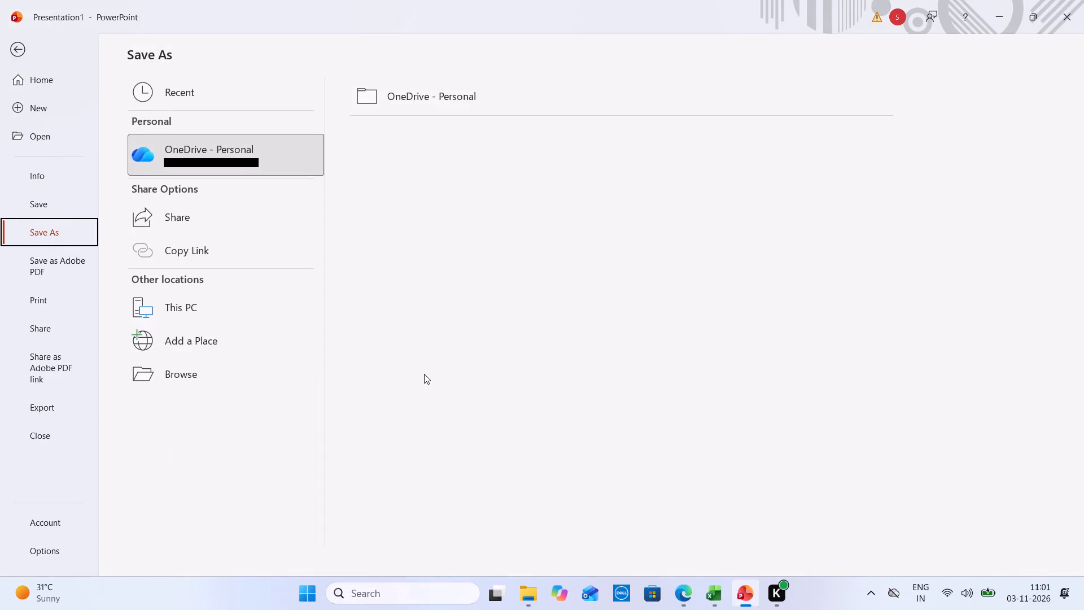
left_click(257, 298)
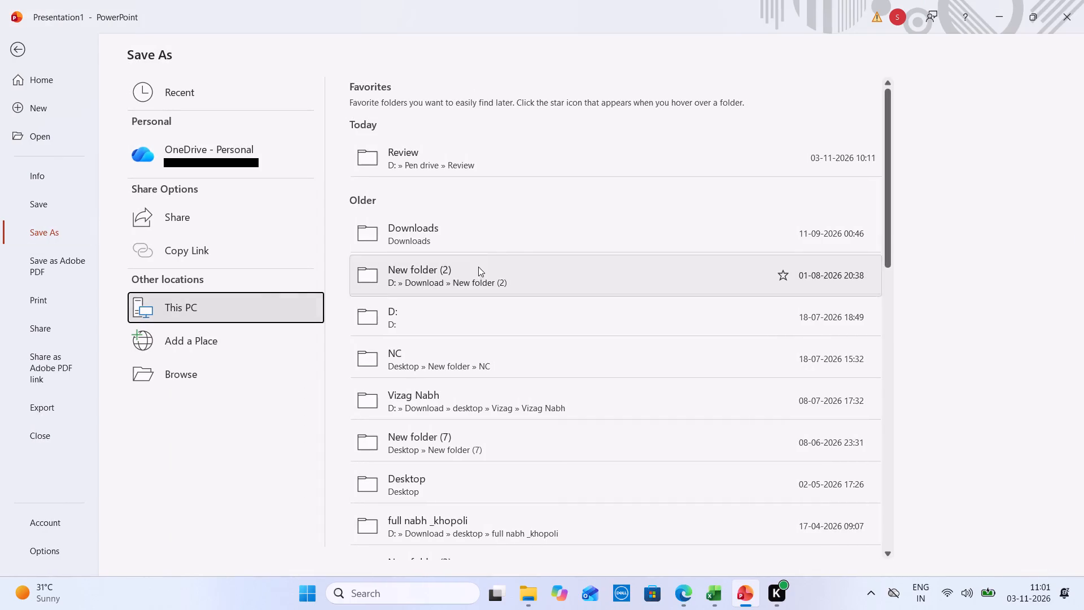
left_click(510, 243)
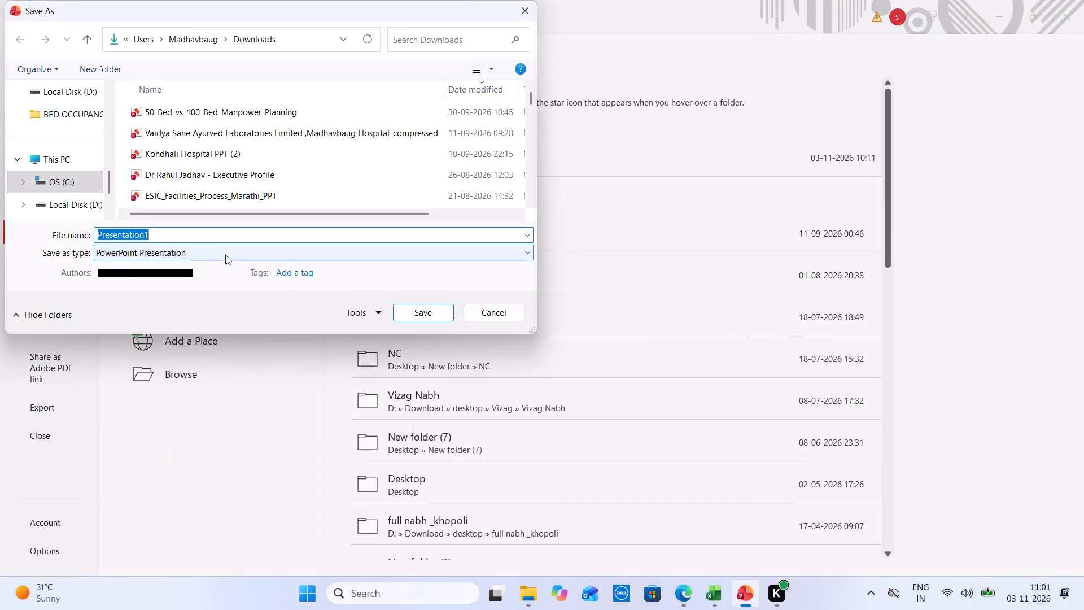
left_click(203, 232)
double_click(203, 232)
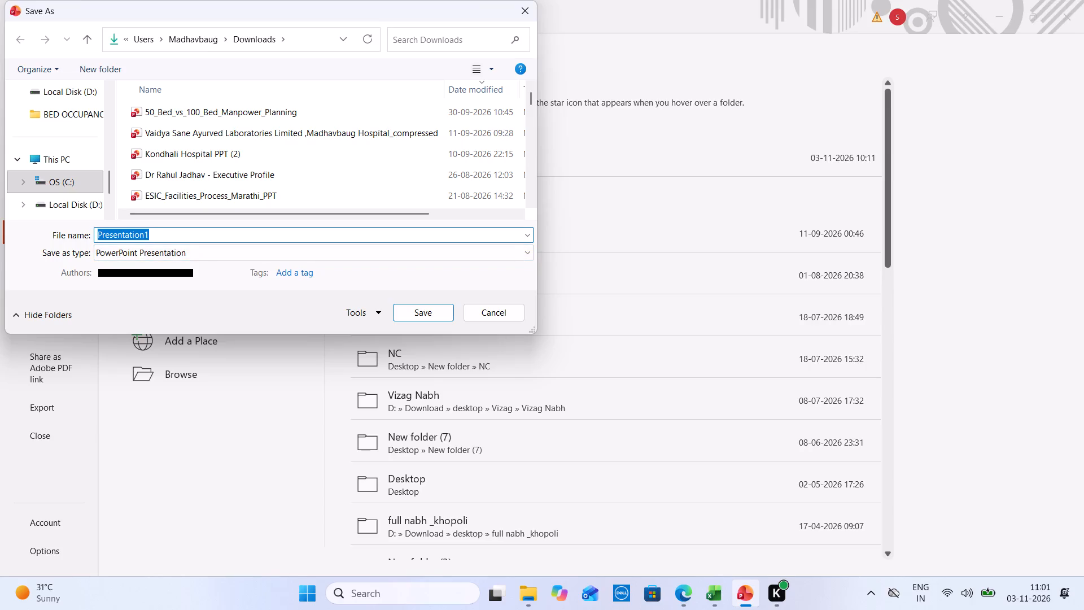
type("comp")
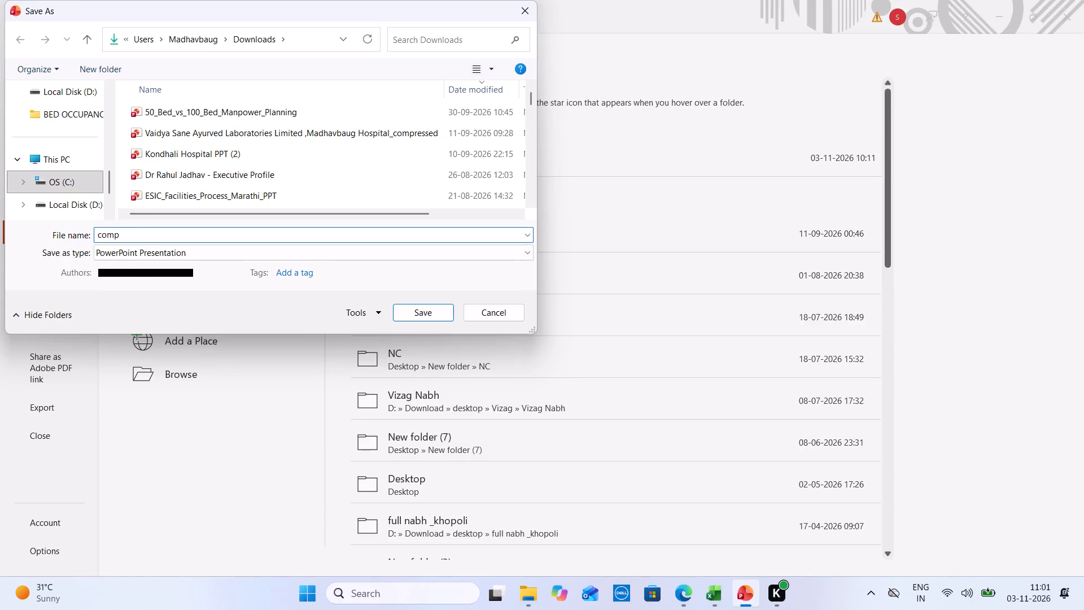
type("ar")
type("sion")
key("space")
type("4 hospital")
key("Return")
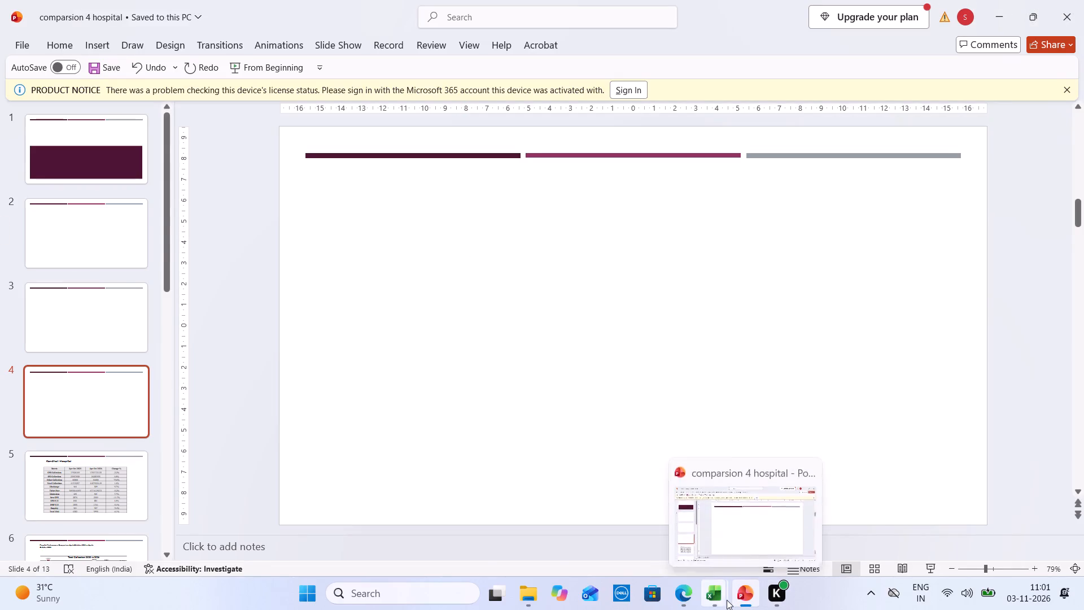
Switch to the OPD + Admission workbook in Excel and save it.
left_click(536, 508)
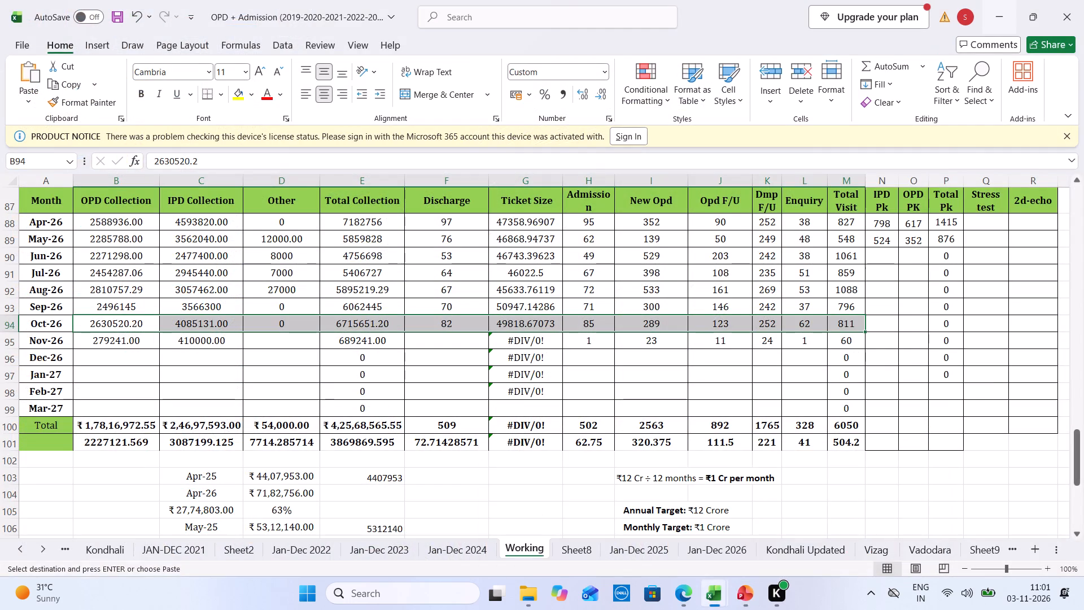
key("ctrl+s")
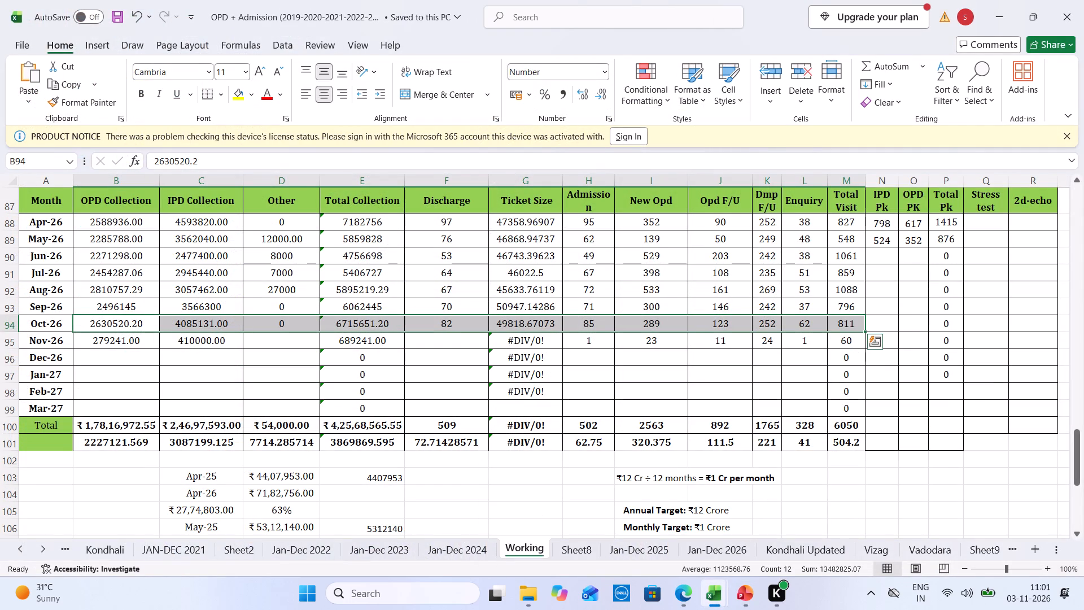
Open the Khopoli sheet and go to the Oct-26 month cell at the start of its row.
left_click(20, 551)
left_click(113, 540)
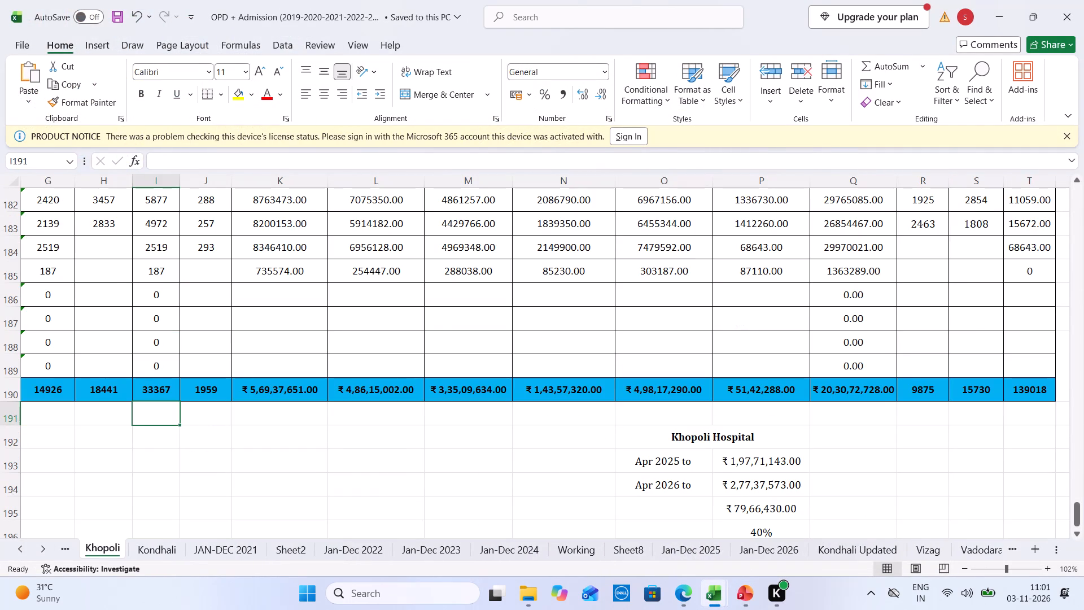
left_click(101, 249)
key("Left")
key("Left")
key("Left")
key("Left")
key("Left")
key("Left")
key("Left")
key("Left")
key("Left")
key("Left")
key("Left")
key("Left")
key("Left")
key("Left")
key("Left")
key("Left")
key("Left")
key("Left")
key("Left")
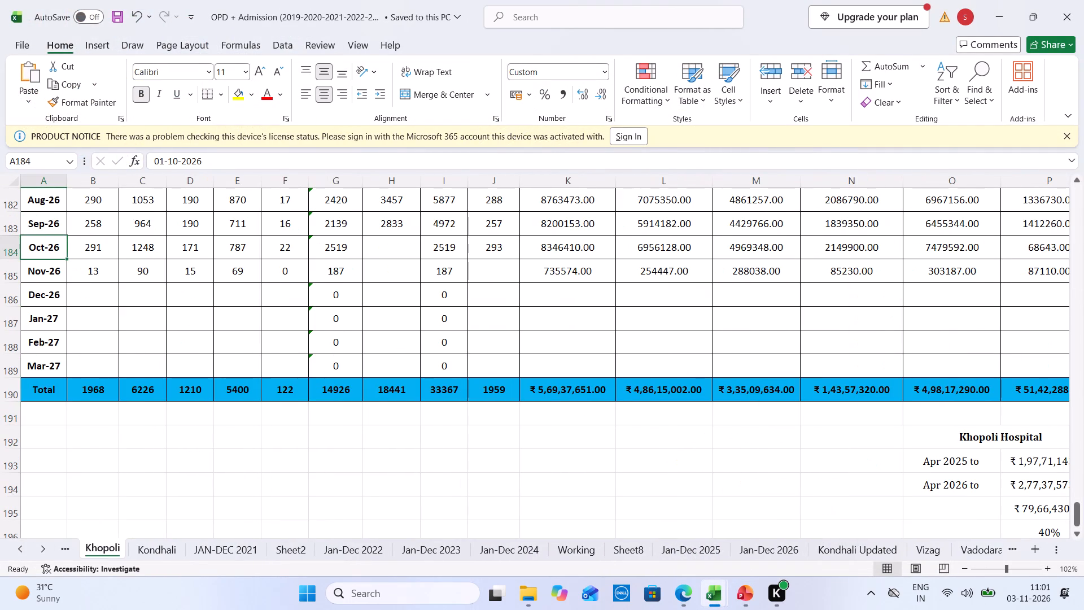
Open the Daily MIS 2026_(Jan to Aug) workbook from the Review folder and show its Oct sheet.
left_click(528, 591)
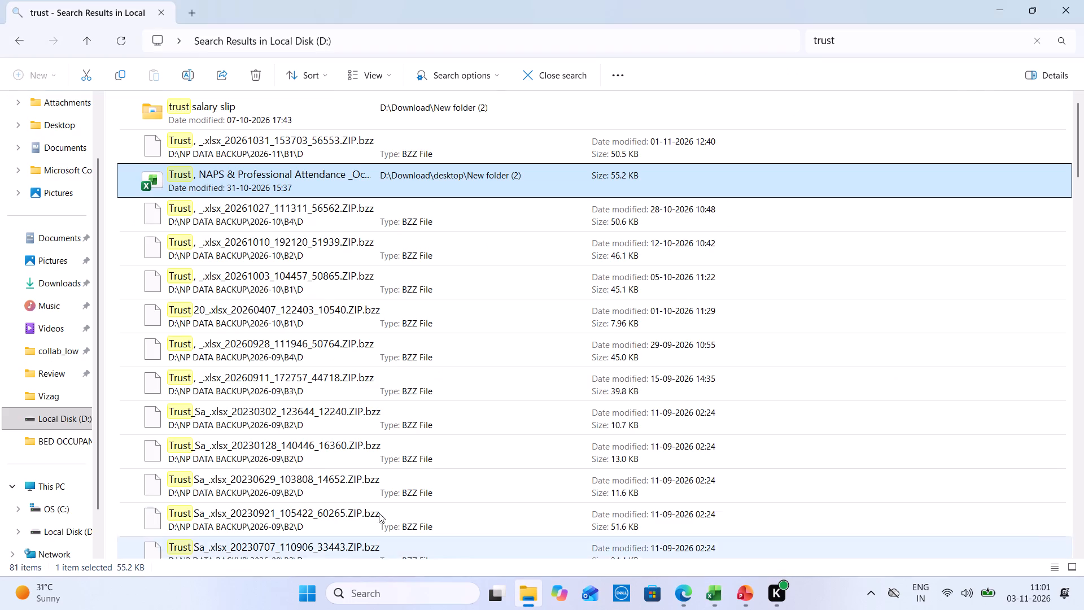
left_click(50, 380)
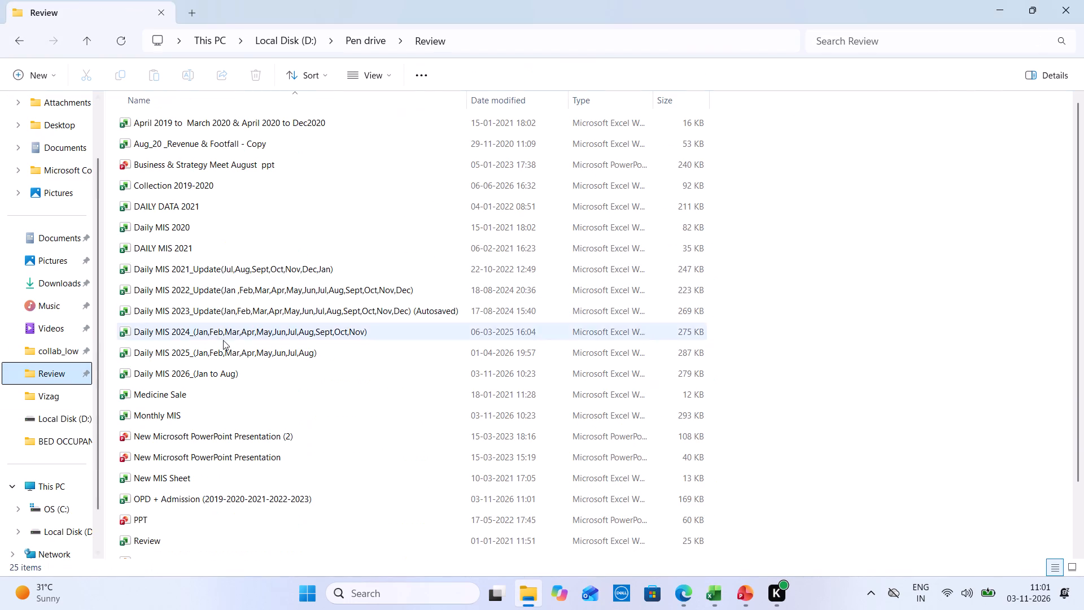
double_click(208, 371)
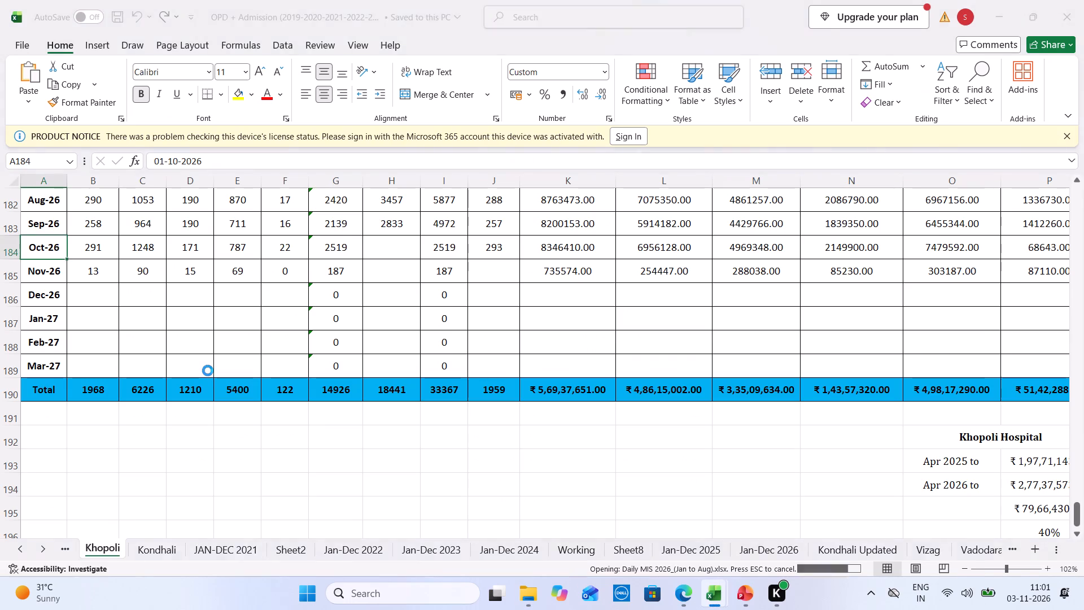
left_click(394, 554)
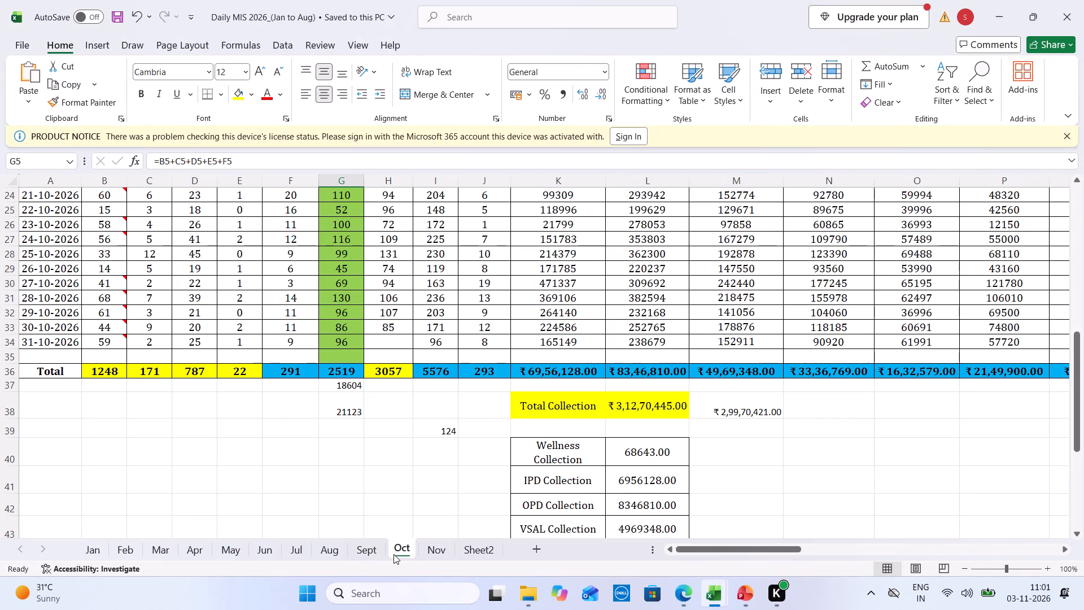
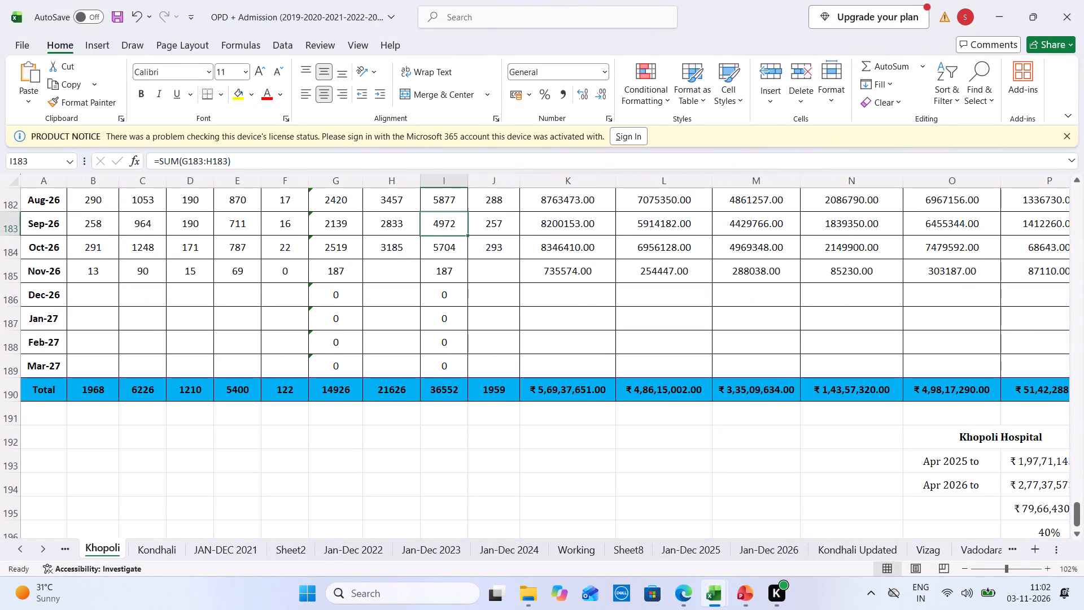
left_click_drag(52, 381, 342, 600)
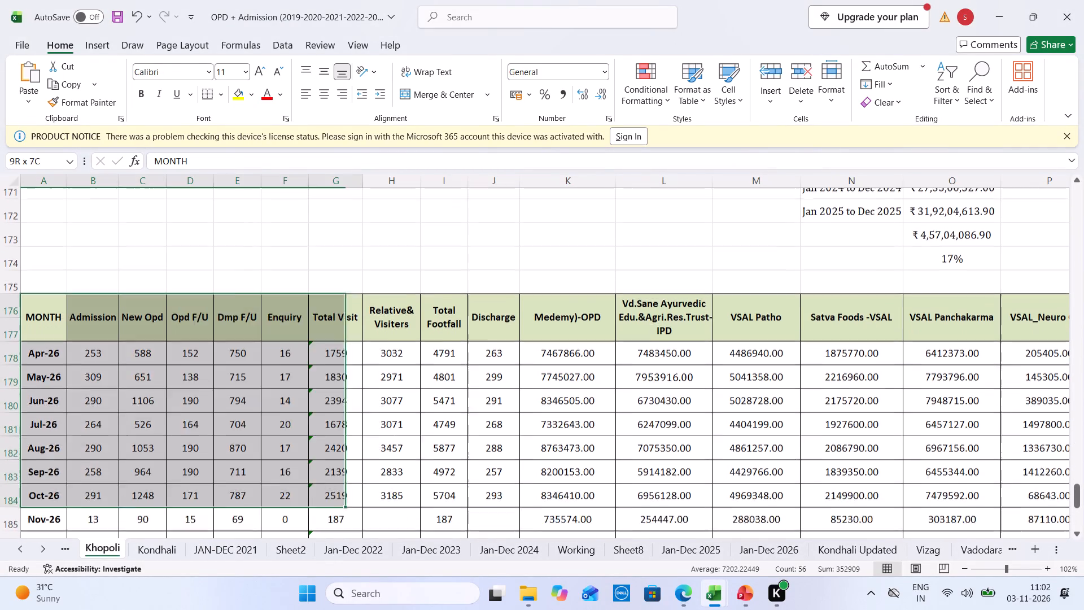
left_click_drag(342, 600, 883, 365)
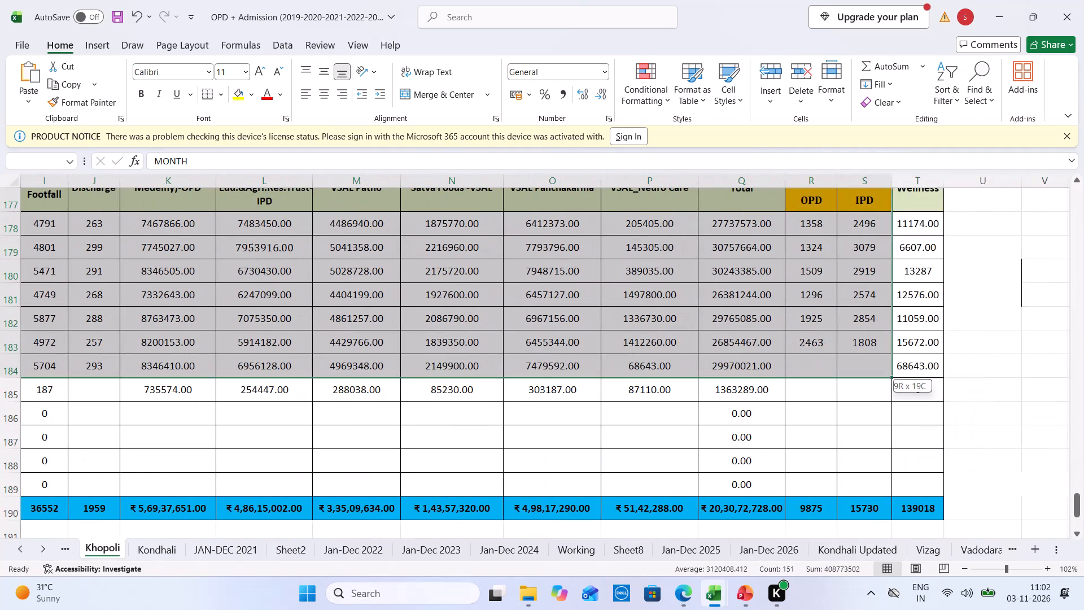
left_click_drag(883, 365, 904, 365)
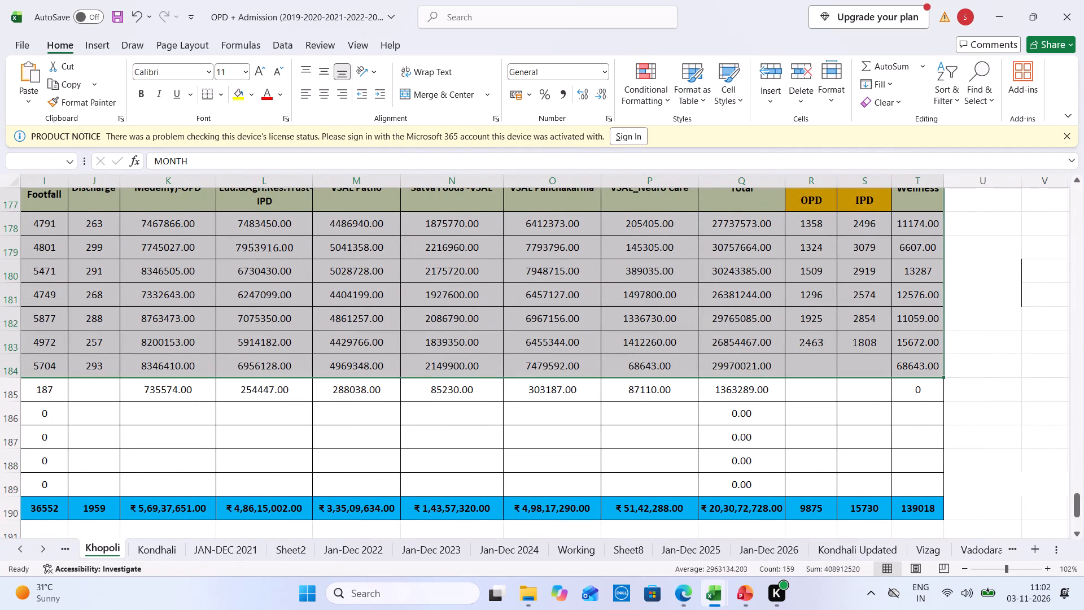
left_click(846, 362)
Switch to the data workbook with the Kondhali sheet.
key("ctrl+Tab")
key("ctrl+Tab")
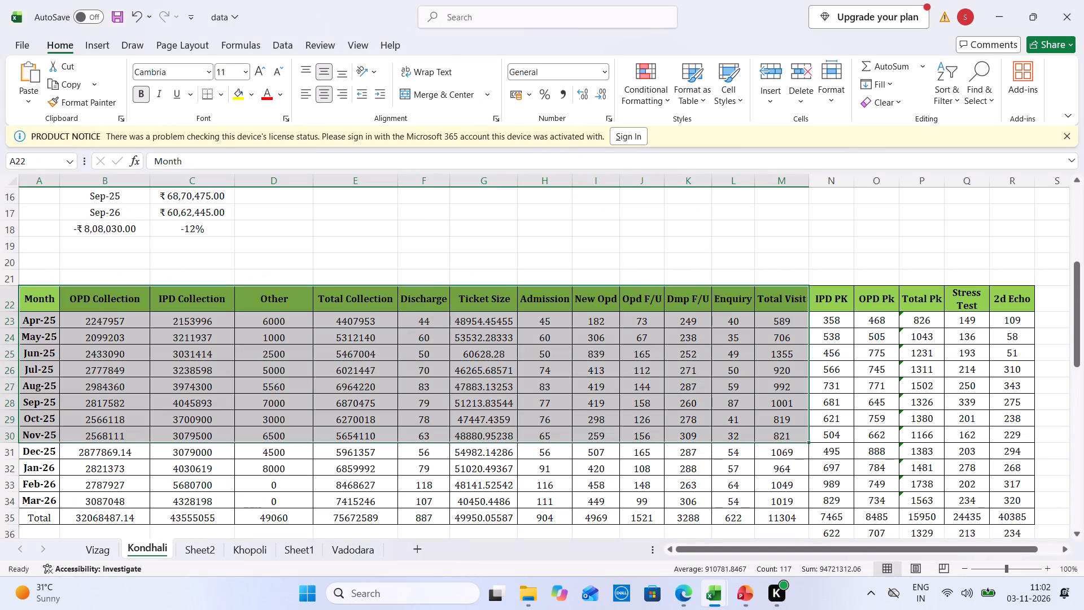
Look up October's OPD figure in the Daily MIS 2026 workbook and enter 1942 under OPD in the Khopoli sheet's Oct-26 row.
key("ctrl+Tab")
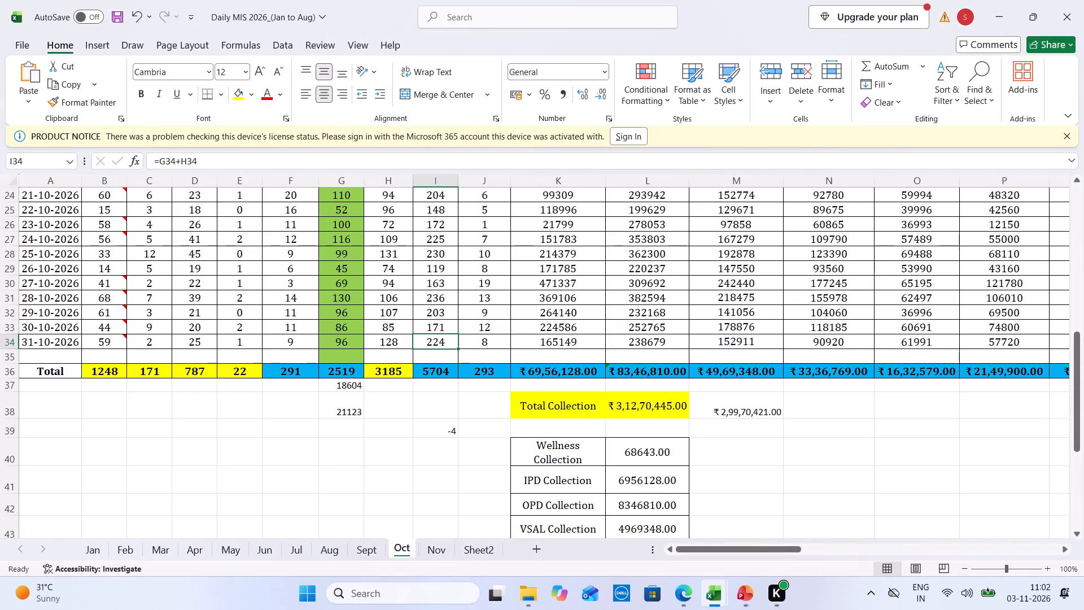
left_click(877, 554)
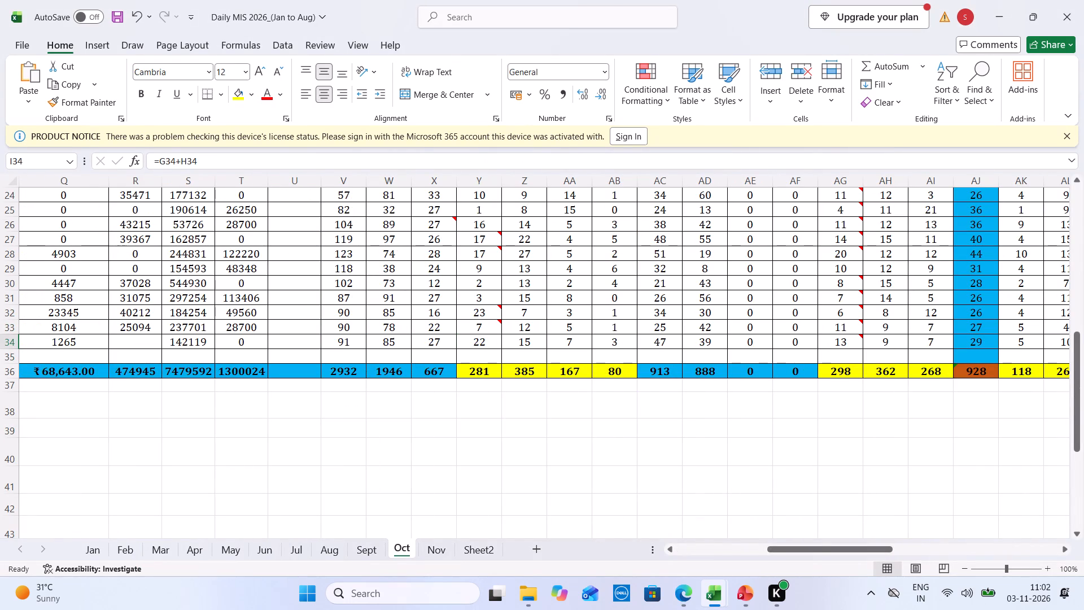
key("ctrl+Tab")
key("ctrl+Tab")
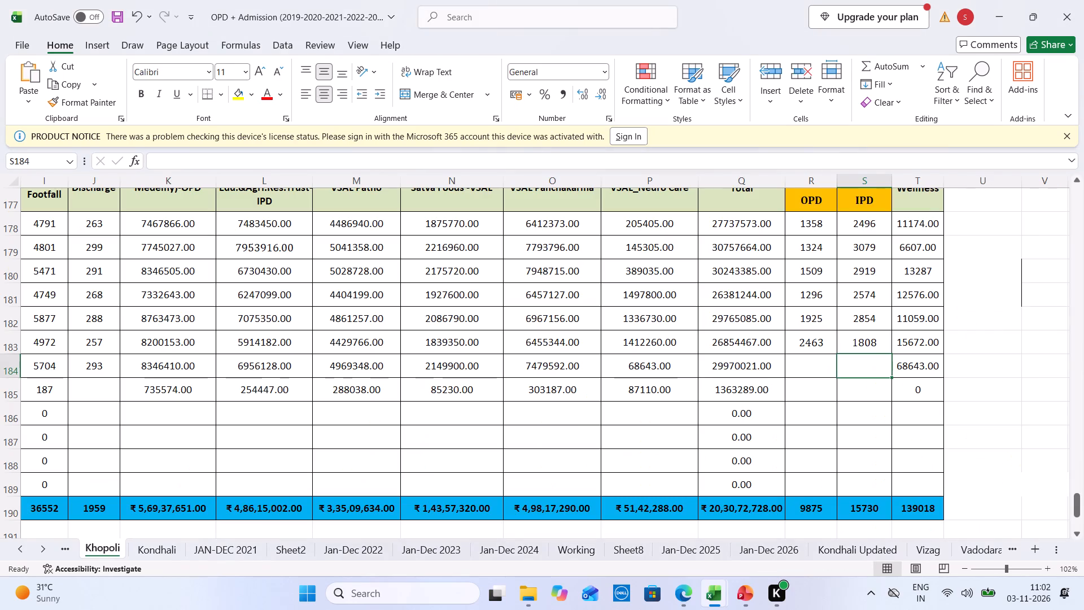
key("1")
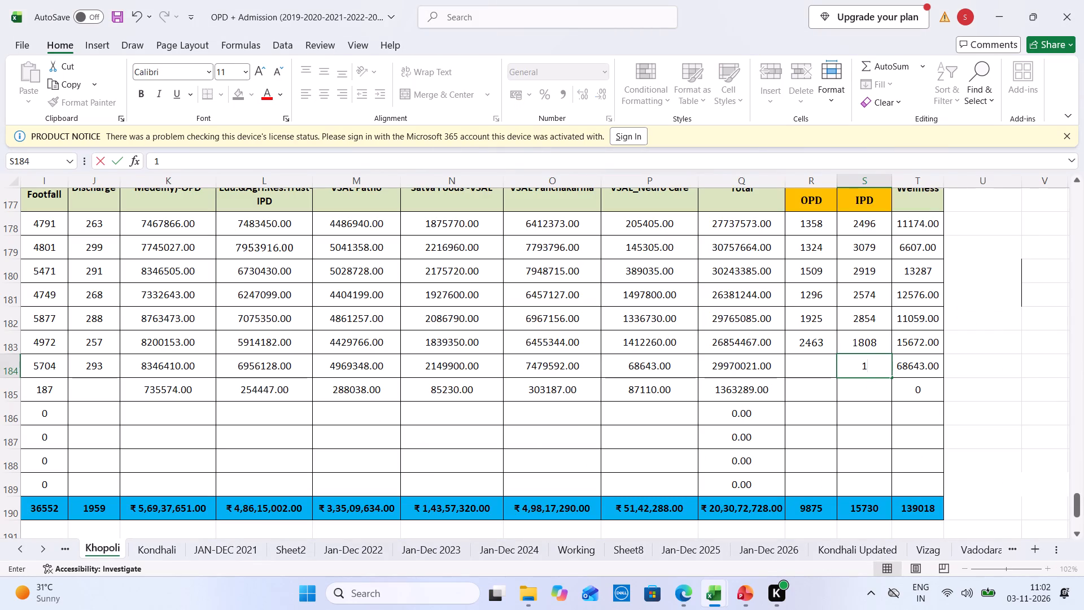
key("BackSpace")
key("Left")
type("1+4")
key("BackSpace")
key("BackSpace")
type("942")
key("Tab")
Check the Oct totals in the Daily MIS 2026 workbook again and enter 2932 under IPD in Khopoli's Oct-26 row.
key("ctrl+Tab")
key("ctrl+Tab")
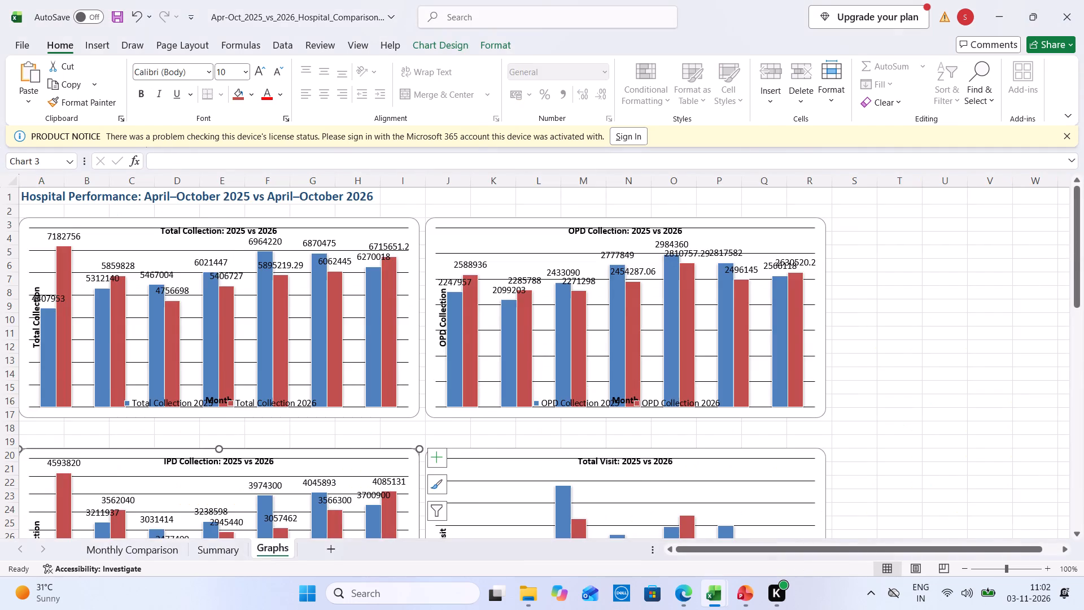
key("ctrl+Tab")
key("ctrl+Tab")
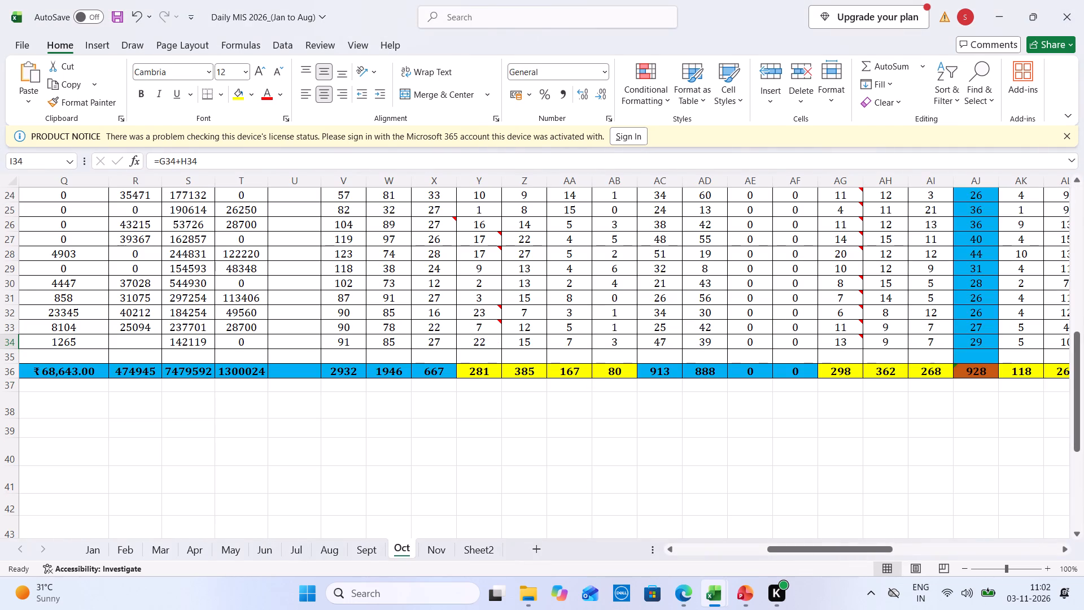
key("ctrl+Tab")
key("ctrl+Tab")
type("2932")
Correct the OPD value in Khopoli's Oct-26 row to 1946.
double_click(828, 368)
key("BackSpace")
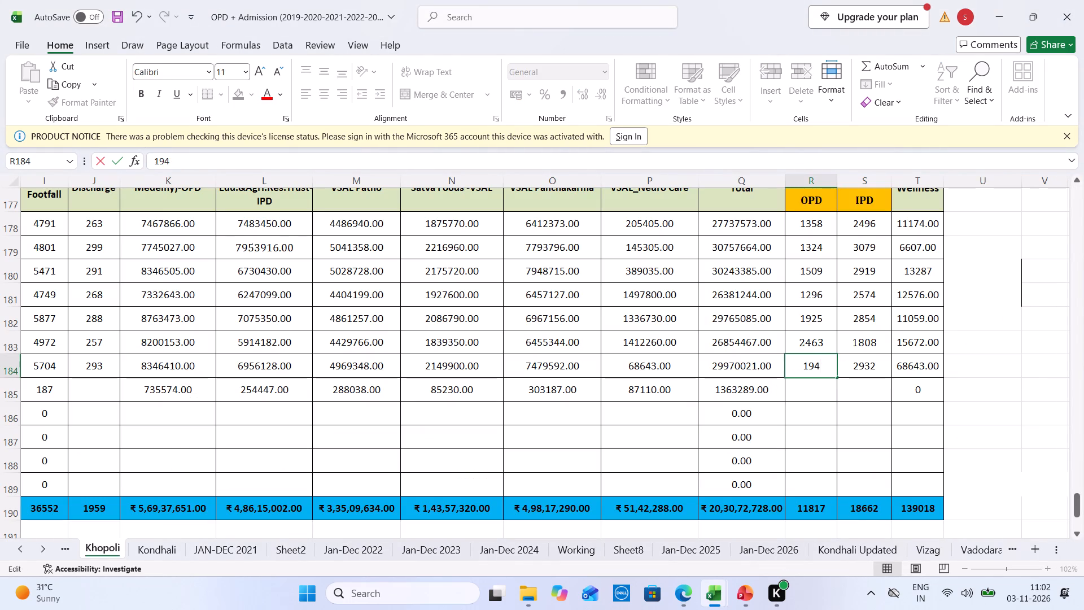
key("6")
key("Tab")
Select the block of Khopoli monthly figures that ends at the Oct-26 row's Wellness value.
left_click_drag(904, 368, 300, 278)
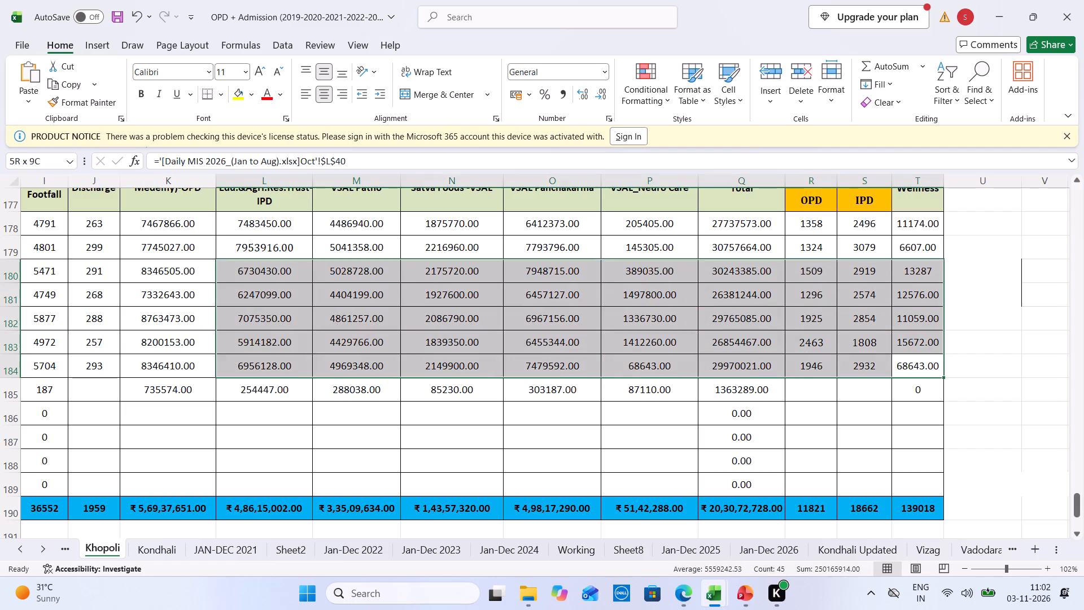
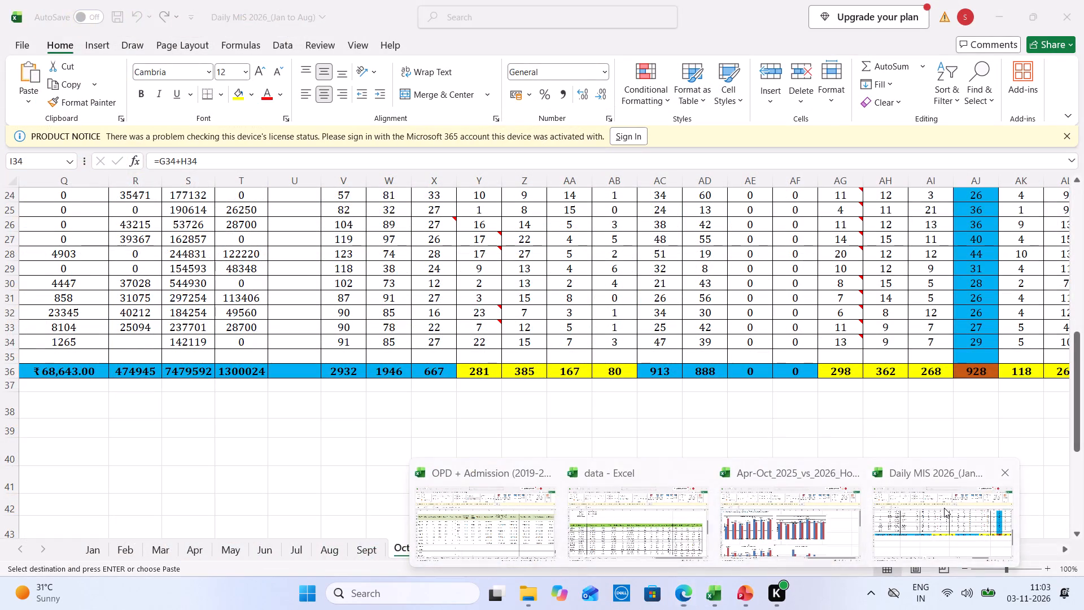
In the OPD + Admission workbook's Khopoli sheet, copy the April–March table's rows from the headers through Oct-25, from MONTH to Wellness.
left_click(1083, 7)
left_click(522, 400)
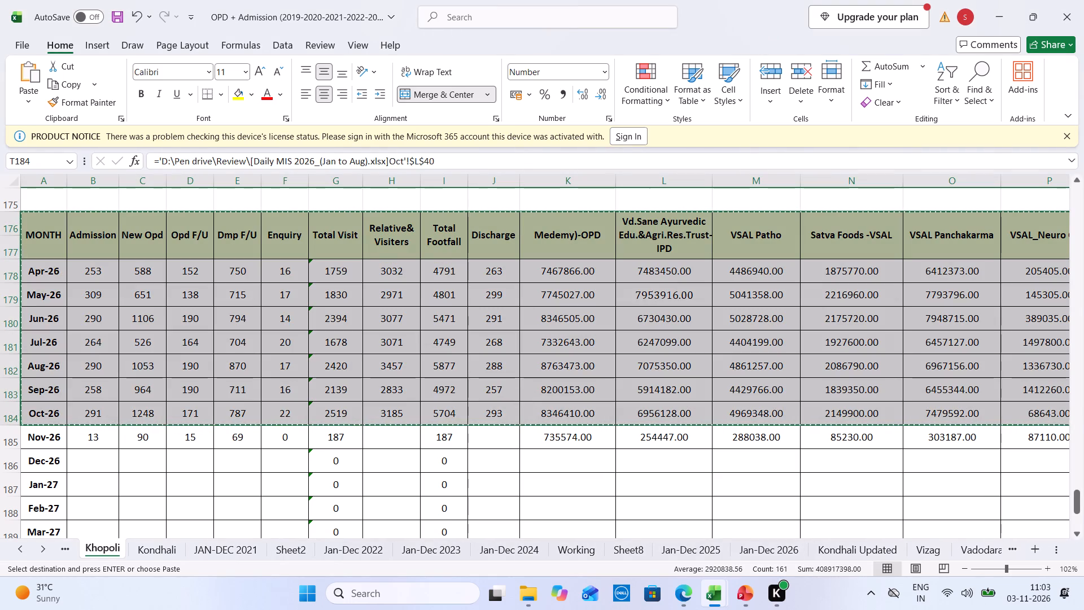
key("Up")
key("Up")
key("Up")
key("Up")
key("Up")
key("Up")
key("Up")
key("Up")
key("Up")
key("Up")
key("Up")
key("Up")
key("Up")
key("Up")
key("Up")
key("Up")
key("Up")
key("Up")
key("Up")
key("Up")
key("Left")
key("Left")
key("Left")
key("Left")
key("Left")
key("Left")
key("Left")
key("Left")
key("Left")
key("Left")
key("Left")
key("Left")
key("Left")
key("Left")
key("Left")
key("Left")
key("Left")
key("Left")
key("Left")
key("Left")
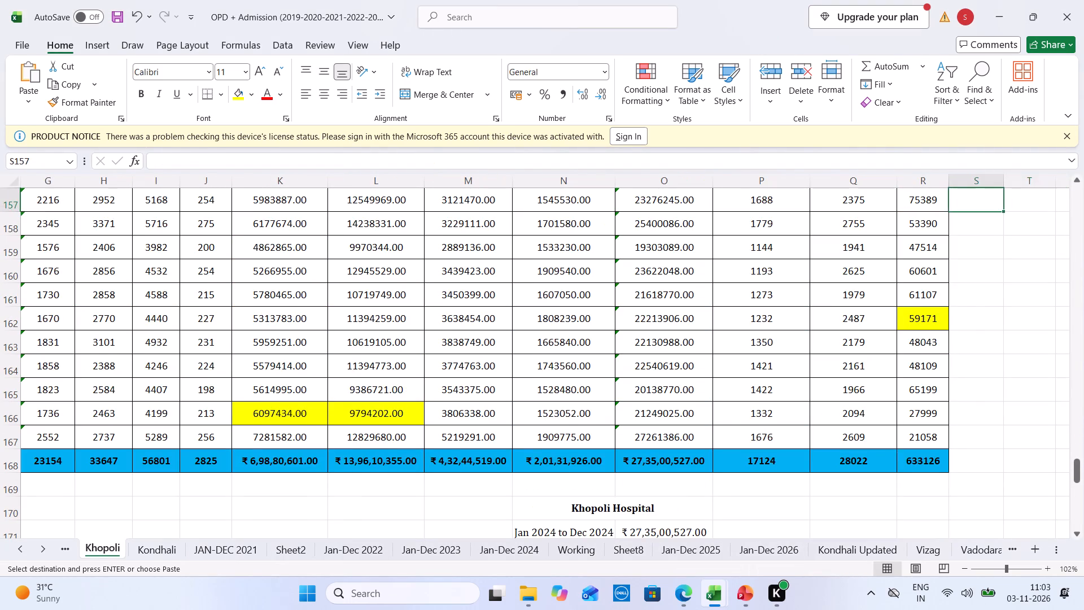
key("Up")
key("Up")
key("Up")
key("Up")
key("Up")
key("Up")
key("Up")
key("Up")
key("Up")
key("Up")
key("Up")
key("Up")
key("Up")
key("Up")
key("Up")
key("Up")
key("Up")
key("Up")
key("Up")
key("Up")
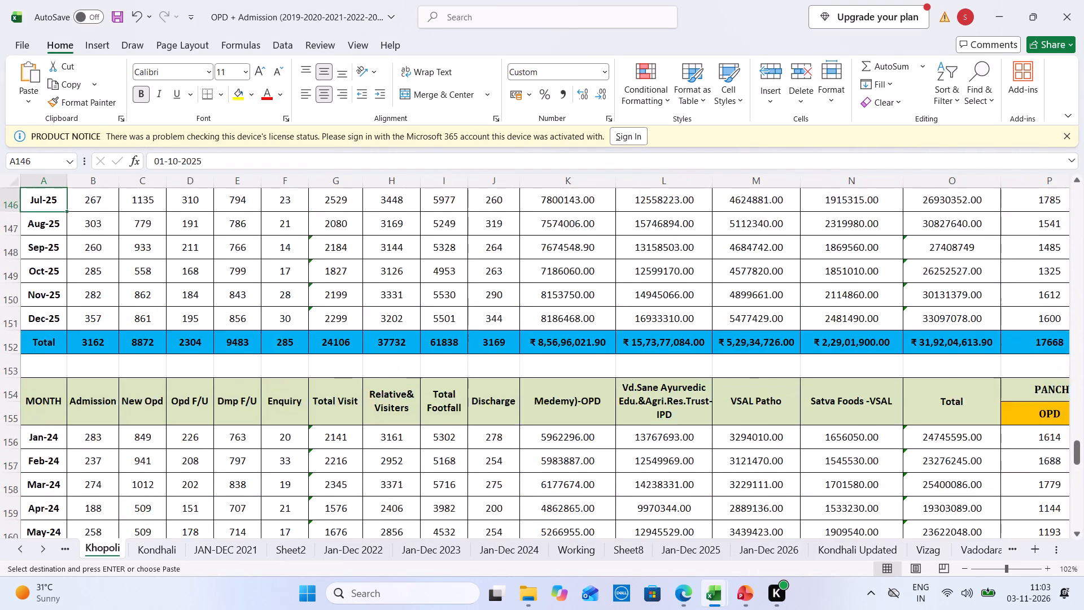
key("Up")
key("Up")
key("Up")
key("Up")
key("Up")
key("Up")
key("Up")
key("Up")
key("Up")
key("Up")
key("Up")
key("Up")
key("Up")
key("Up")
key("Up")
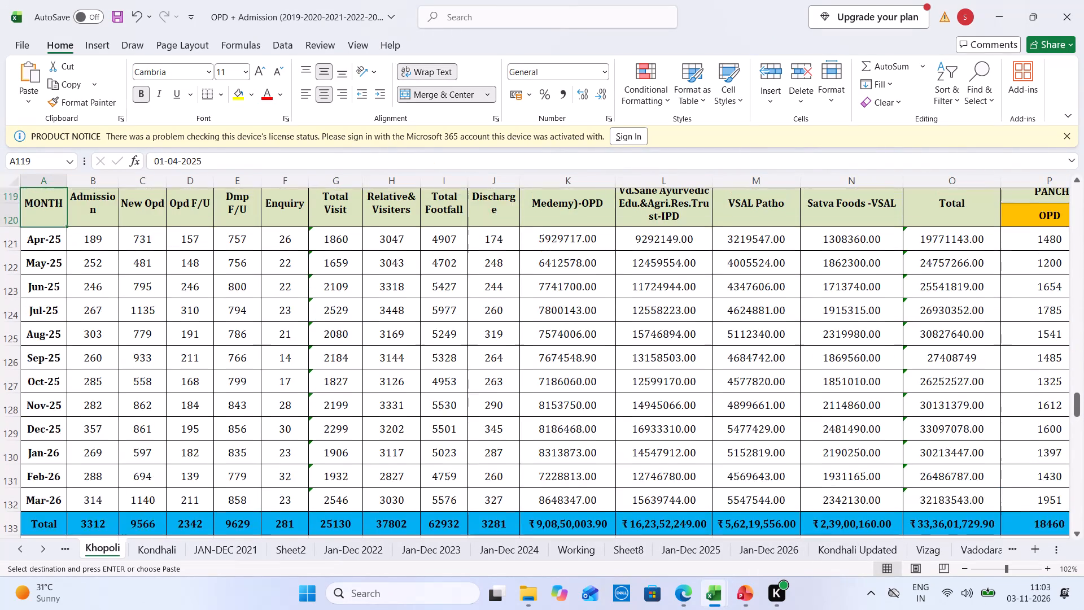
key("Up")
left_click_drag(51, 226, 834, 409)
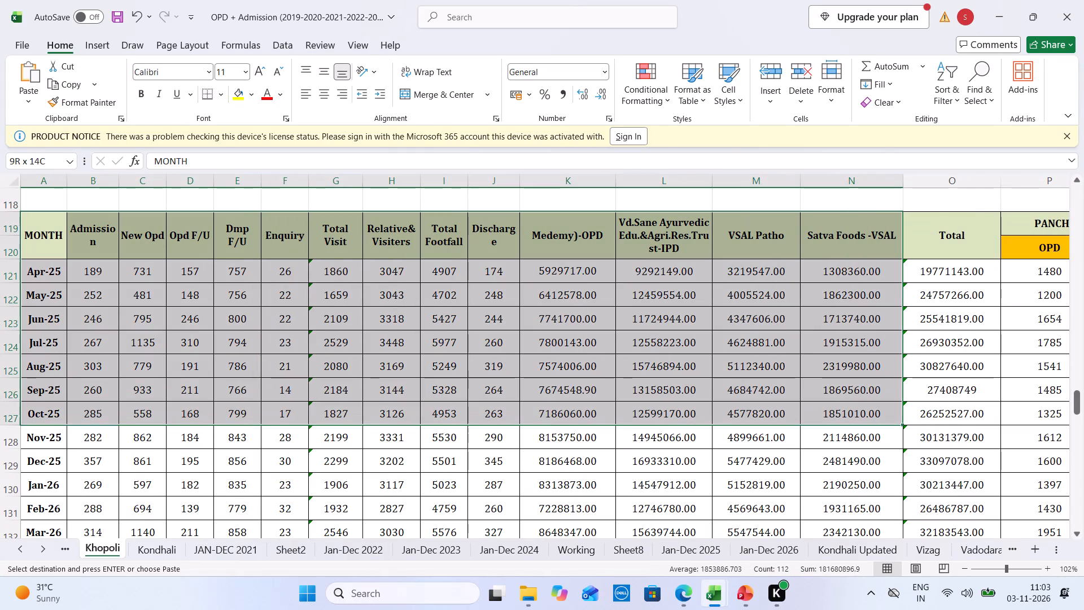
left_click_drag(834, 409, 1055, 409)
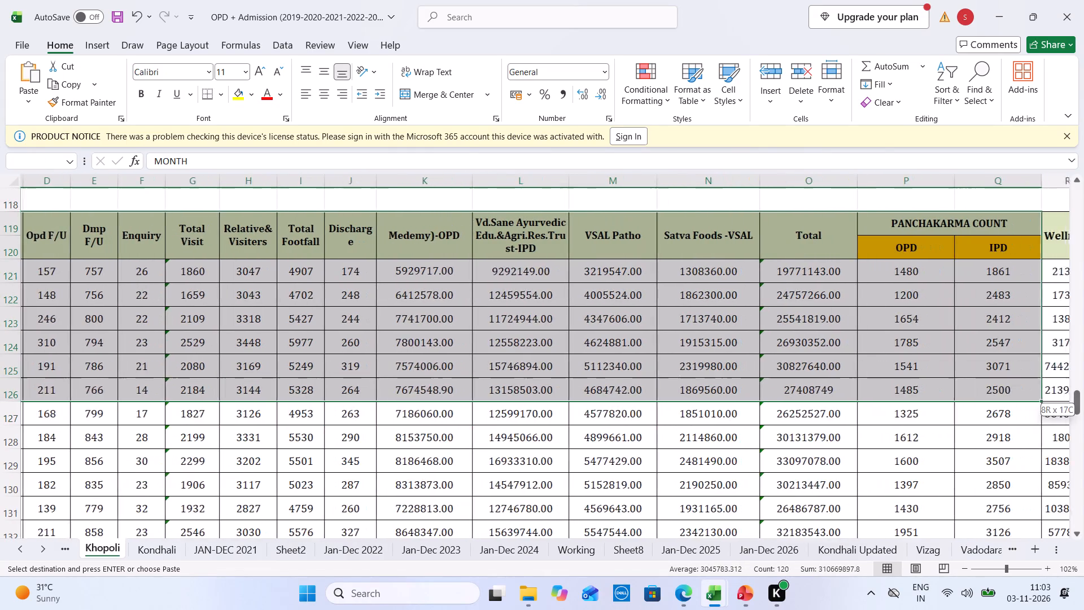
left_click_drag(1055, 409, 1018, 415)
key("ctrl+c")
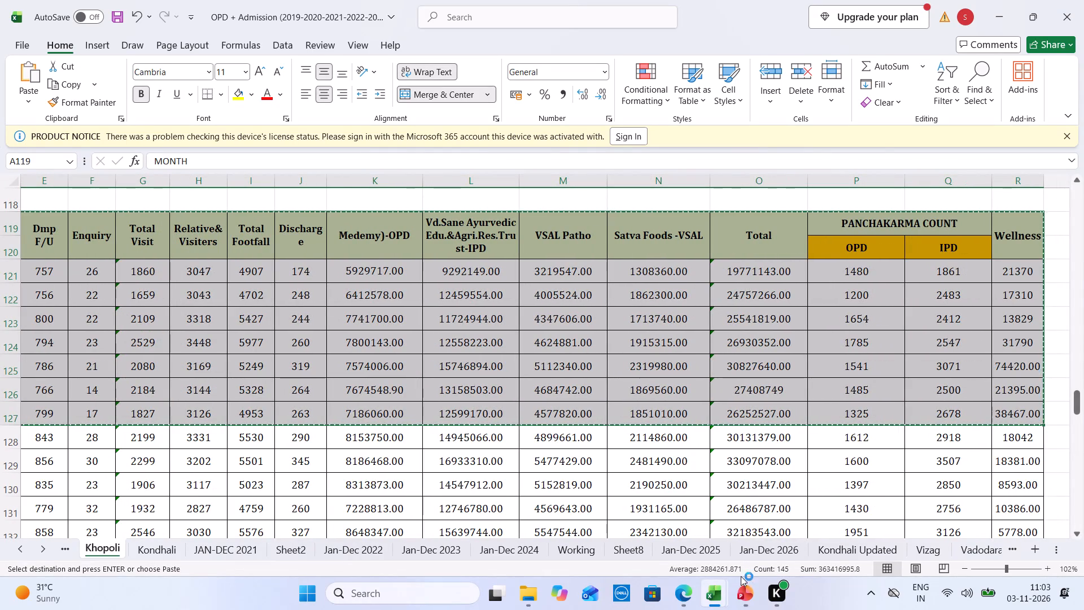
Switch to the ChatGPT conversation in Edge and paste the copied Apr-25 to Oct-25 Khopoli table below the 2026 table in the message.
left_click(676, 592)
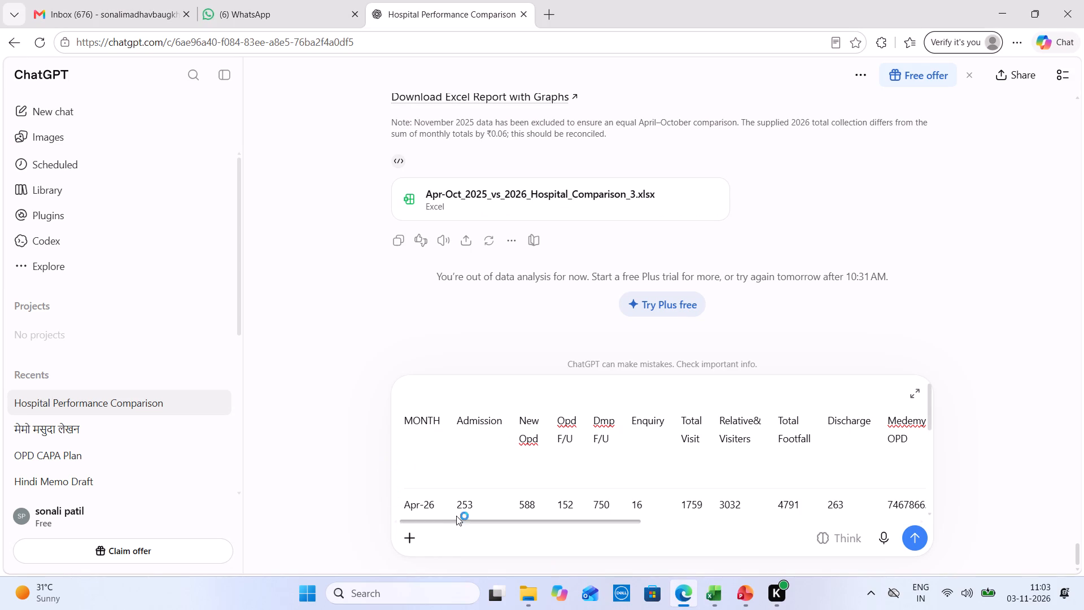
left_click_drag(931, 402, 938, 534)
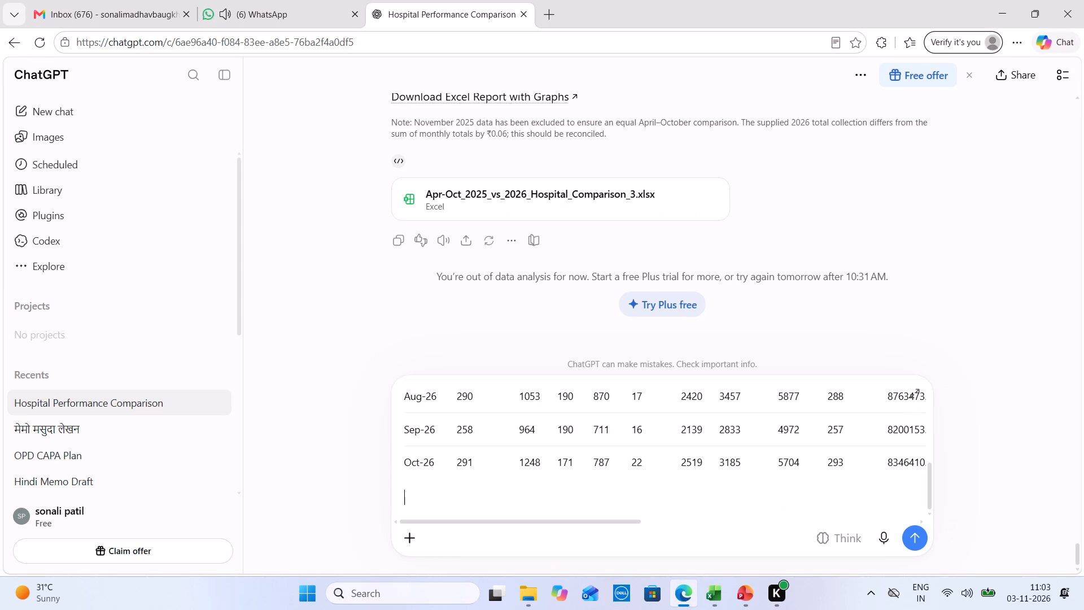
key("ctrl+v")
left_click(439, 505)
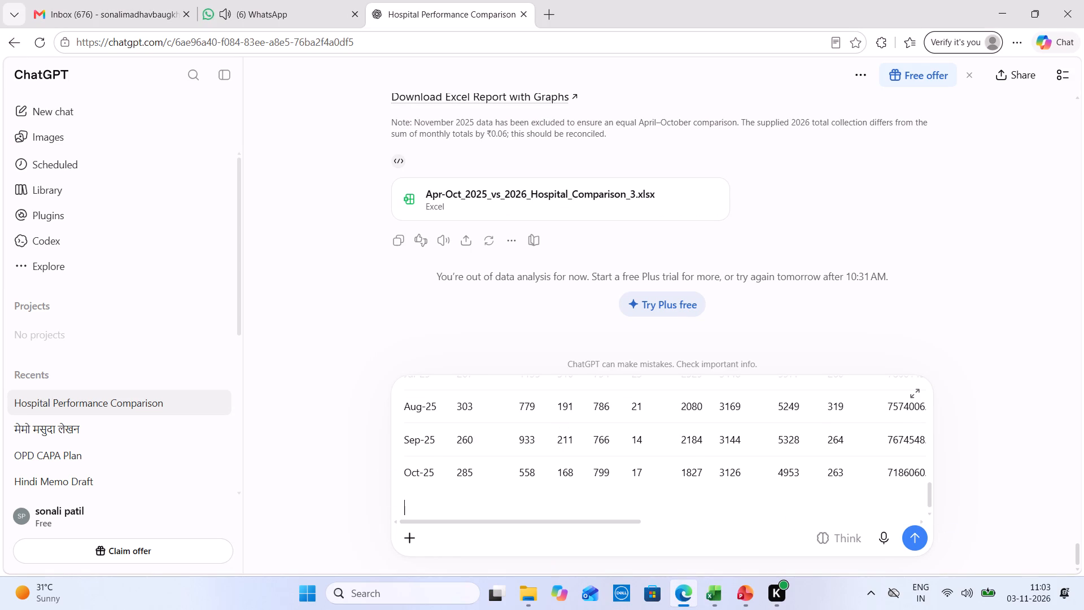
left_click(1083, 235)
double_click(1083, 235)
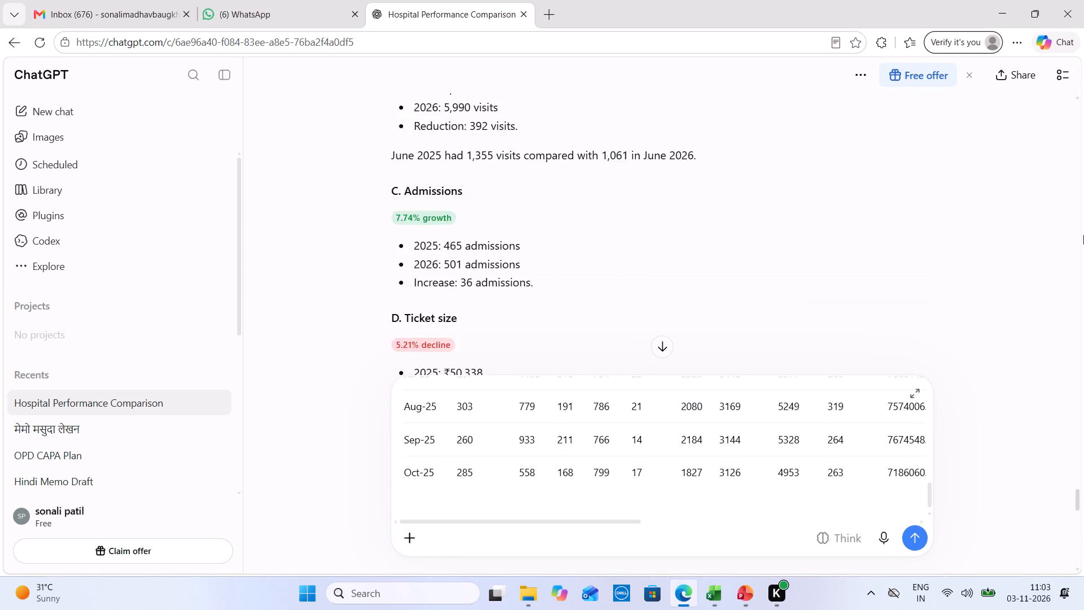
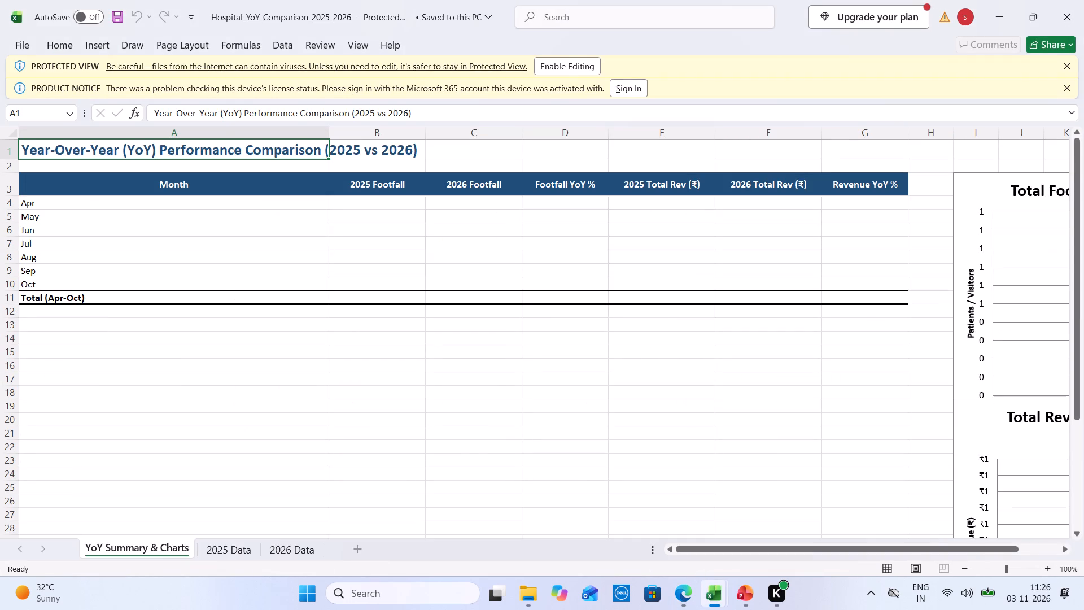
left_click(582, 67)
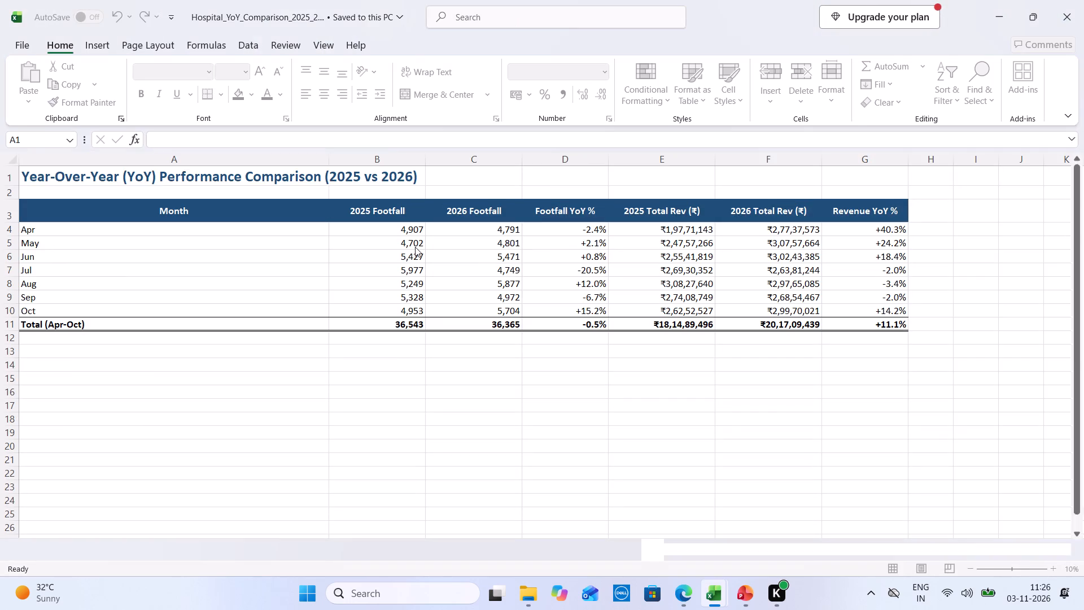
Examine the monthly footfall and revenue comparison table across the YoY Summary & Charts sheet.
left_click(642, 265)
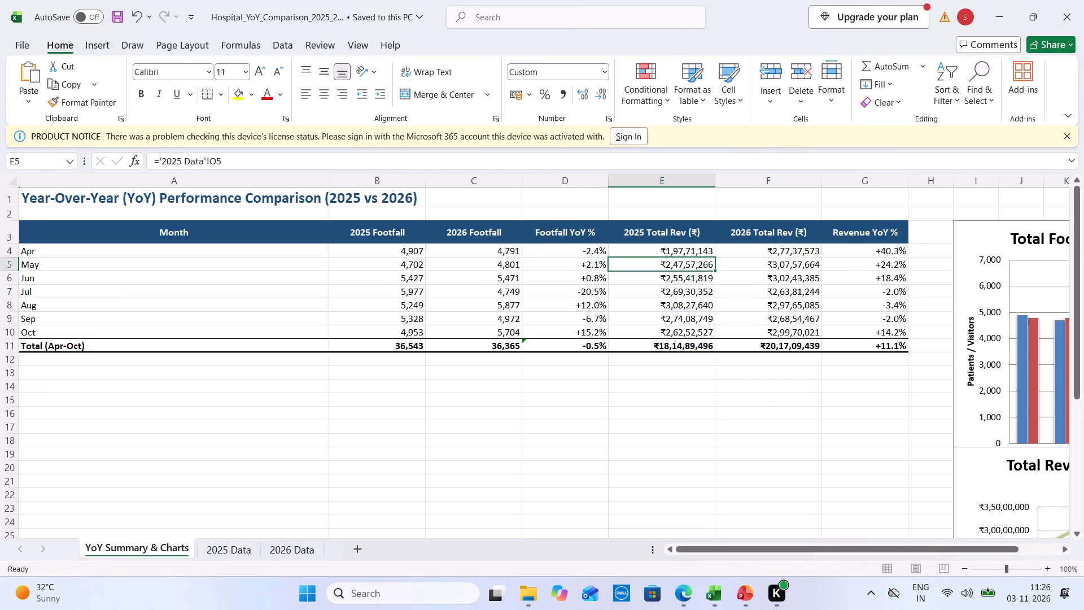
key("Right")
key("Right")
key("Right")
key("Right")
key("Right")
key("Right")
key("Right")
key("Right")
key("Right")
key("Right")
key("Right")
key("Right")
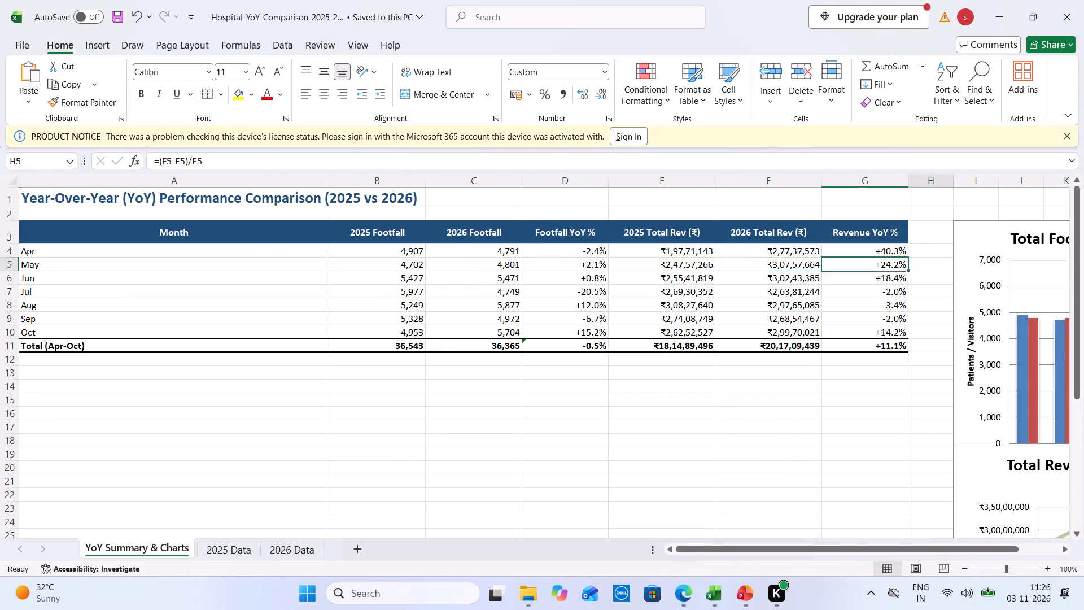
key("Right")
key("Right")
key("Right")
key("Left")
key("Left")
key("Left")
key("Left")
key("Left")
key("Left")
key("Left")
key("Left")
key("Left")
key("Left")
key("Left")
key("Left")
key("Left")
key("Left")
key("Left")
key("Left")
key("Left")
key("Left")
key("Left")
key("Left")
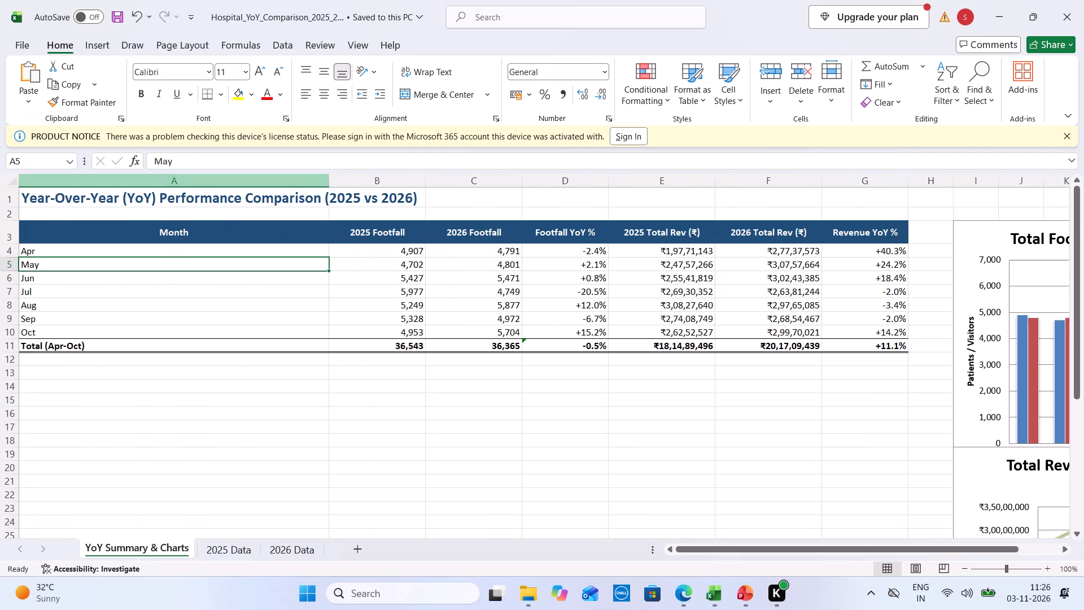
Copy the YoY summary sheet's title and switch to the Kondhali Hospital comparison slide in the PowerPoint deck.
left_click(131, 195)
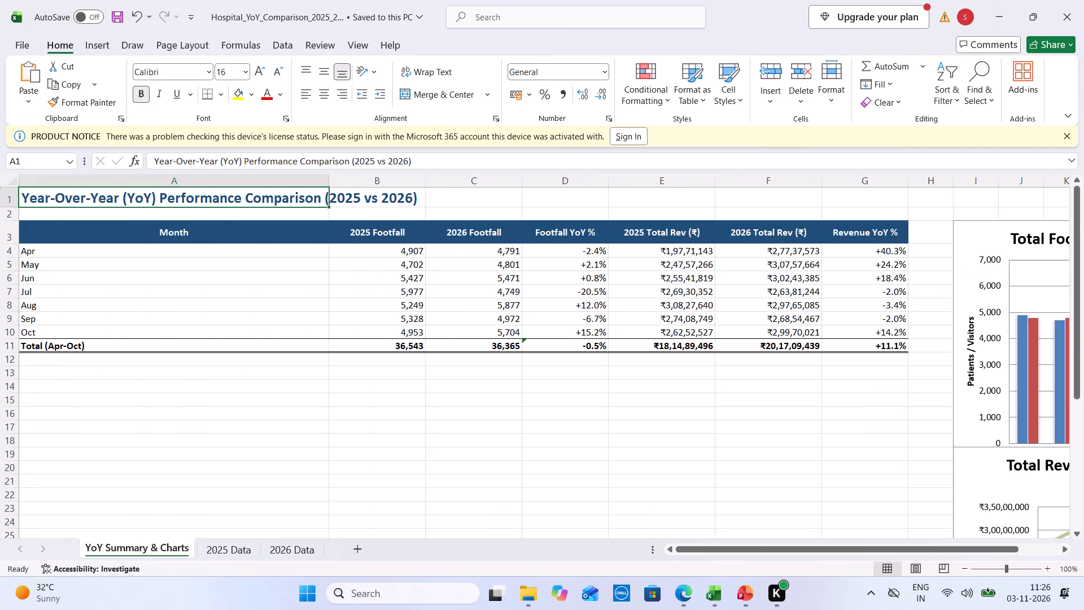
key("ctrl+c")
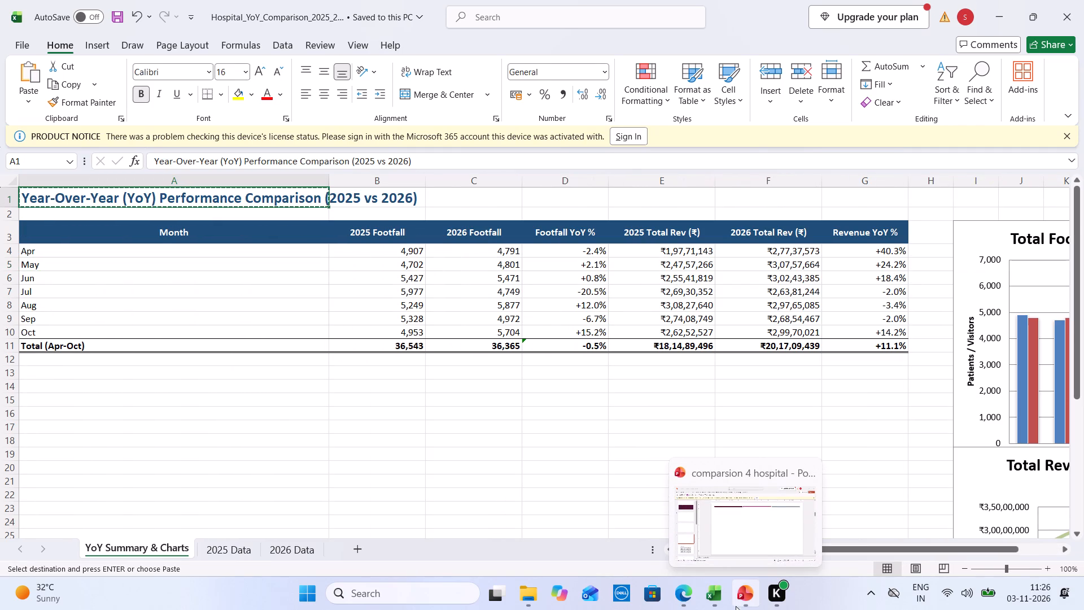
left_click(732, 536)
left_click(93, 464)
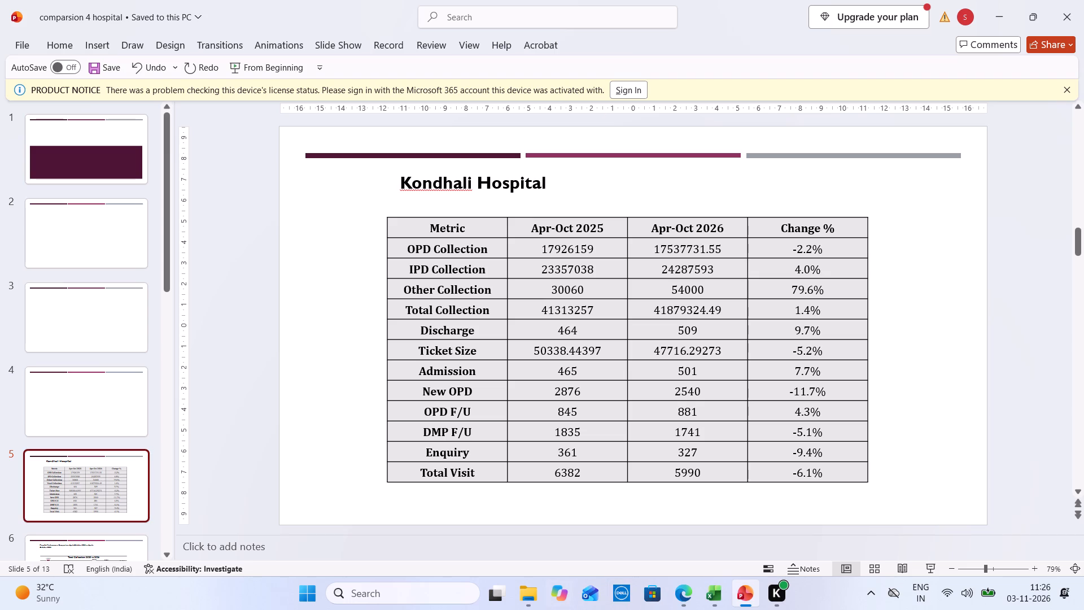
Return to the YoY workbook in Excel and review the monthly metrics on the 2025 Data and 2026 Data sheets.
left_click(755, 609)
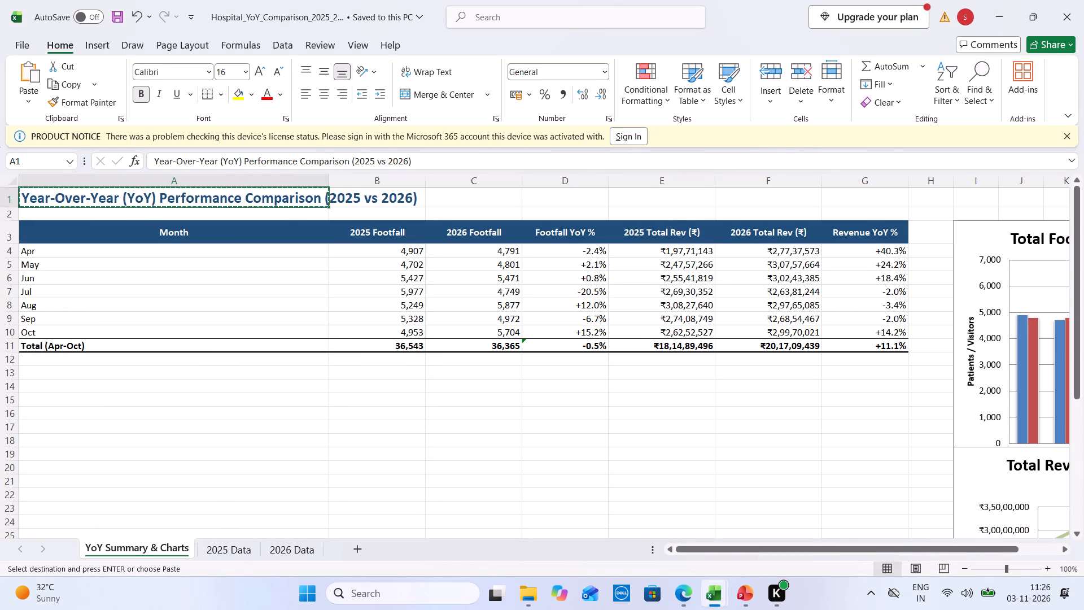
left_click(229, 552)
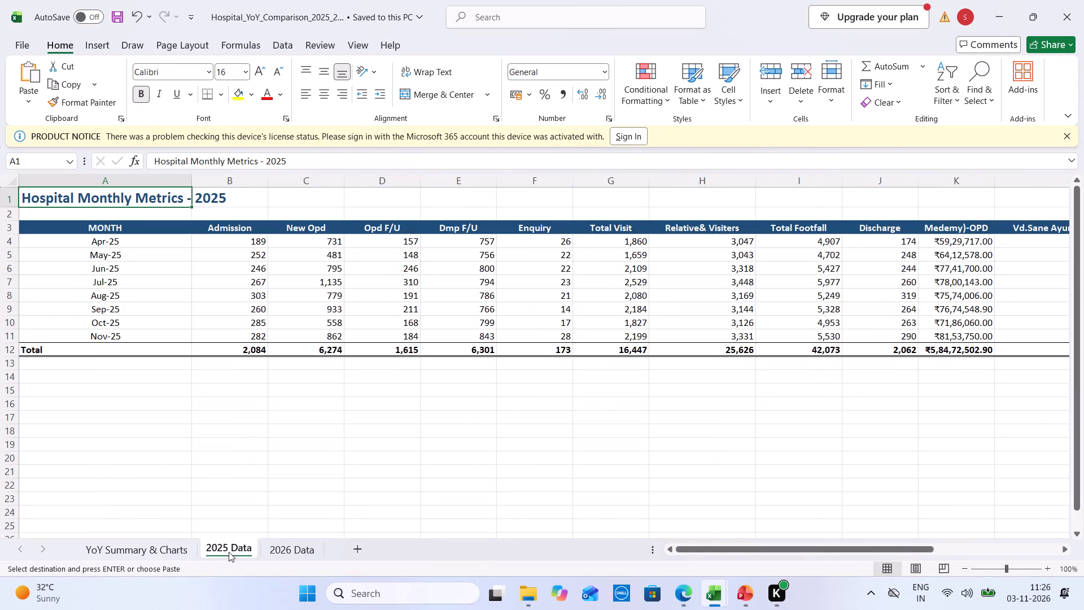
left_click(477, 271)
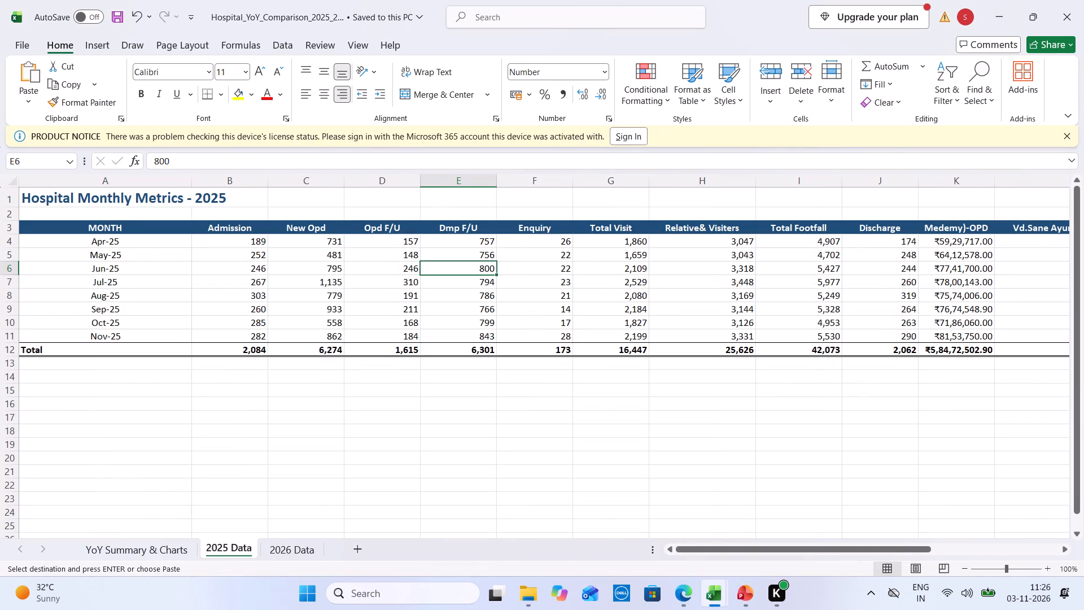
left_click(299, 551)
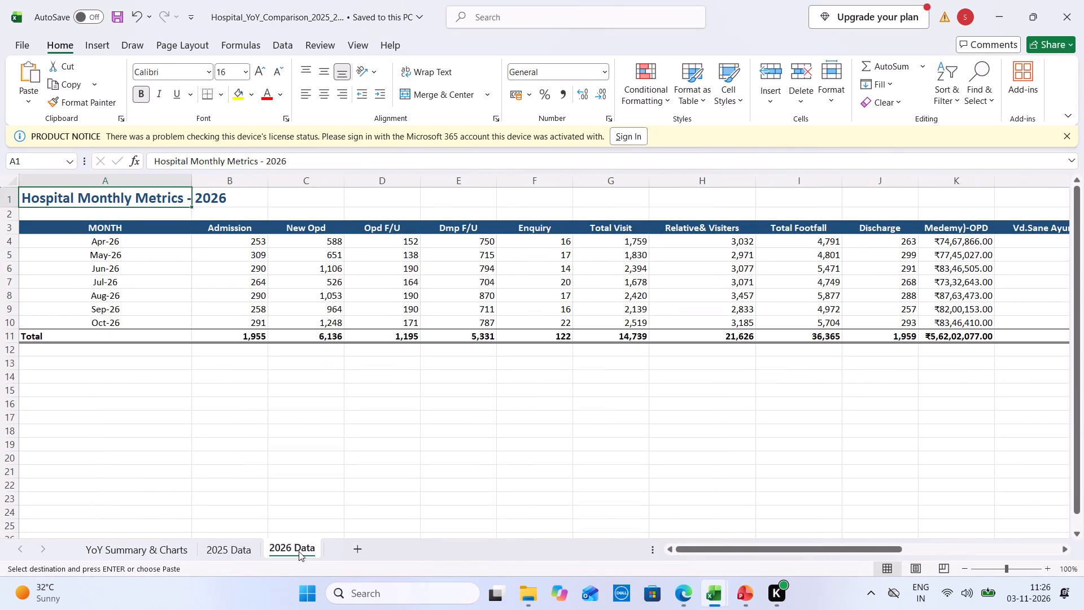
left_click(154, 551)
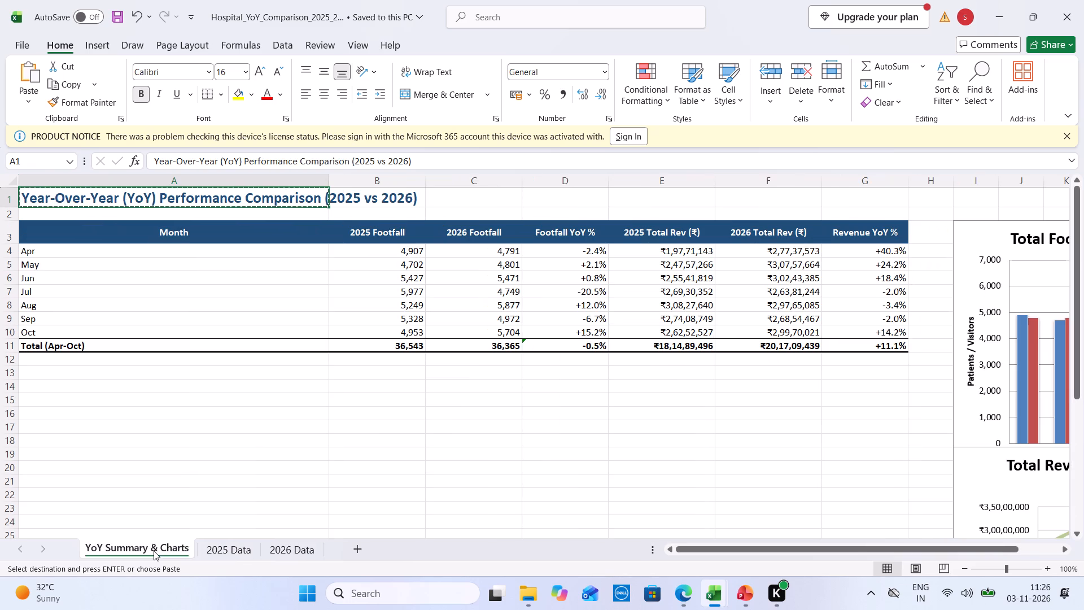
Examine the Total Footfall Comparison and Total Revenue Trend Comparison charts beside the YoY summary table.
left_click(943, 413)
key("Right")
key("Right")
key("Right")
key("Right")
key("Right")
key("Right")
key("Right")
key("Right")
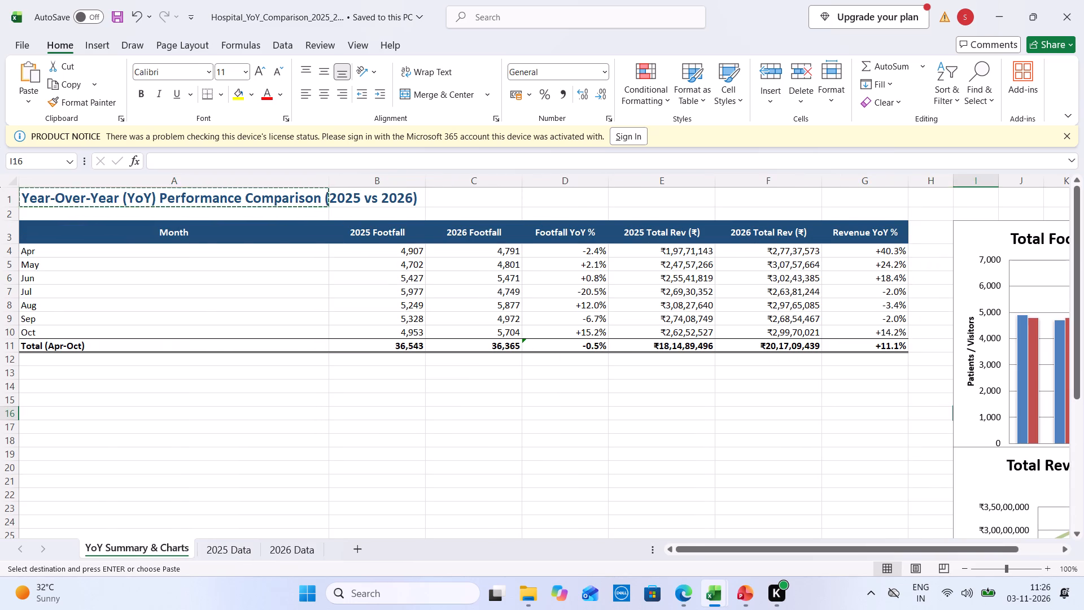
key("Right")
key("Right")
key("Right")
key("Right")
key("Left")
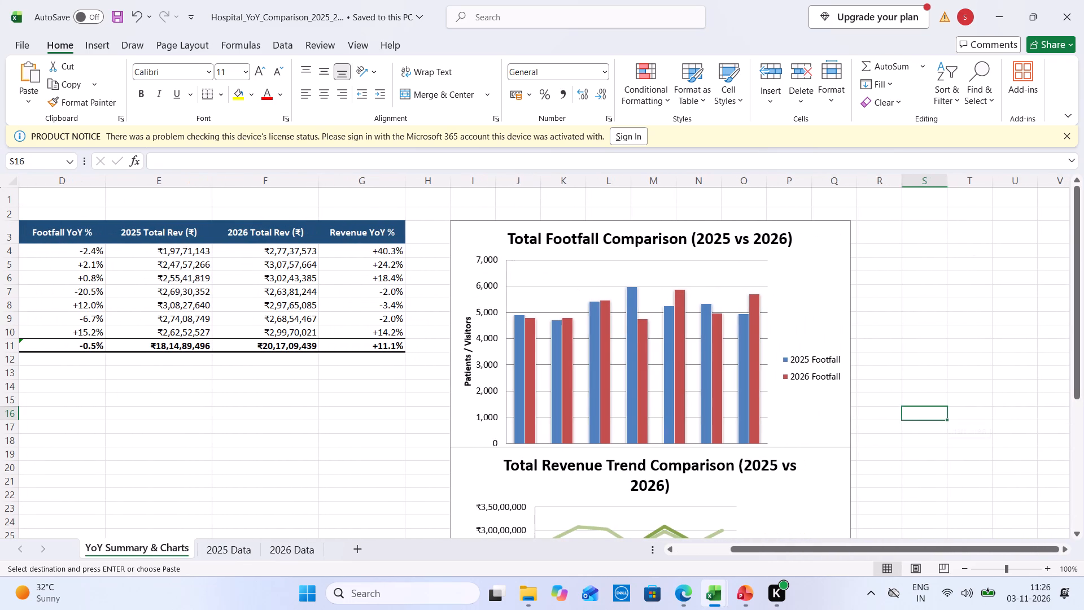
key("Left")
key("Left")
key("Left")
key("Down")
key("Down")
key("Down")
key("Down")
key("Down")
key("Down")
key("Down")
key("Down")
key("Down")
key("Down")
key("Down")
key("Down")
key("Down")
key("Down")
key("Down")
key("Down")
key("Down")
key("Down")
key("Down")
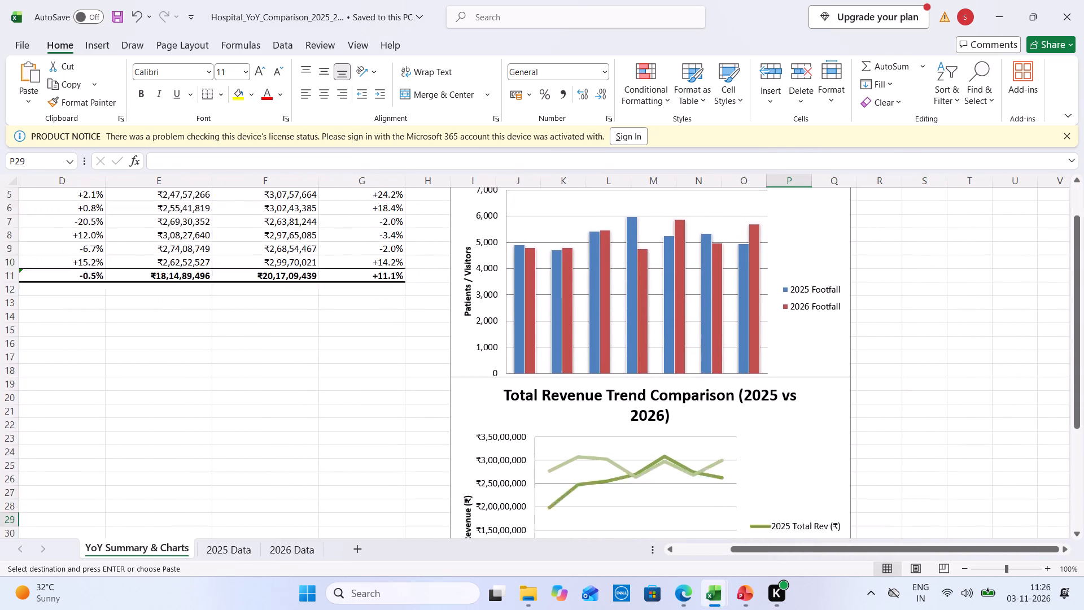
key("Down")
key("Down")
key("Down")
key("Down")
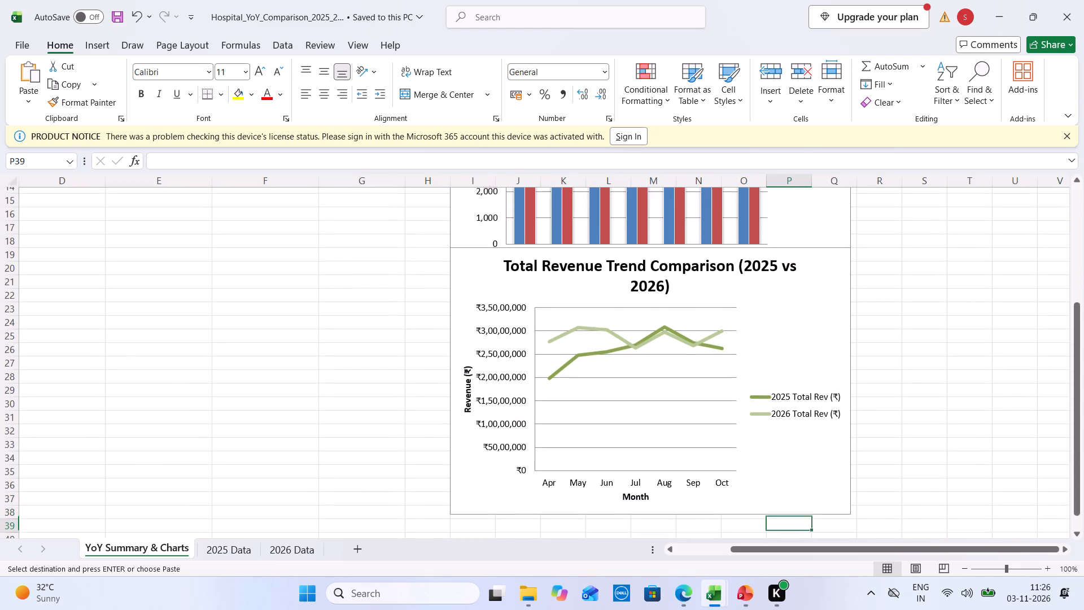
key("Down")
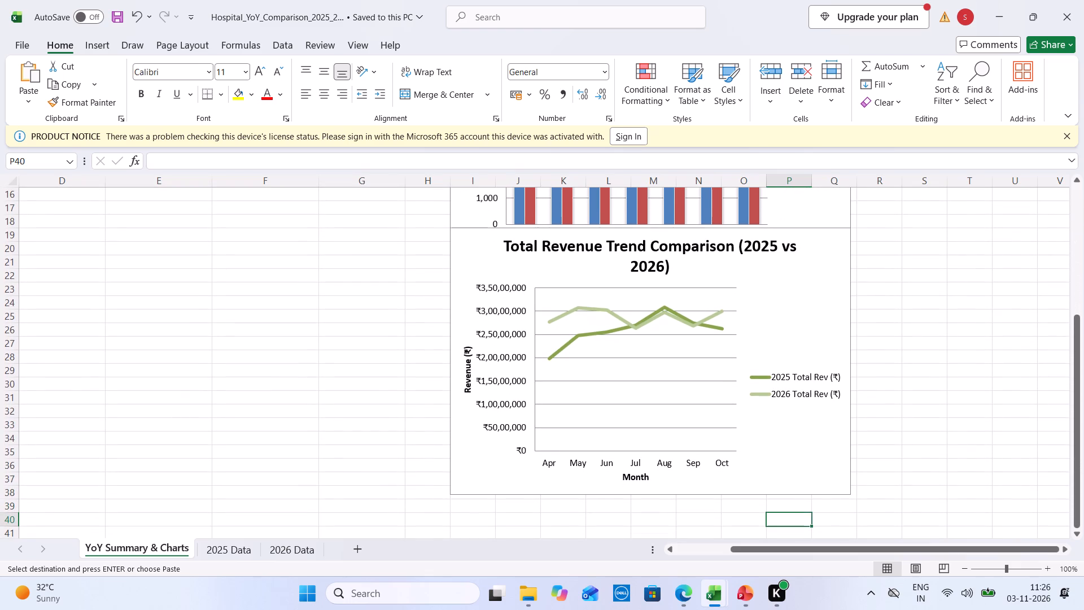
key("Left")
key("Left")
key("Left")
key("Left")
key("Left")
key("Left")
key("Left")
key("Left")
key("Left")
key("Left")
key("Left")
key("Left")
key("Left")
key("Left")
key("Left")
key("Left")
key("Left")
key("Left")
key("Left")
key("Left")
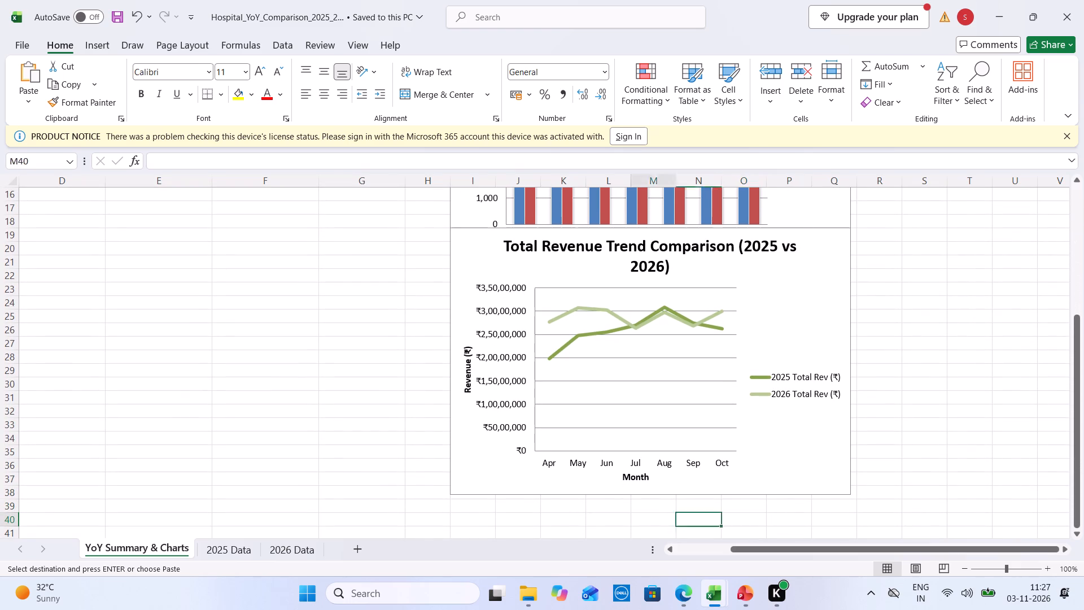
key("Up")
key("Up")
key("Up")
key("Up")
key("Up")
key("Up")
key("Up")
key("Up")
key("Up")
key("Up")
key("Up")
key("Up")
key("Up")
key("Up")
key("Up")
key("Up")
key("Up")
key("Up")
key("Up")
key("Up")
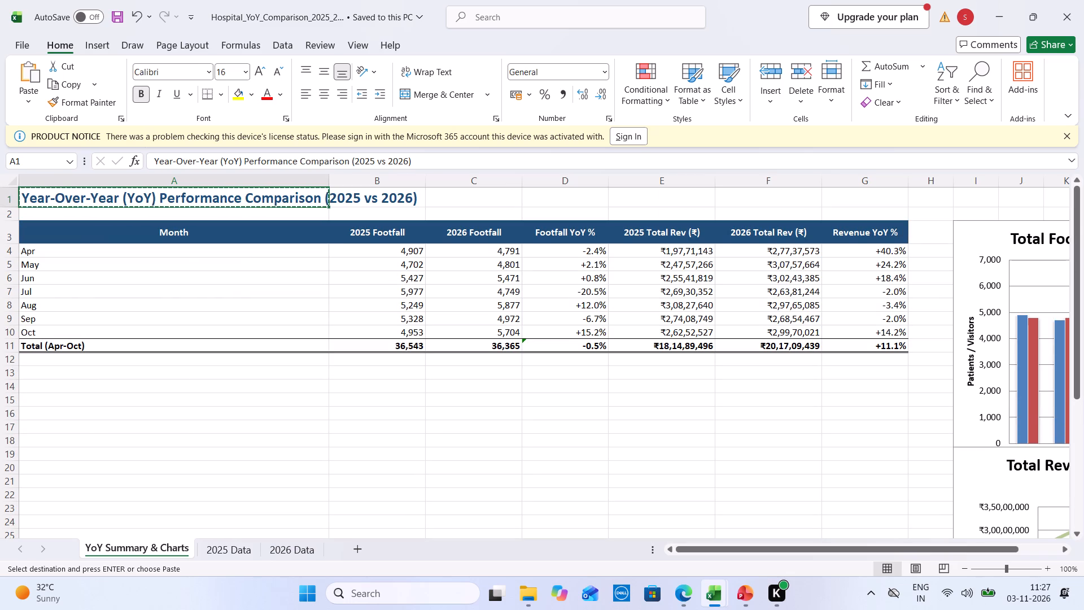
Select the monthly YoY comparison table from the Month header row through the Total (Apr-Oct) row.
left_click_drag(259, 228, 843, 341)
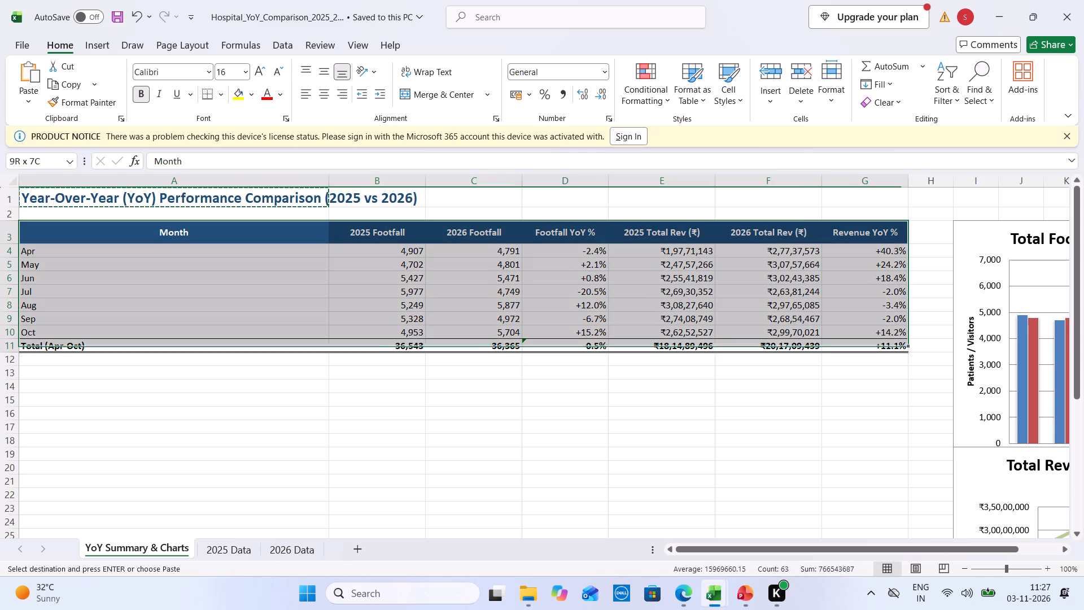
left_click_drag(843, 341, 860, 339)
Check the Khopoli sheet's column headers and monthly figures in the OPD + Admission source workbook, starting from the MONTH column.
left_click(751, 590)
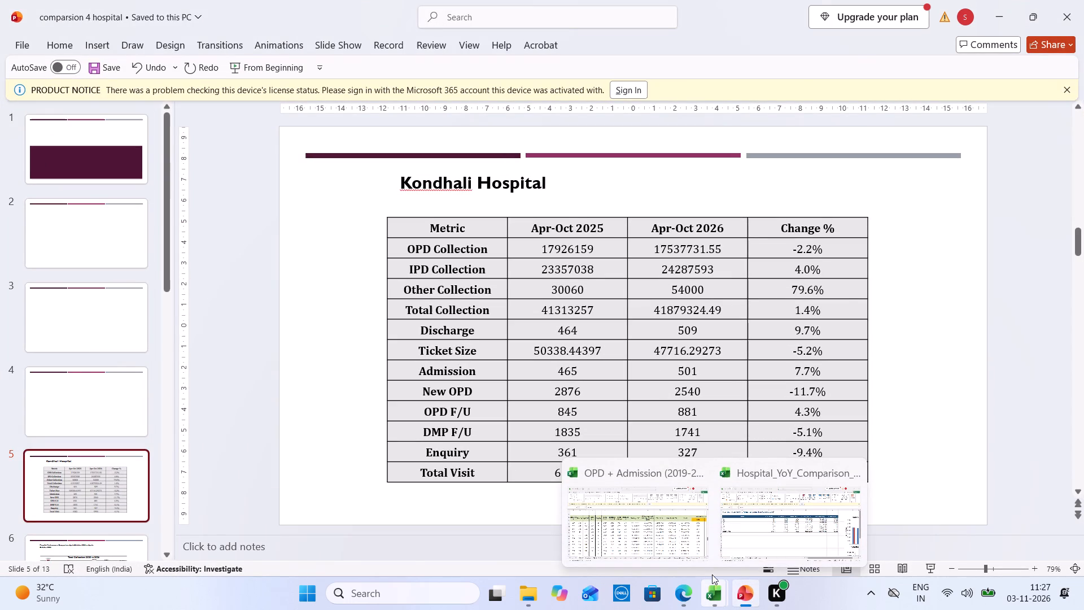
left_click(684, 536)
left_click(49, 243)
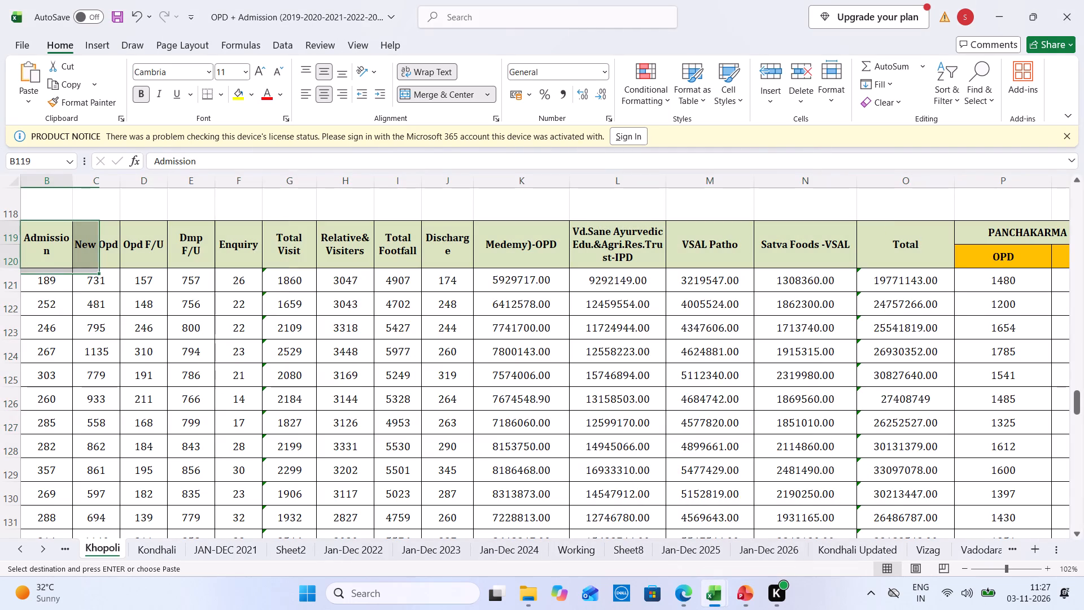
key("Left")
key("Left")
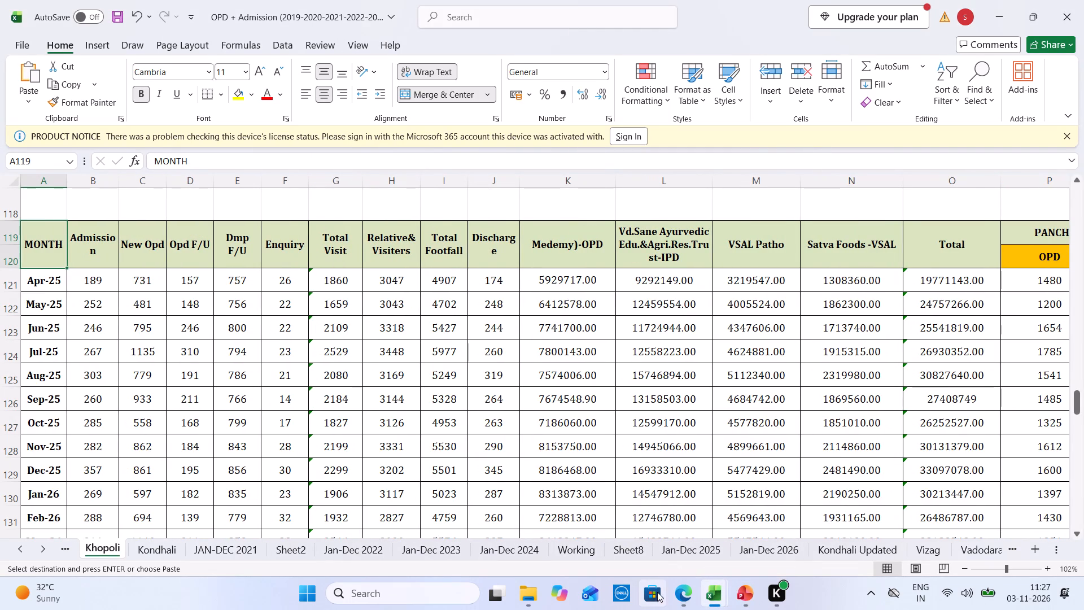
Look at the Kondhali Hospital table slide in PowerPoint and return to Gemini's workbook preview in the browser.
left_click(683, 591)
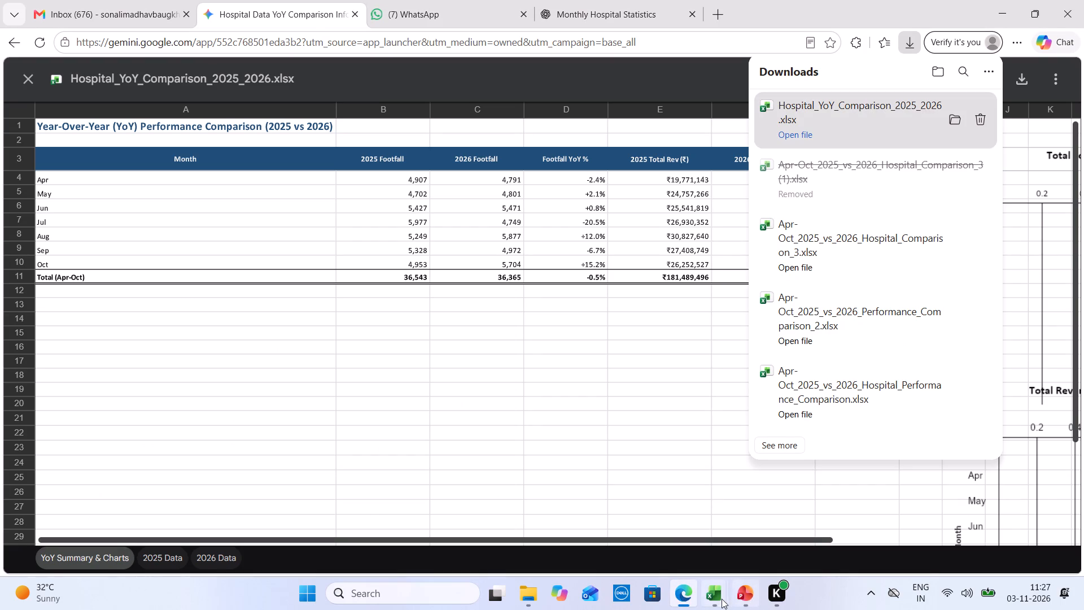
left_click(754, 596)
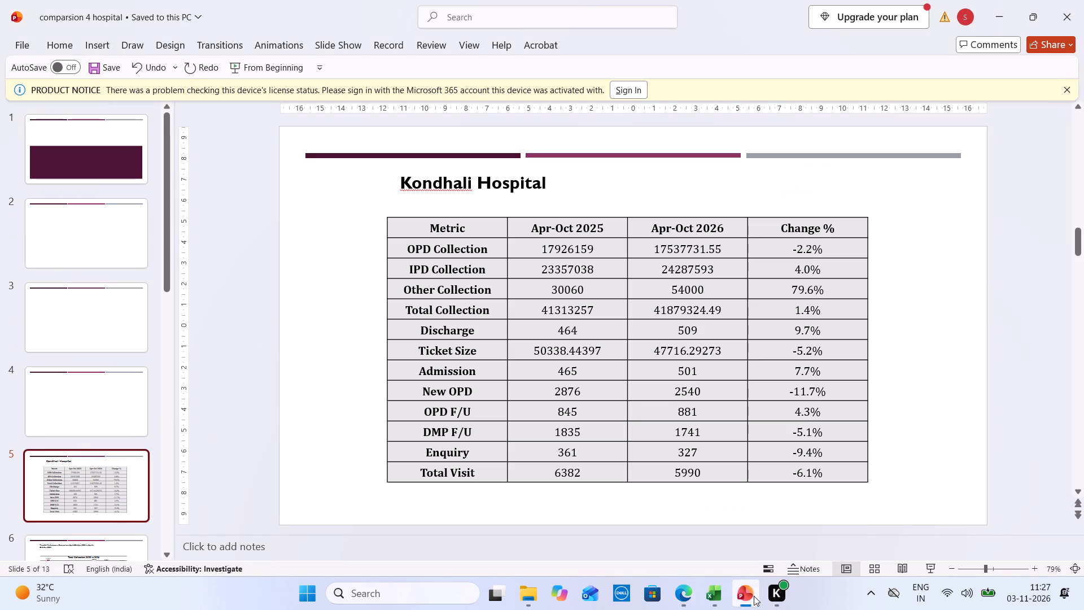
left_click(754, 596)
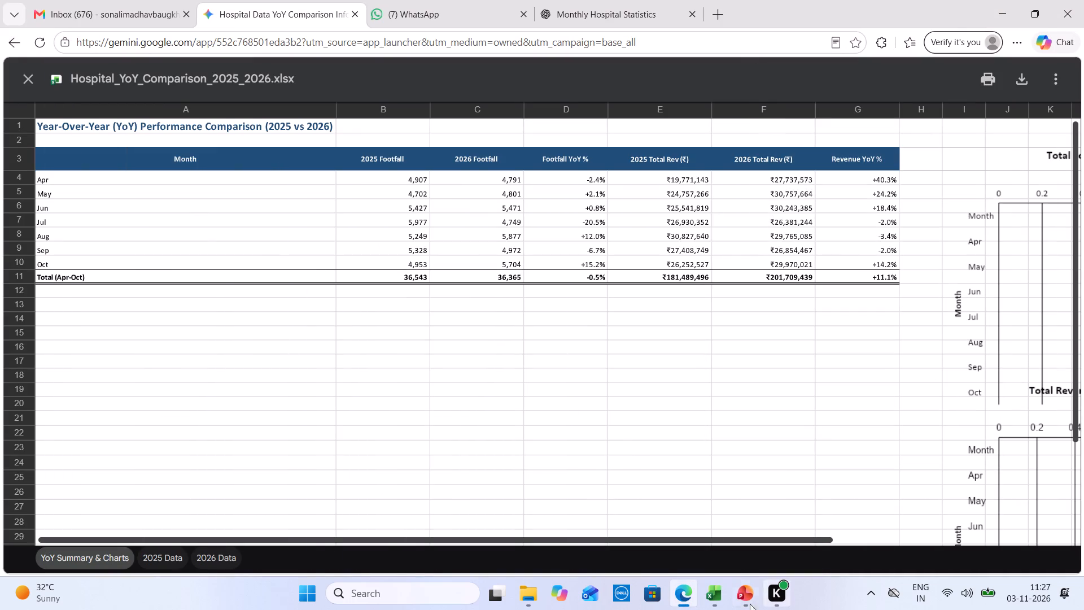
Copy the Kondhali Hospital comparison table from the PowerPoint slide into a new sheet of the Hospital_YoY_Comparison workbook in Excel.
left_click(743, 527)
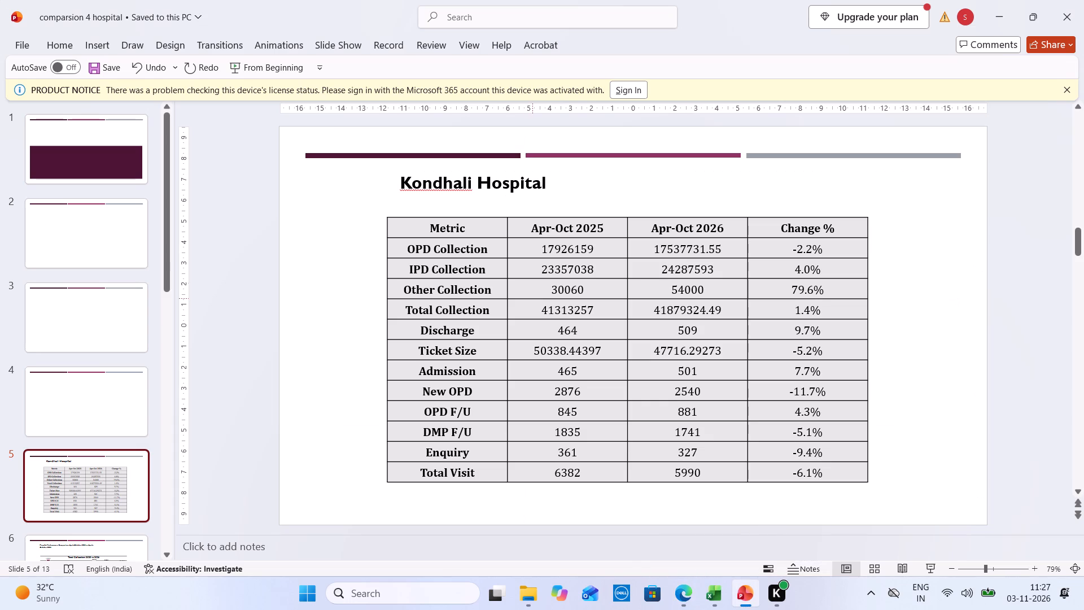
left_click_drag(431, 228, 864, 482)
key("ctrl+c")
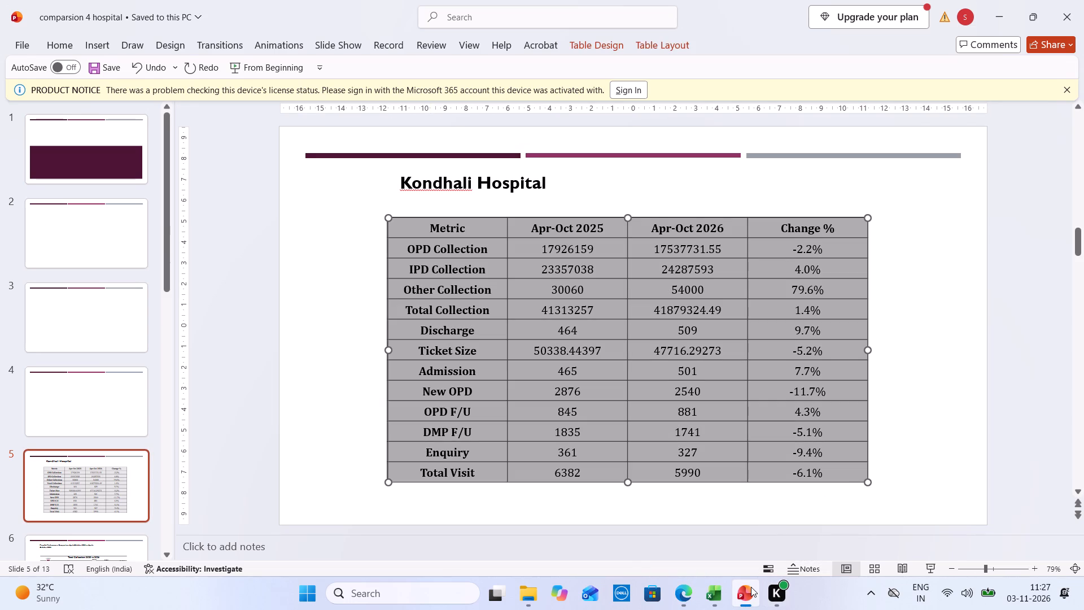
left_click(751, 587)
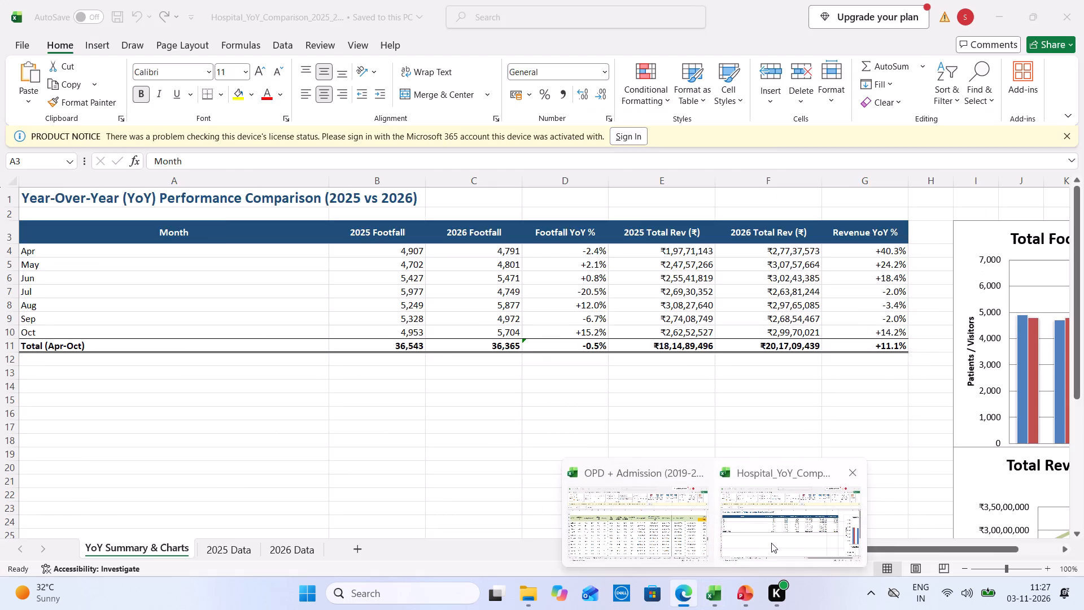
left_click(671, 542)
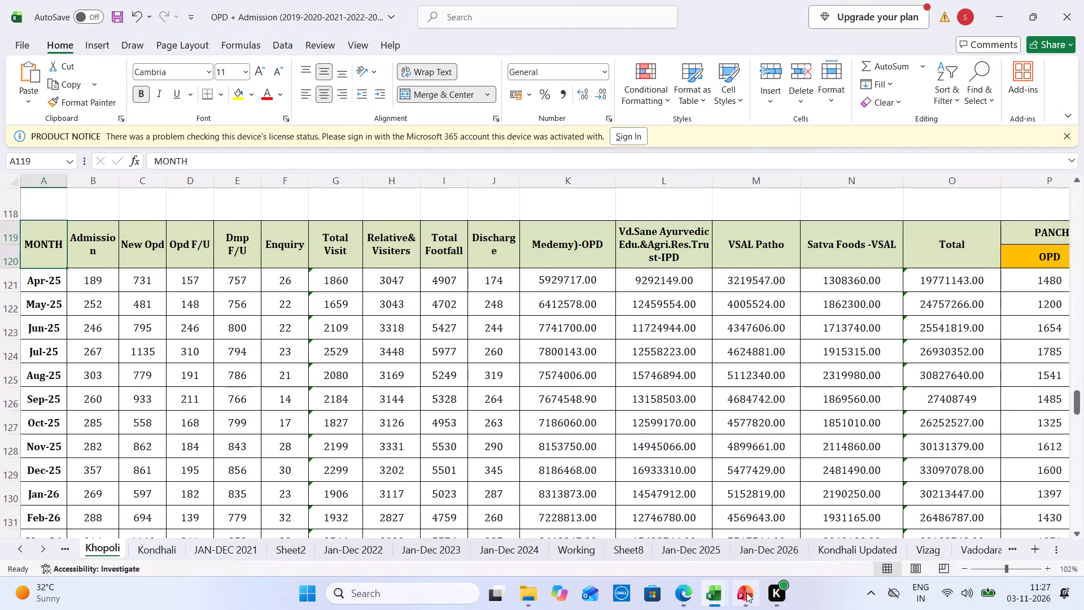
left_click(838, 536)
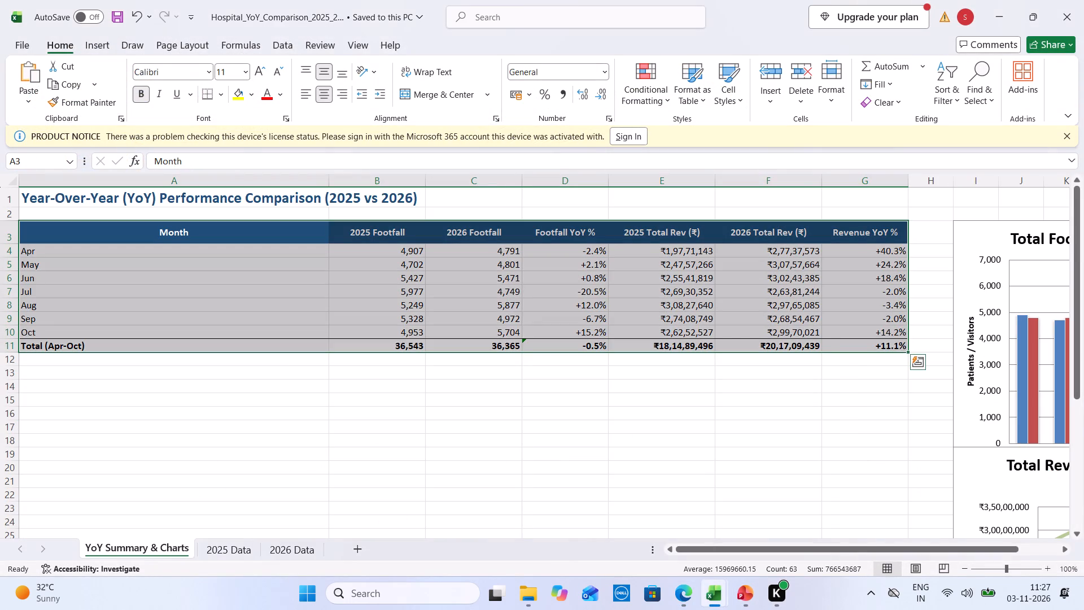
left_click(352, 550)
key("ctrl+v")
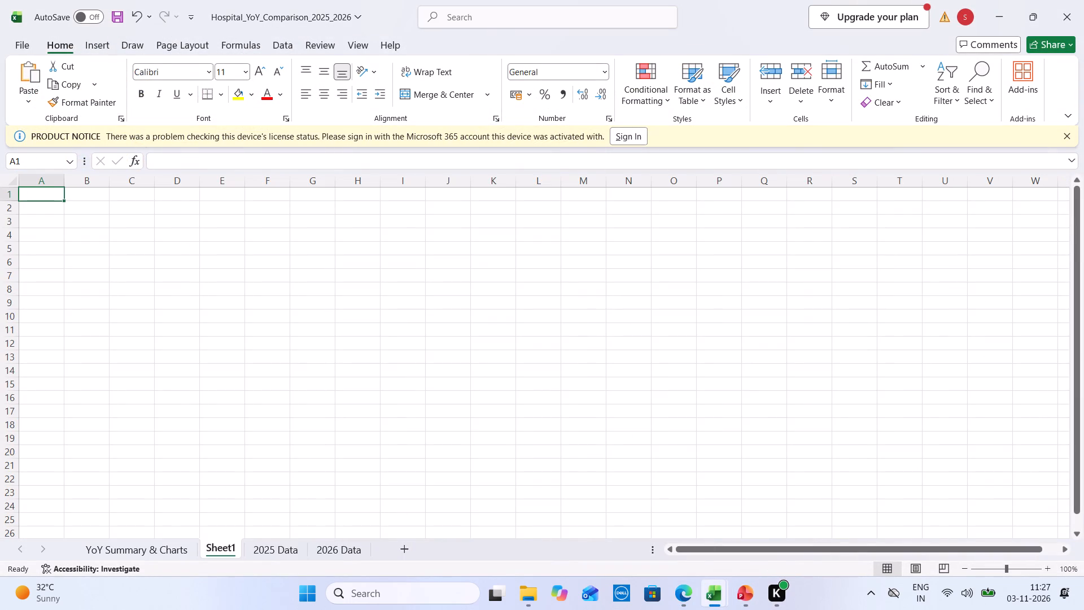
Widen the pasted table's Metric, Apr-Oct 2025, Apr-Oct 2026 and Change % columns so their contents are readable.
triple_click(68, 184)
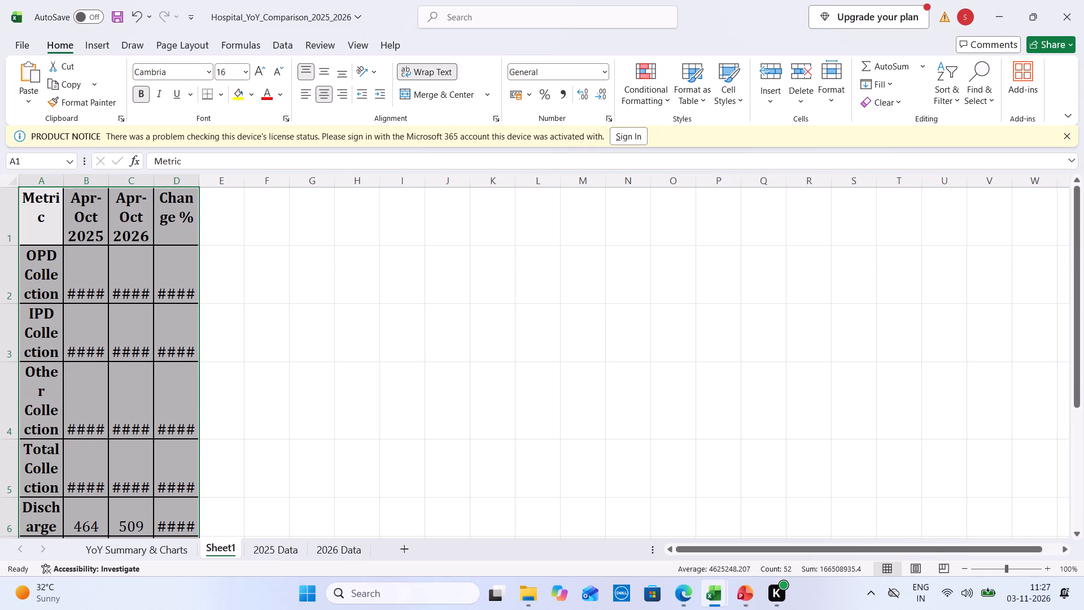
left_click_drag(68, 184, 117, 180)
left_click_drag(152, 180, 208, 180)
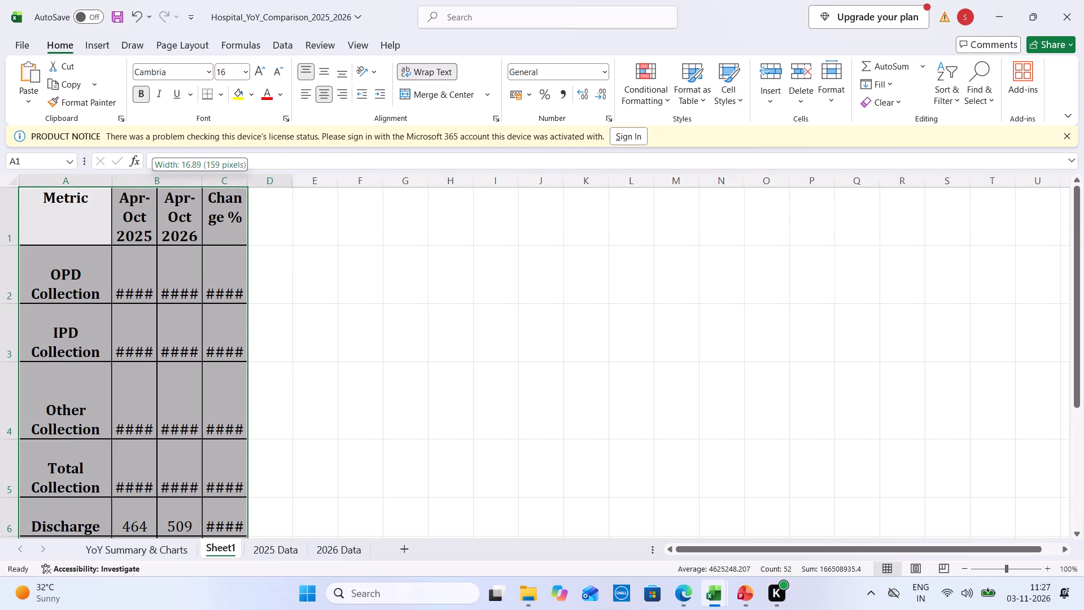
left_click_drag(208, 180, 229, 180)
left_click_drag(287, 180, 333, 184)
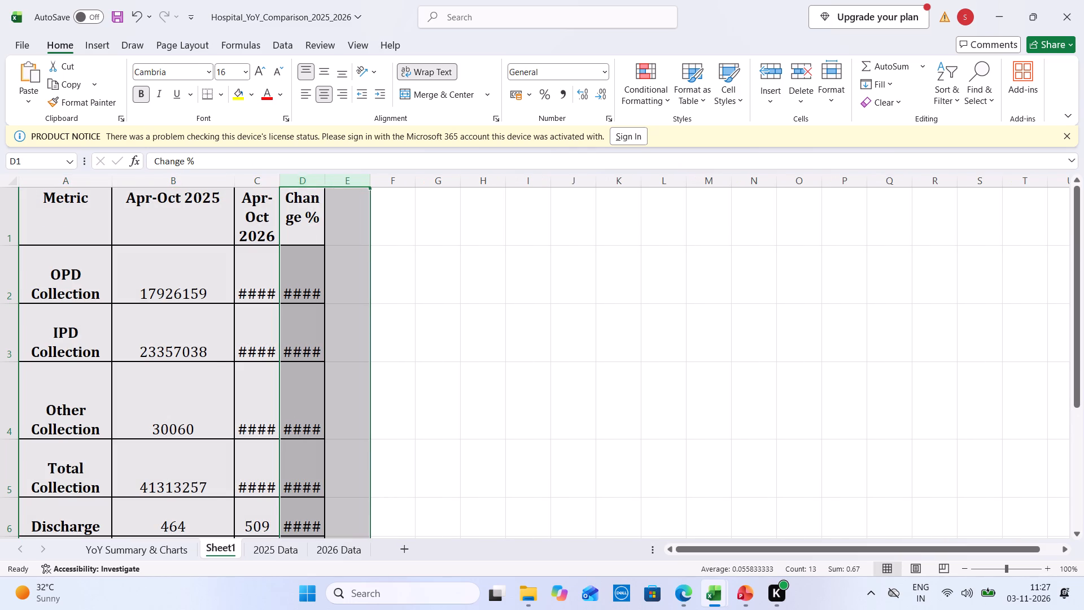
left_click_drag(279, 180, 324, 180)
left_click_drag(370, 179, 405, 183)
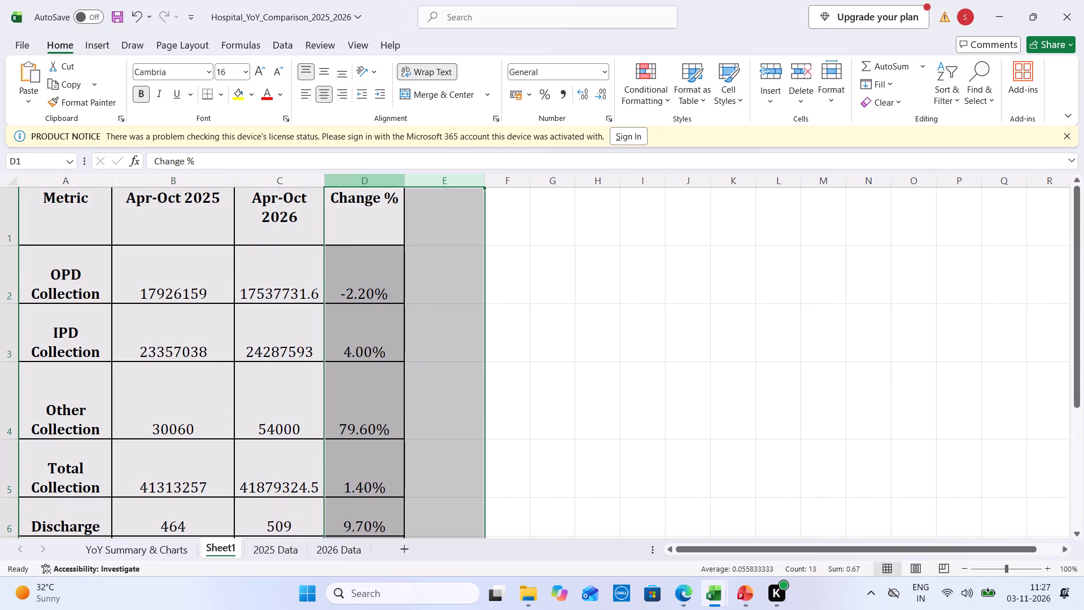
Middle-align the whole sheet vertically, widen all columns equally to fit each metric on one line, and autofit the row heights.
left_click(12, 182)
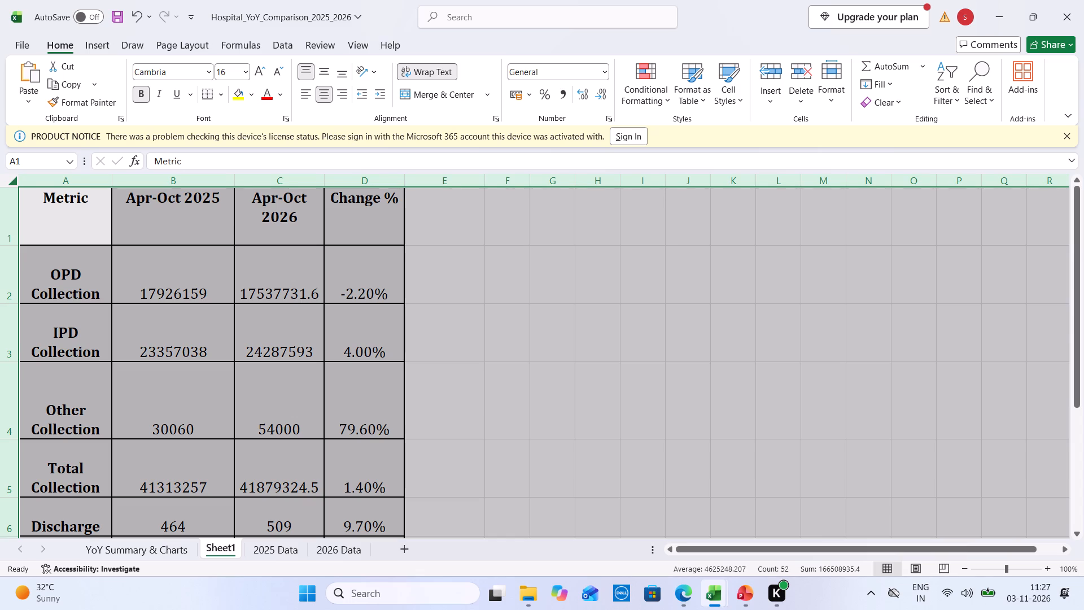
double_click(7, 247)
left_click(167, 243)
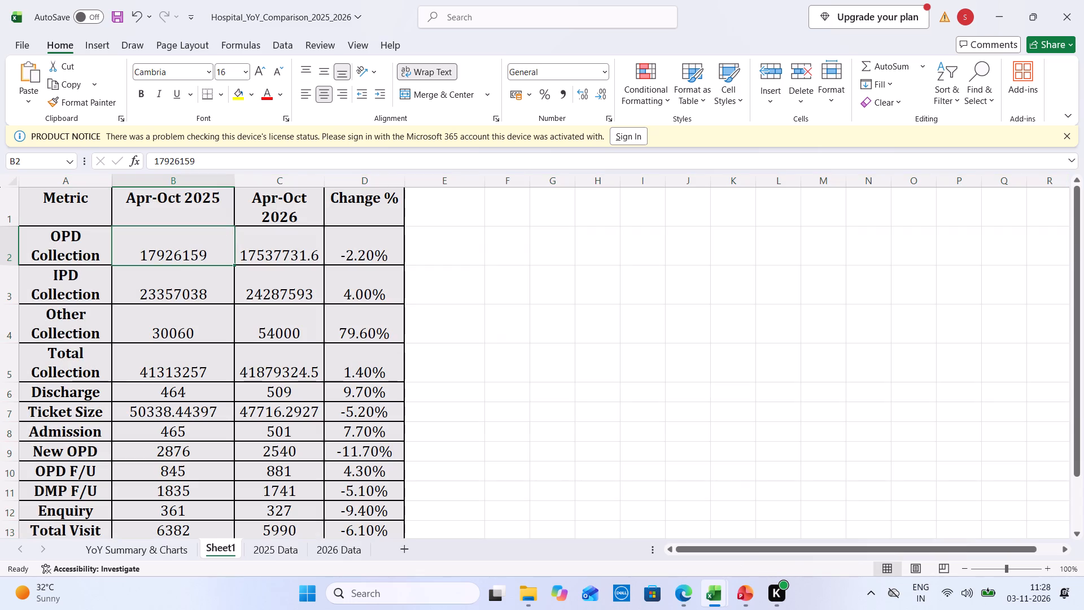
left_click(10, 180)
left_click(324, 73)
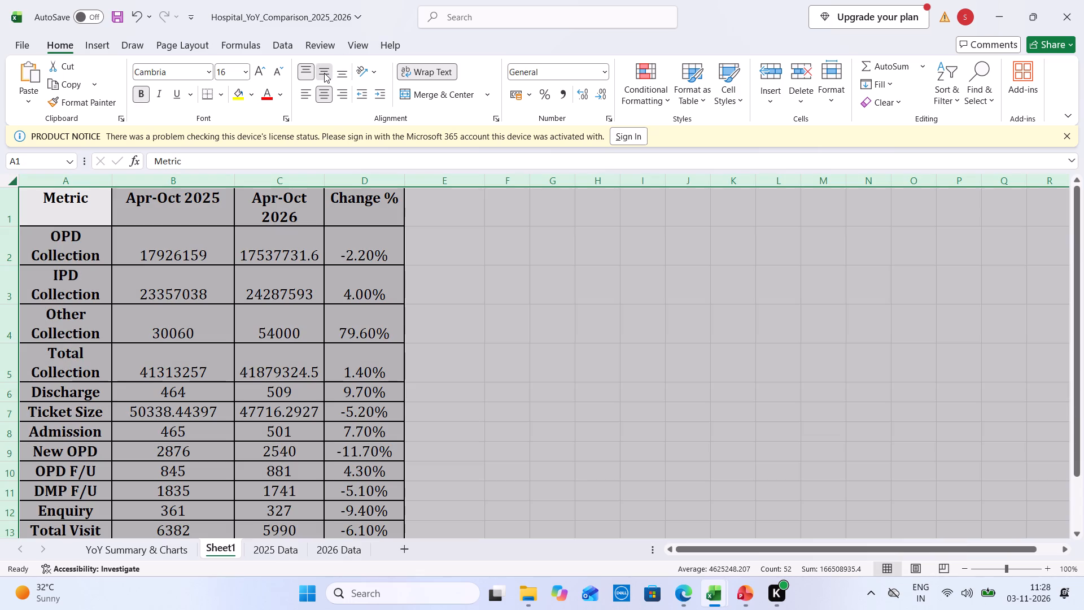
left_click_drag(112, 180, 135, 180)
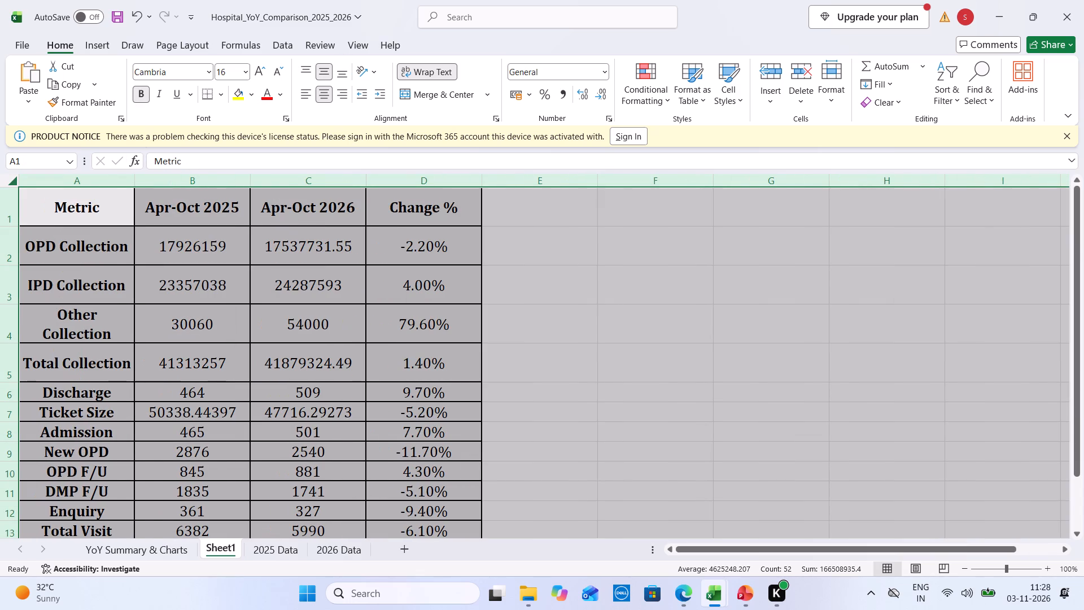
left_click_drag(135, 180, 160, 177)
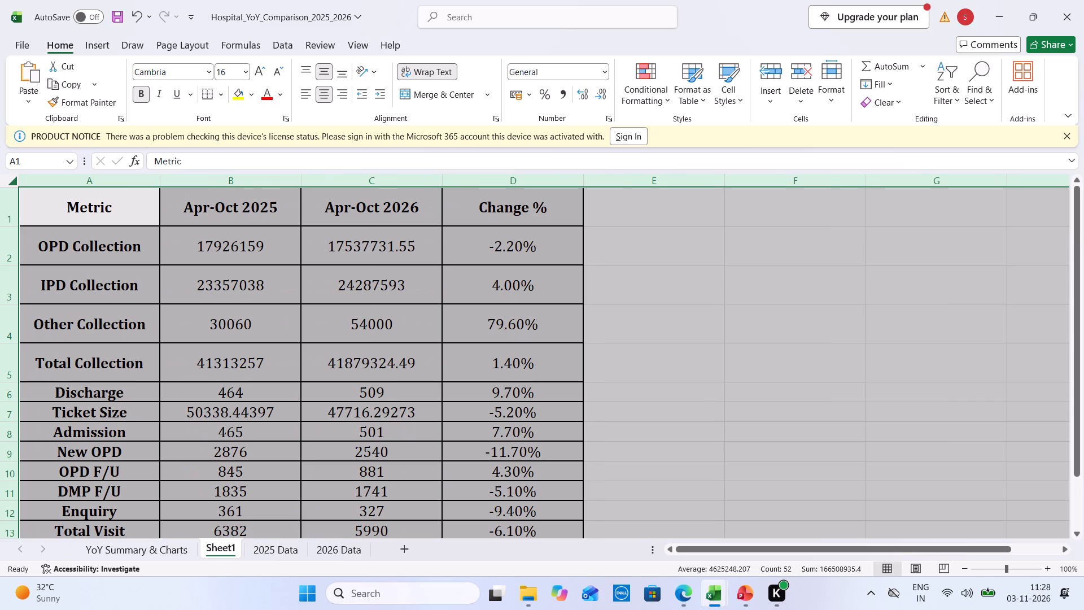
double_click(14, 303)
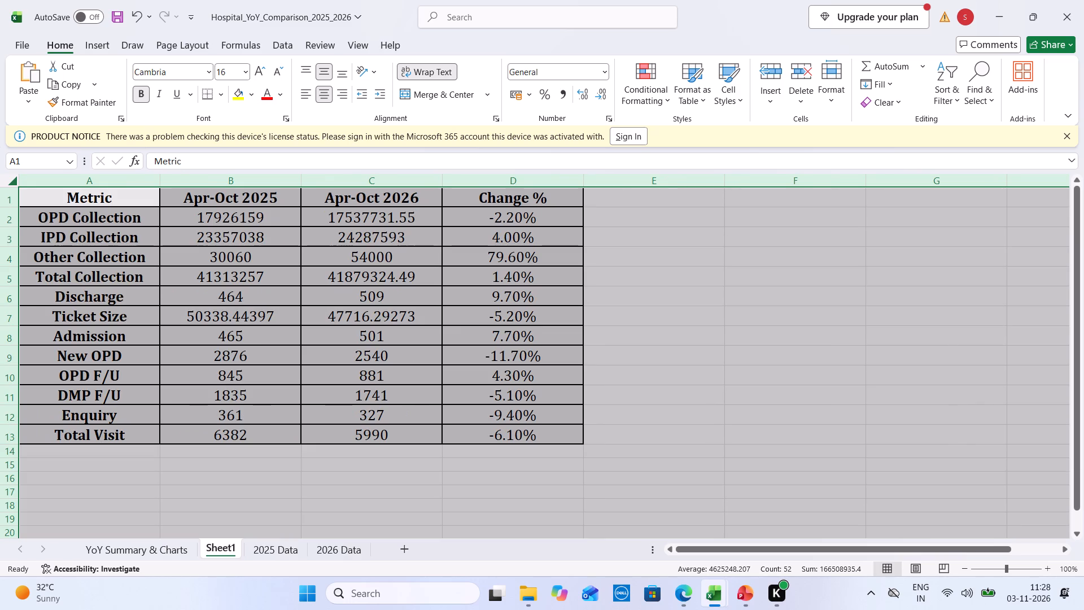
Set the Apr-Oct 2025 OPD Collection to 50318752.90, the Apr-25 to Oct-25 sum of the Khopoli sheet's Medemy)-OPD column.
left_click(247, 216)
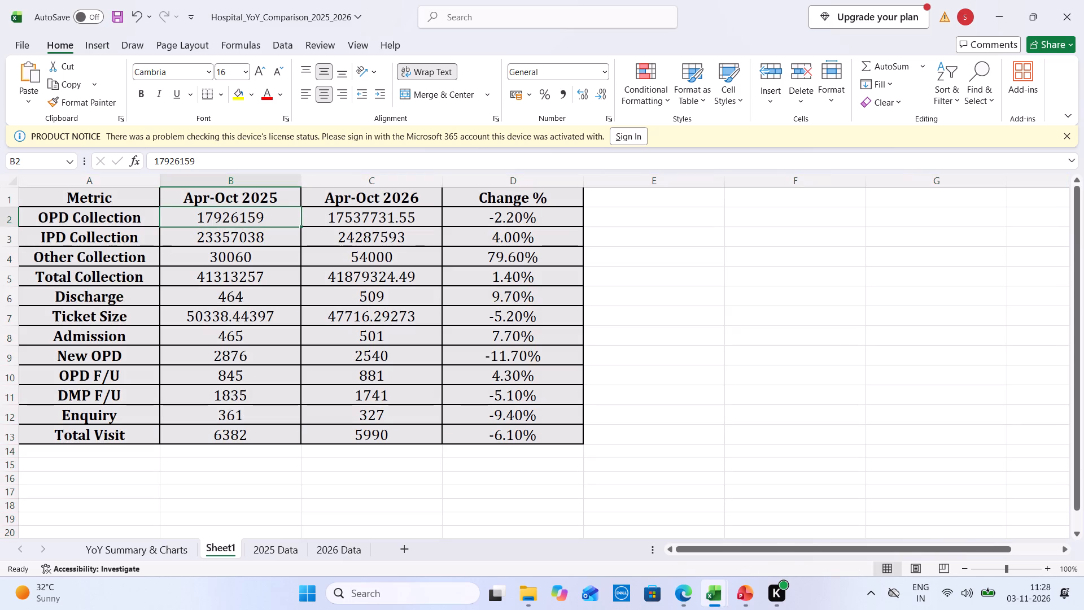
left_click(247, 216)
key("ctrl+Tab")
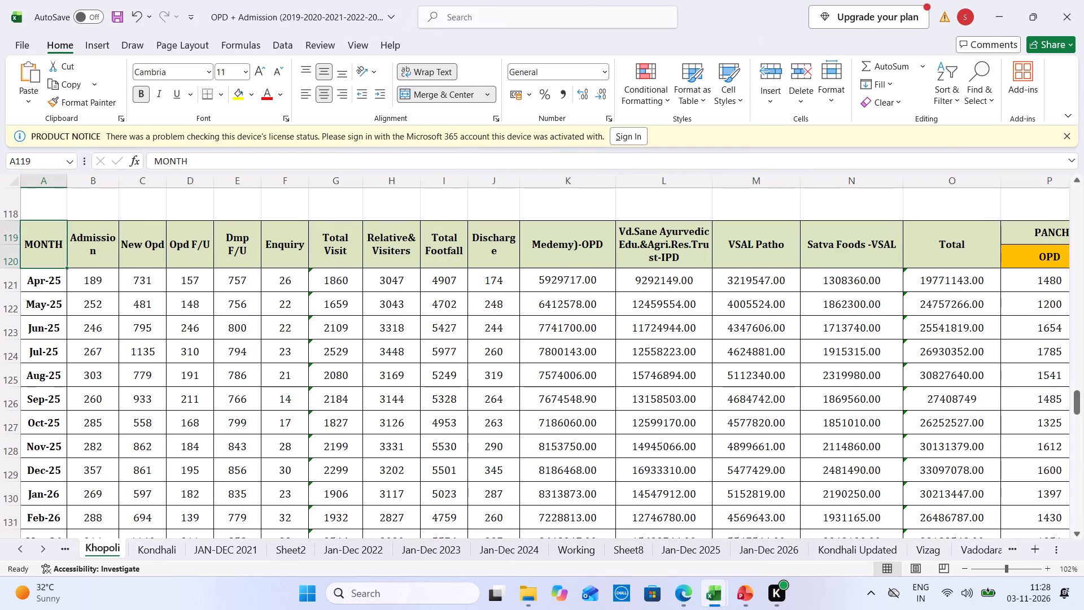
key("ctrl+Tab")
key("ctrl+Tab")
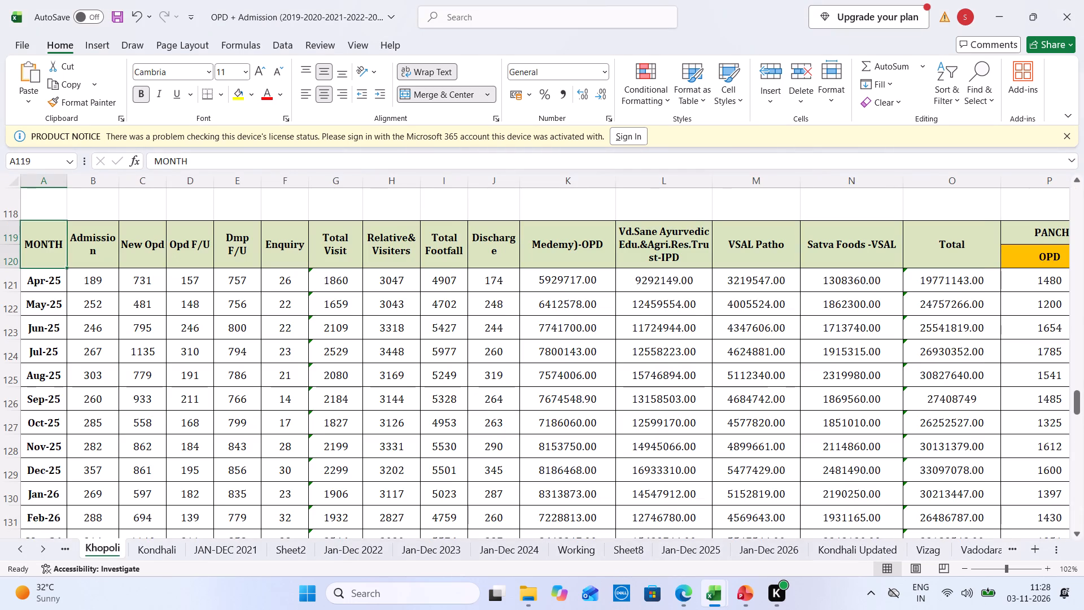
left_click_drag(571, 282, 567, 393)
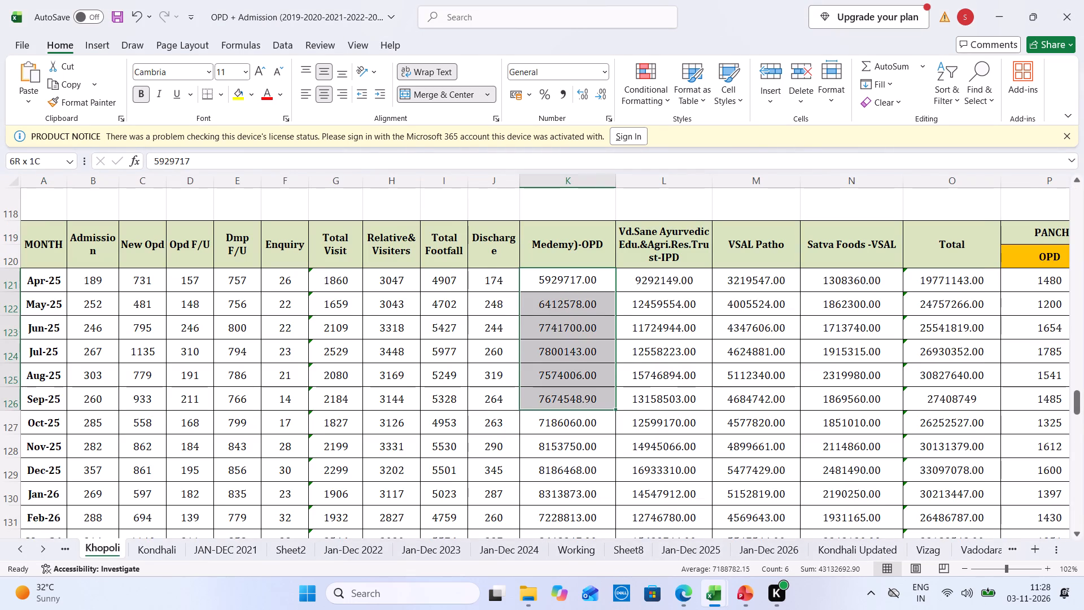
left_click_drag(567, 393, 570, 425)
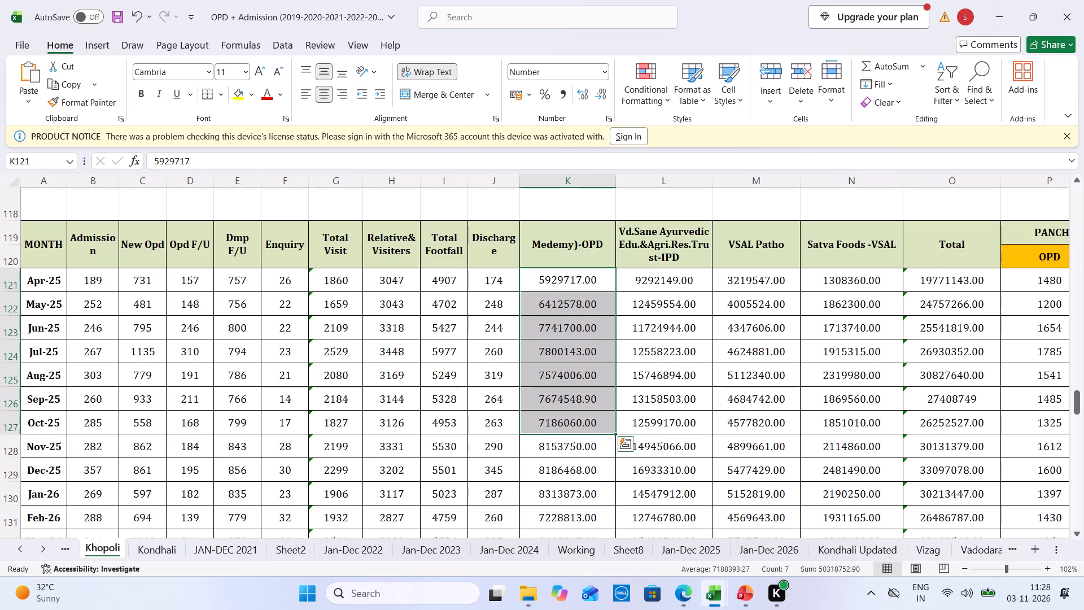
key("ctrl+Tab")
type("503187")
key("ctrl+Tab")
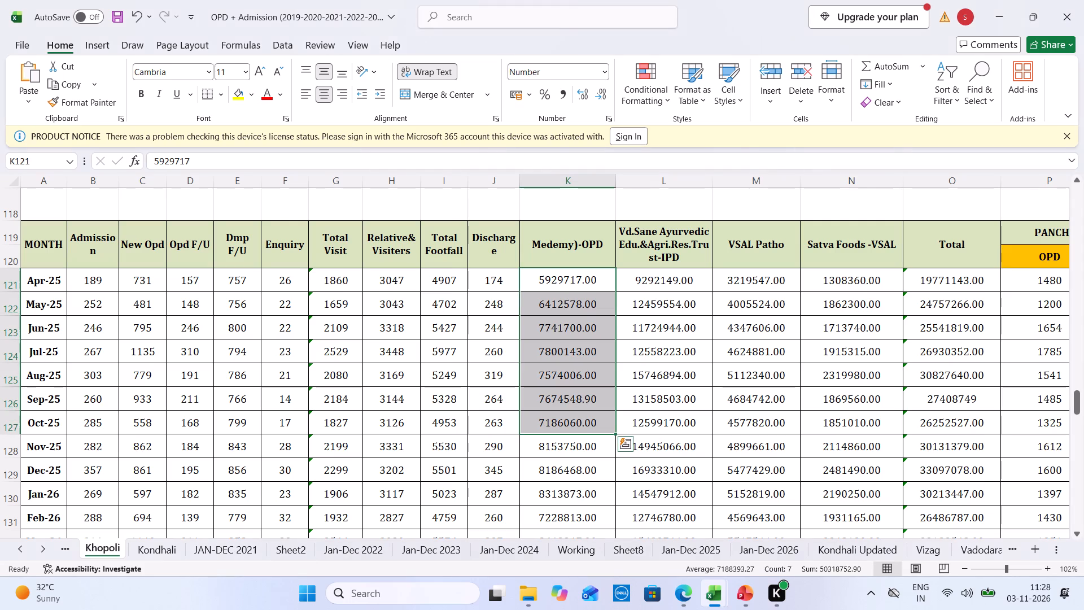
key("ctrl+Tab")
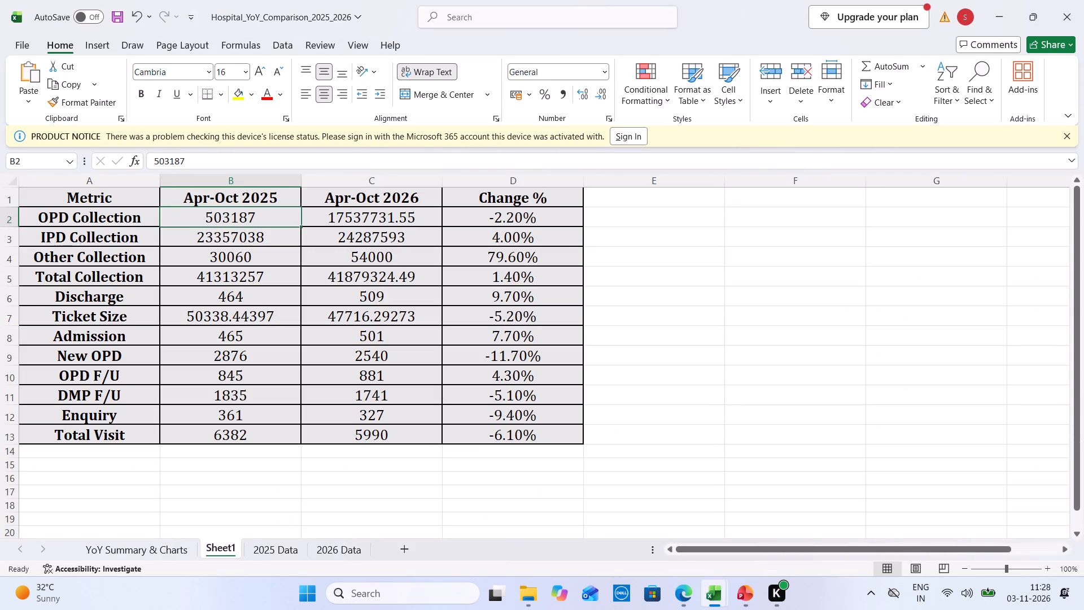
double_click(260, 223)
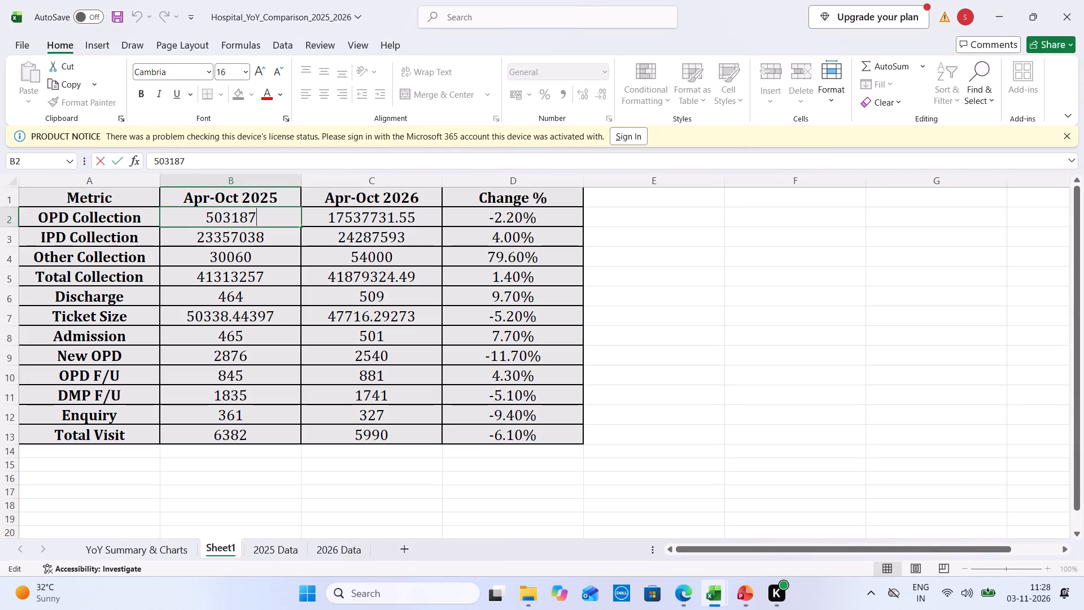
type("52")
type(".90")
key("Tab")
Clear the old Kondhali figures in the Apr-Oct 2026 column from OPD Collection through Total Visit.
key("Down")
key("Up")
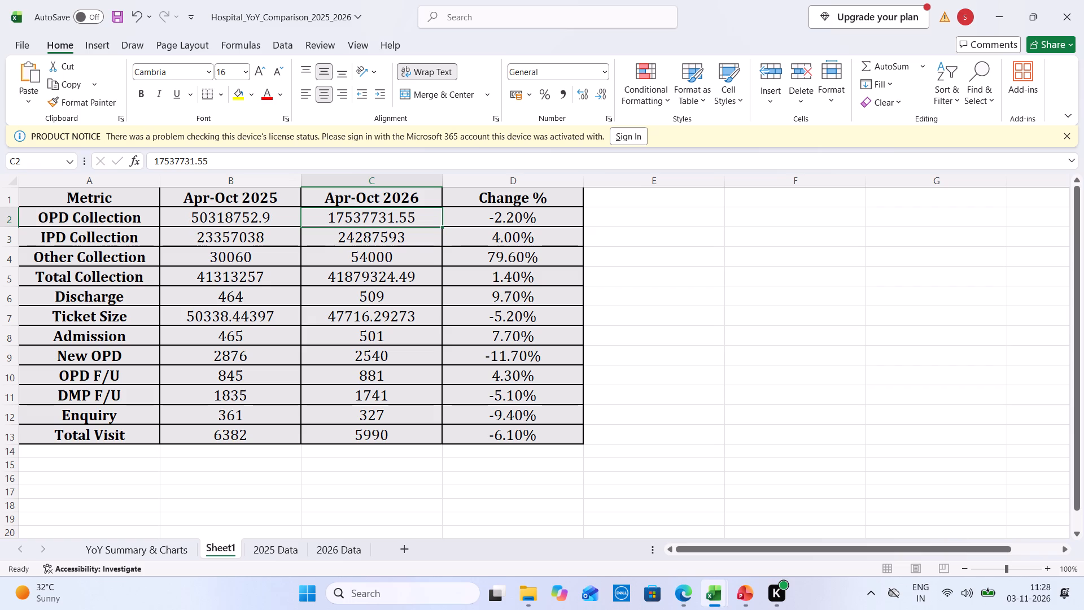
key("BackSpace")
key("Down")
key("BackSpace")
key("Down")
key("BackSpace")
key("Down")
key("BackSpace")
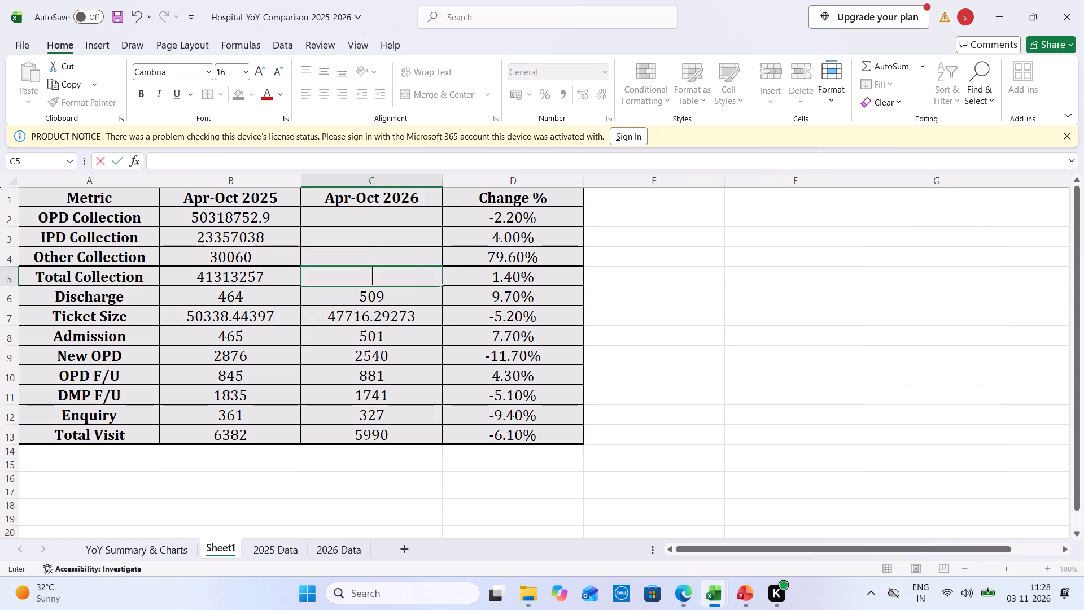
key("Down")
key("BackSpace")
key("Down")
key("BackSpace")
key("Down")
key("BackSpace")
key("Down")
key("BackSpace")
key("Down")
key("BackSpace")
key("Down")
key("Down")
key("BackSpace")
key("Down")
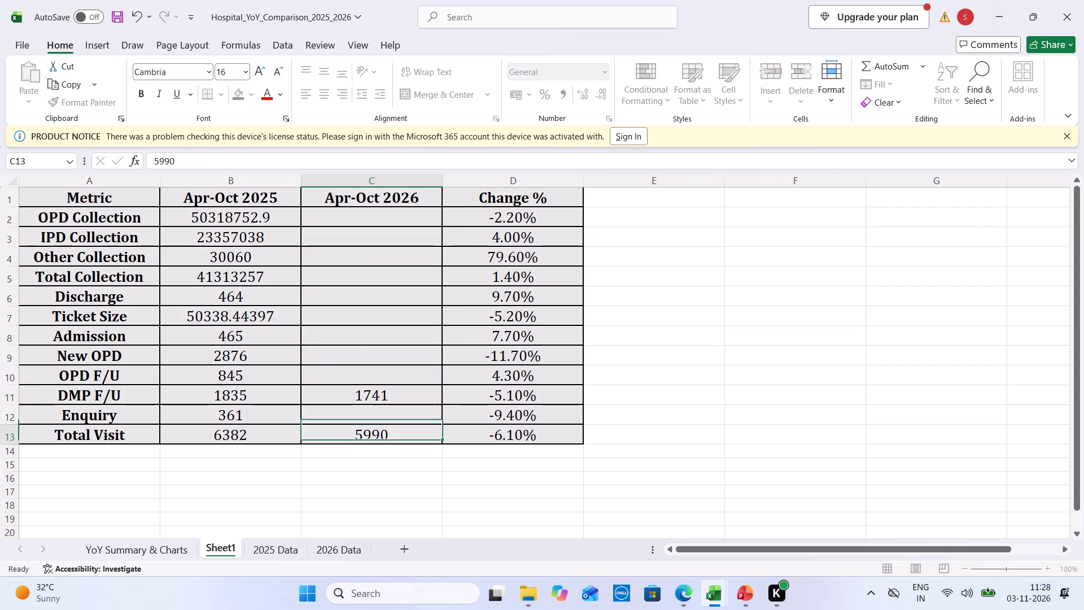
key("BackSpace")
key("Up")
key("Up")
key("BackSpace")
Set the Apr-Oct 2025 IPD Collection to 87539437, the Apr-25 to Oct-25 sum of the Khopoli sheet's IPD column.
key("Left")
key("Up")
key("Up")
key("Up")
key("Up")
key("Up")
key("Up")
key("Up")
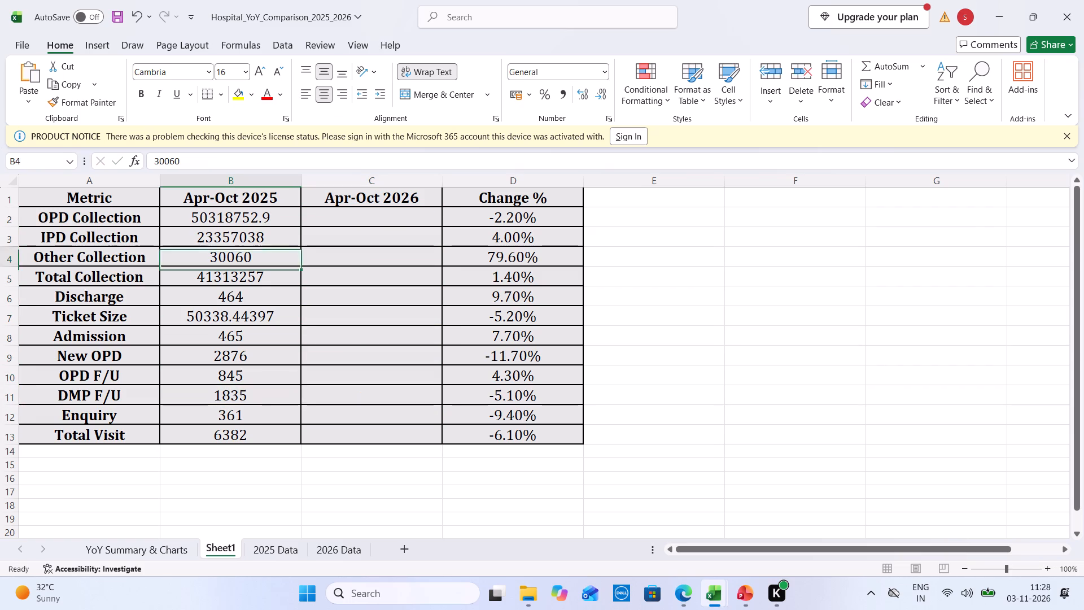
key("Up")
key("ctrl+Tab")
left_click_drag(643, 280, 643, 303)
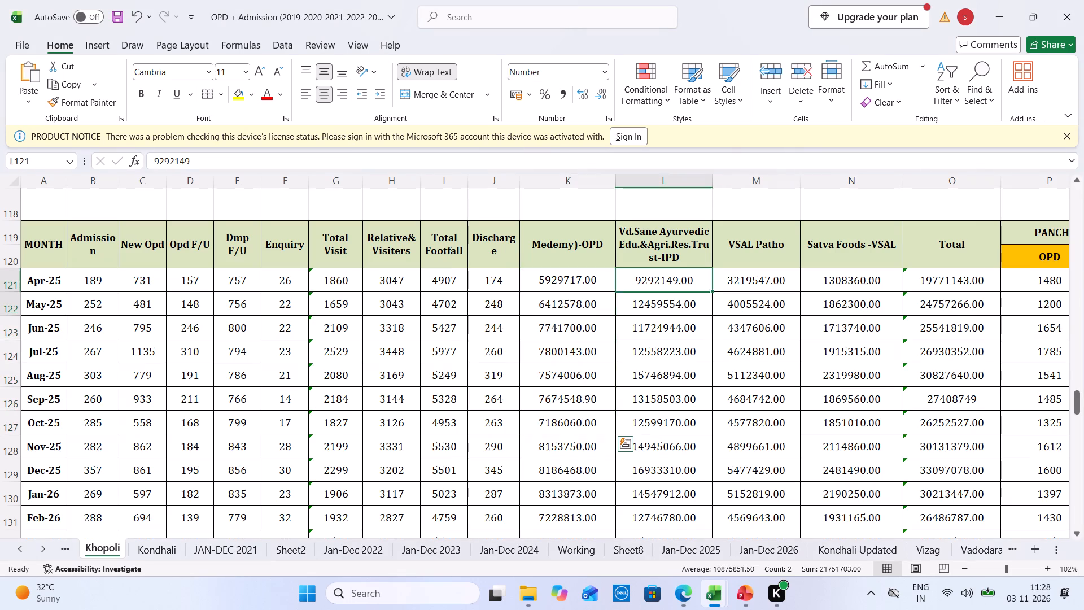
left_click_drag(643, 303, 639, 414)
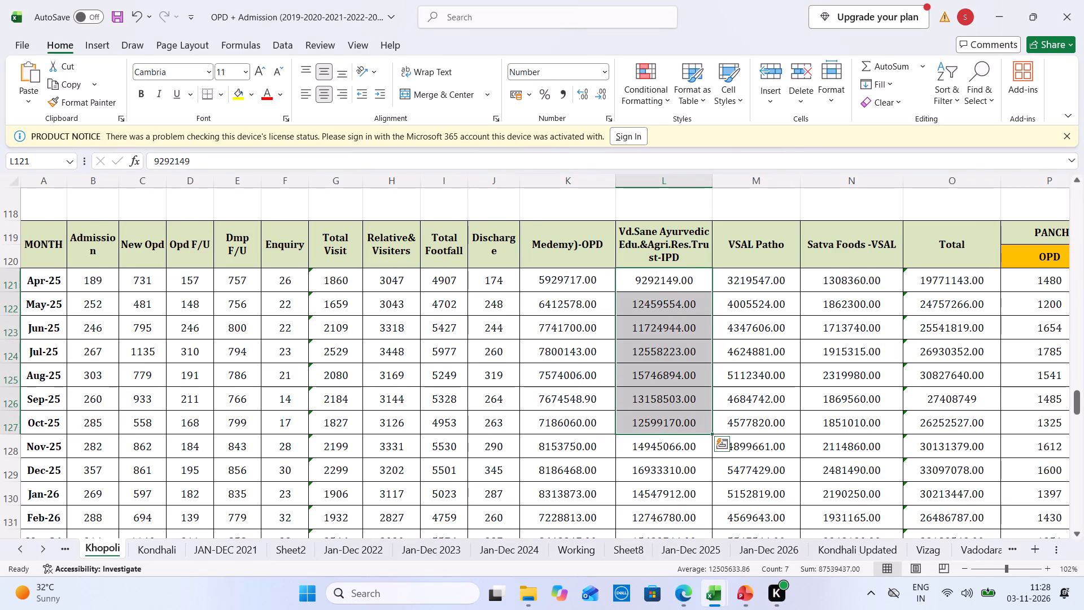
key("ctrl+Tab")
left_click(283, 240)
type("8753")
key("ctrl+Tab")
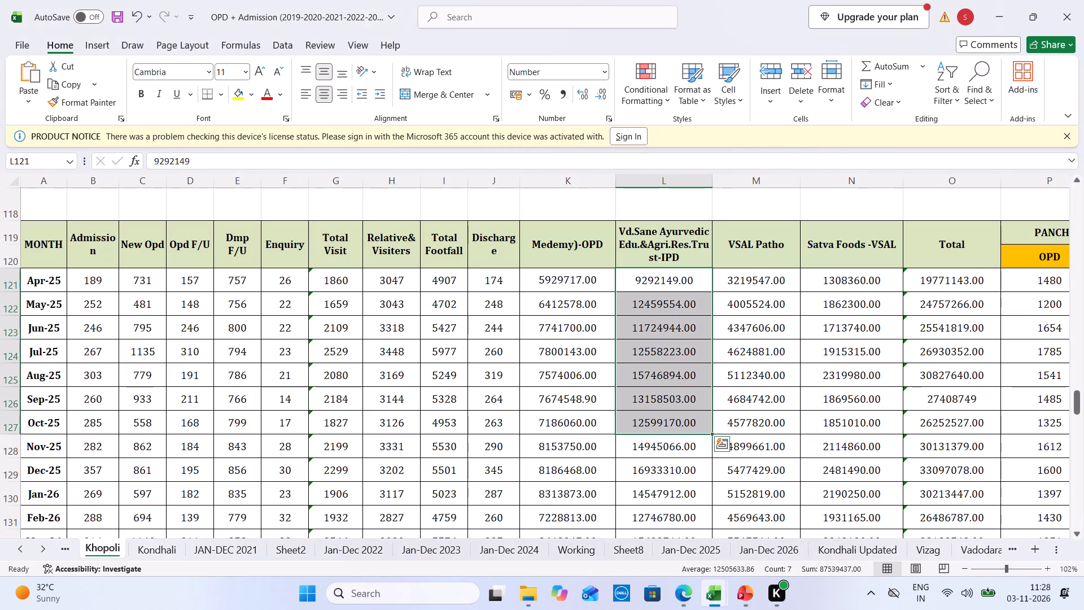
key("ctrl+Tab")
double_click(267, 237)
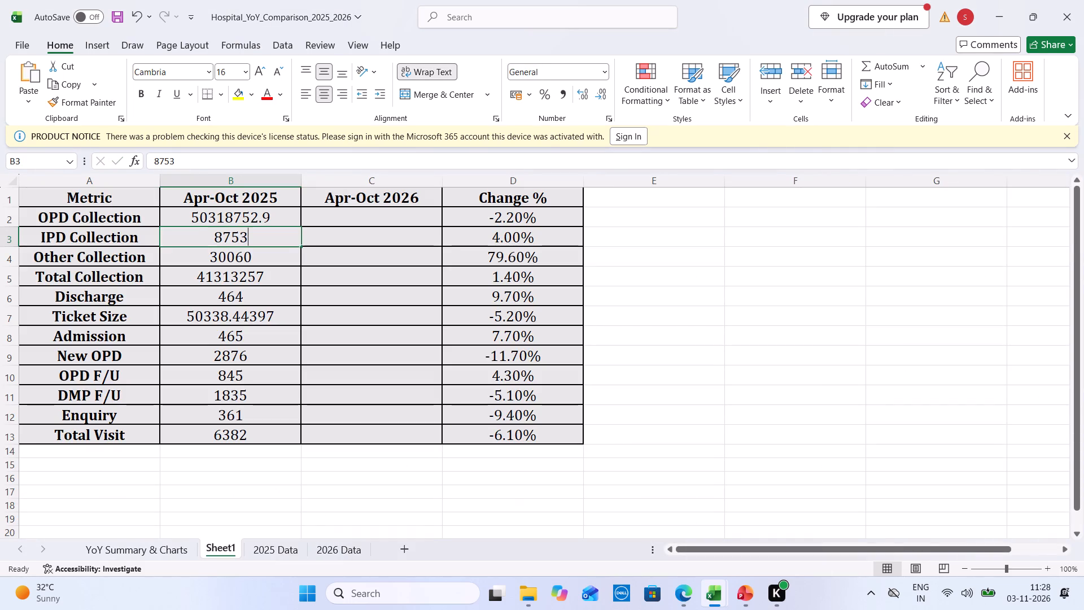
type("9437")
key("Tab")
Insert two blank rows between Other Collection and Total Collection in the Khopoli comparison table.
key("Down")
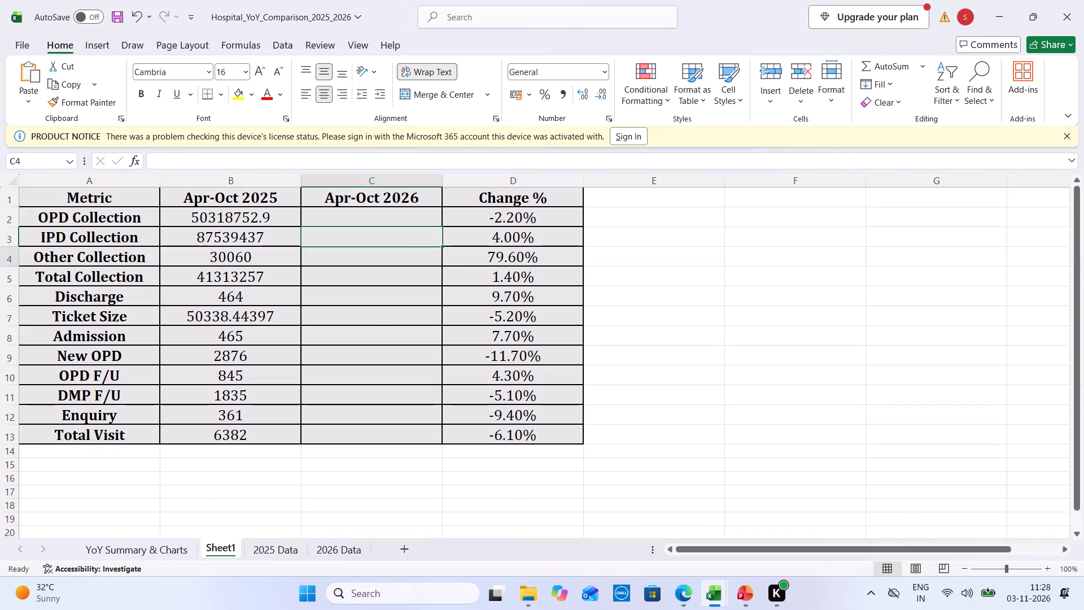
key("Left")
key("ctrl+Tab")
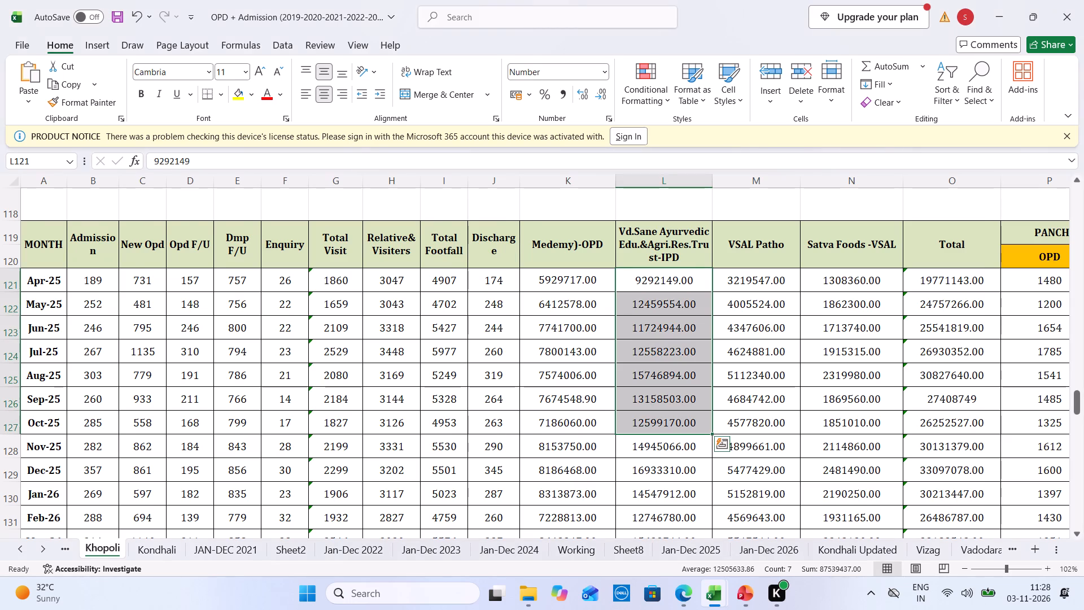
key("ctrl+Tab")
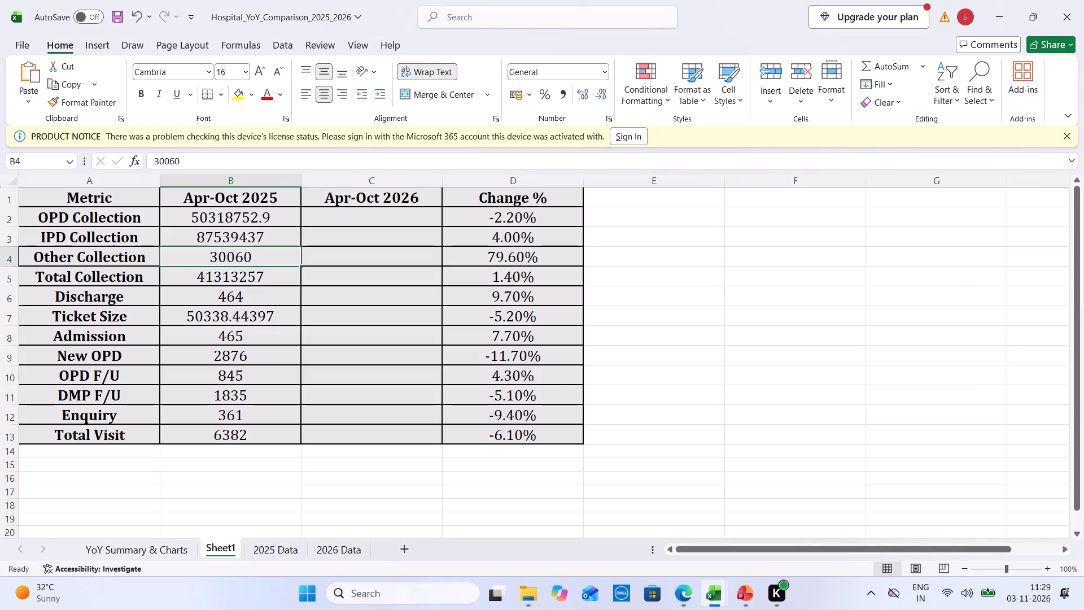
left_click(39, 265)
right_click(1, 276)
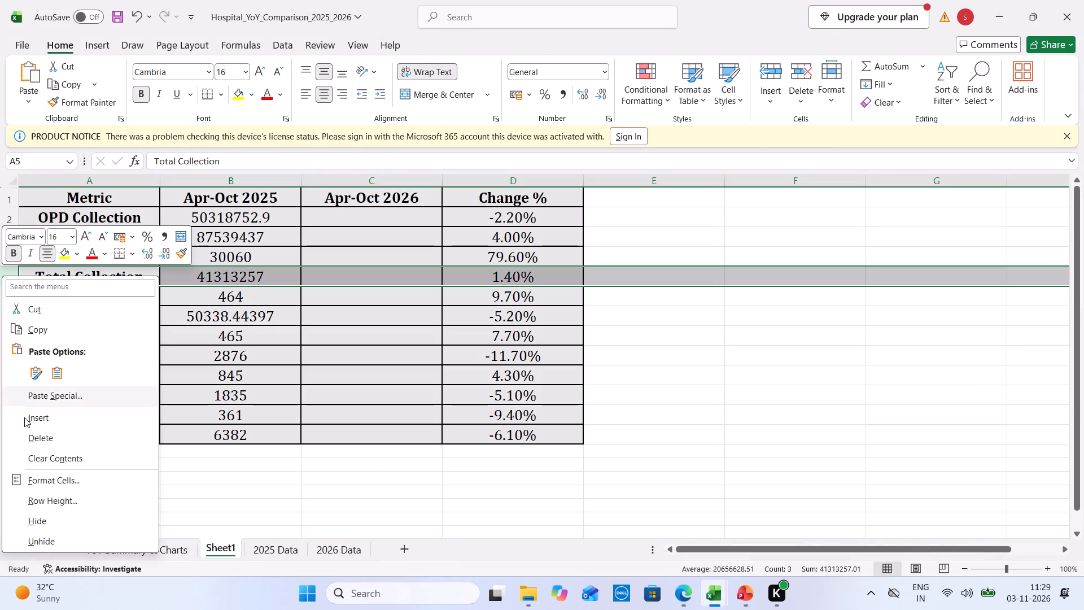
left_click(36, 420)
right_click(0, 284)
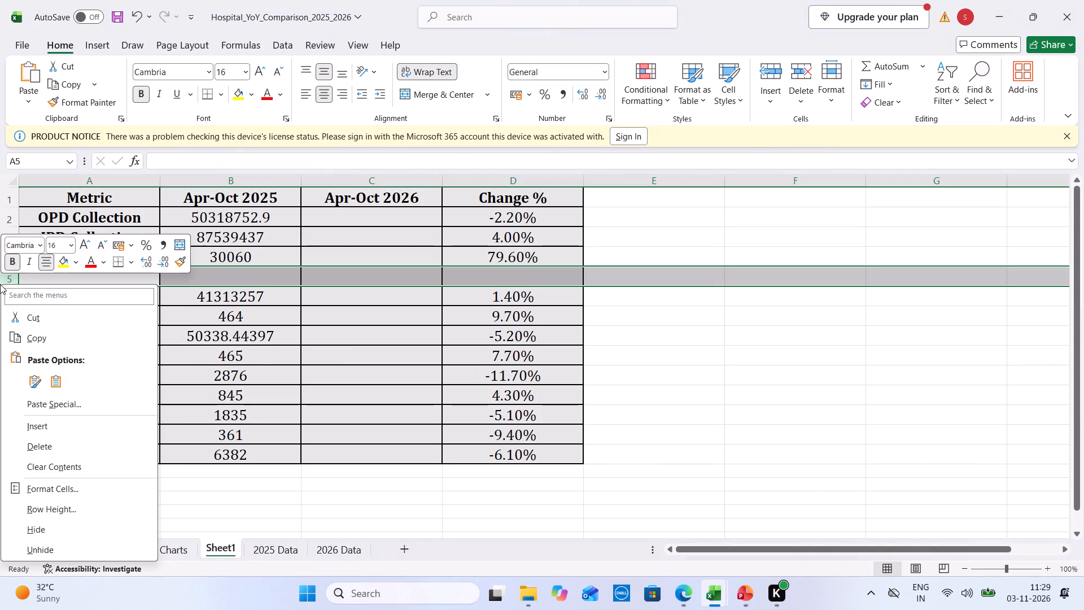
left_click(50, 425)
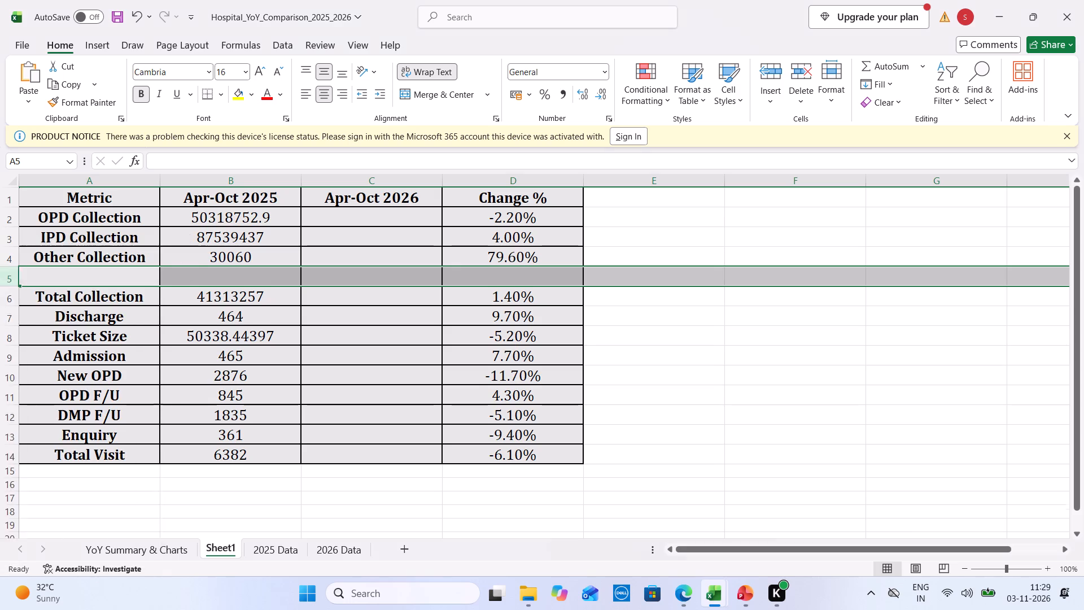
Rename the Other Collection metric as VSAL Path Collection, matching the Khopoli source sheet's VSAL Patho column.
left_click(86, 257)
key("ctrl+Tab")
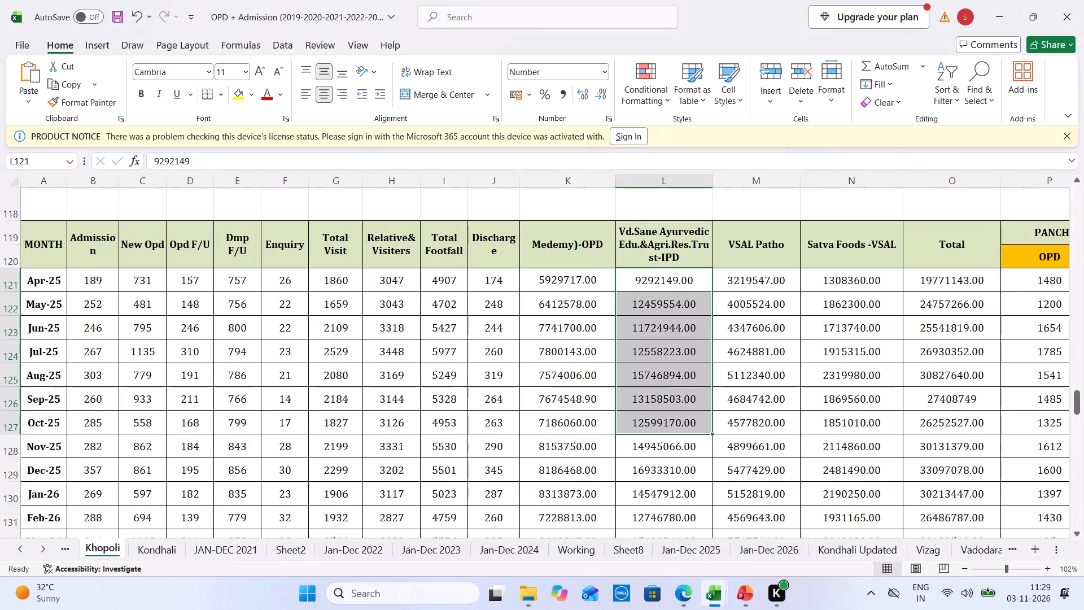
left_click_drag(757, 283, 768, 411)
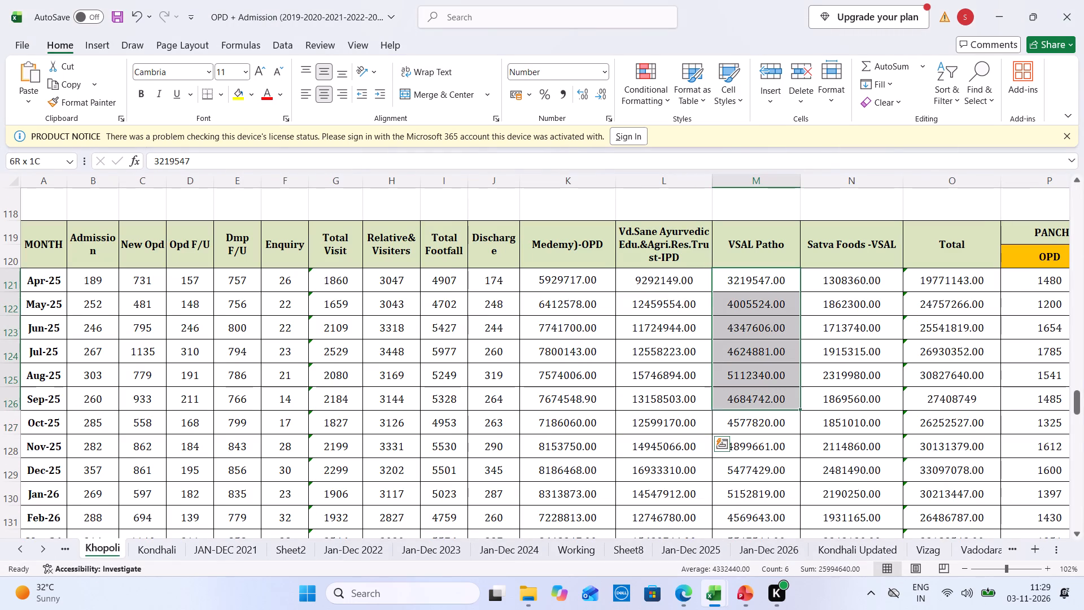
left_click_drag(768, 411, 768, 420)
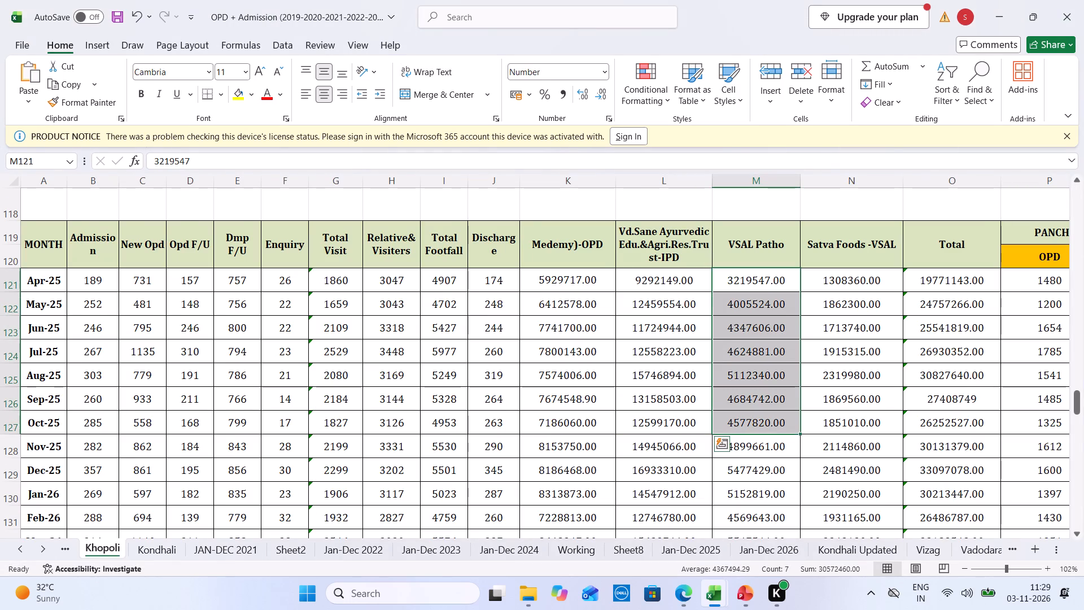
key("ctrl+Tab")
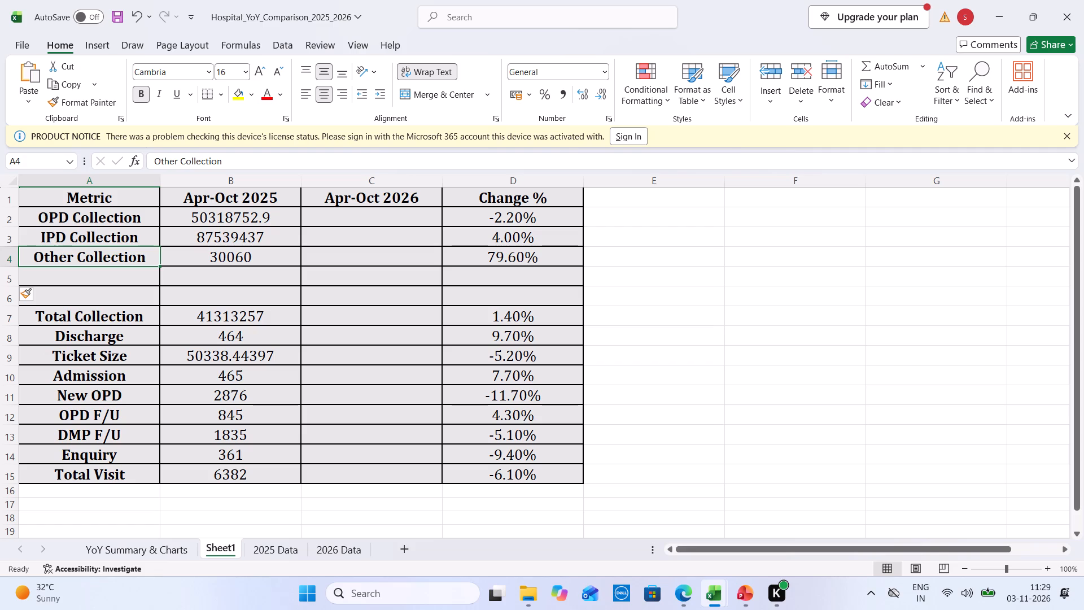
triple_click(59, 254)
left_click(59, 254)
type("VSAL P")
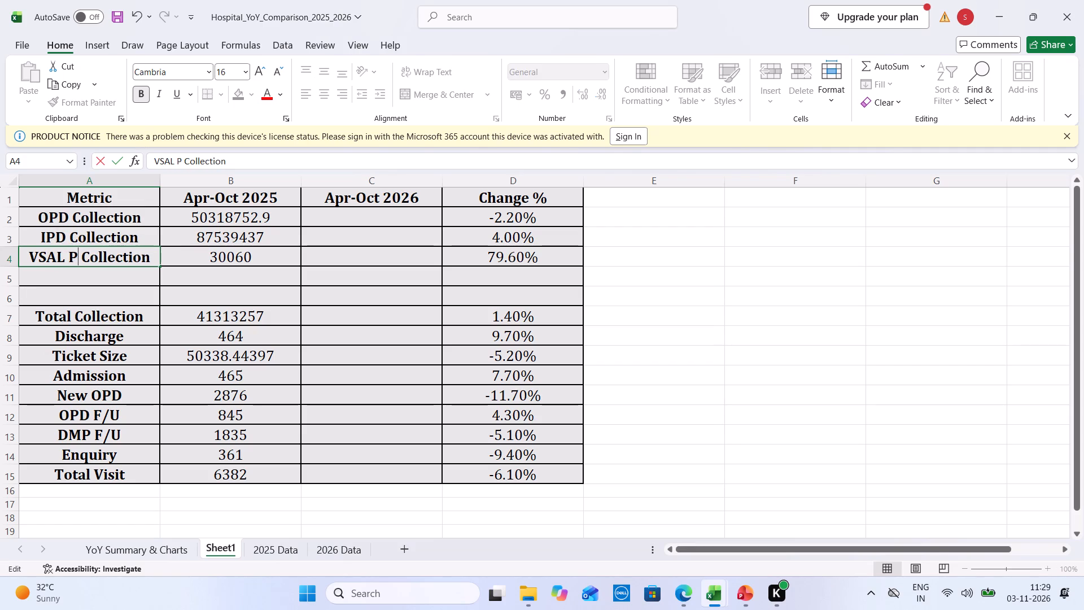
type("ath")
key("Tab")
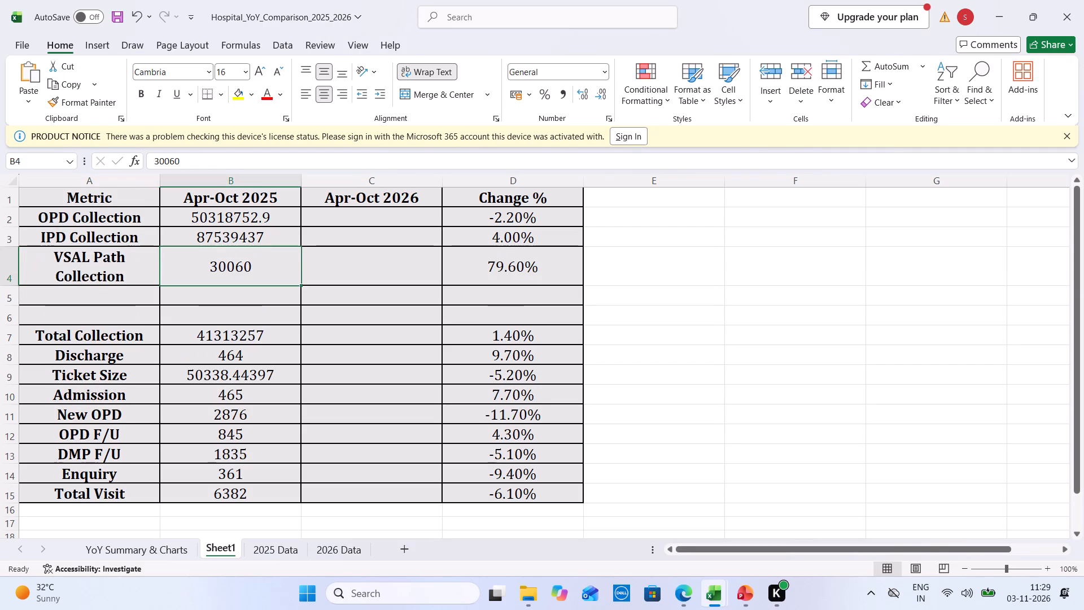
Set the Apr-Oct 2025 VSAL Path Collection to 30572460, the Apr-25 to Oct-25 sum of the Khopoli sheet's VSAL Patho column.
key("Down")
key("Up")
key("ctrl+Tab")
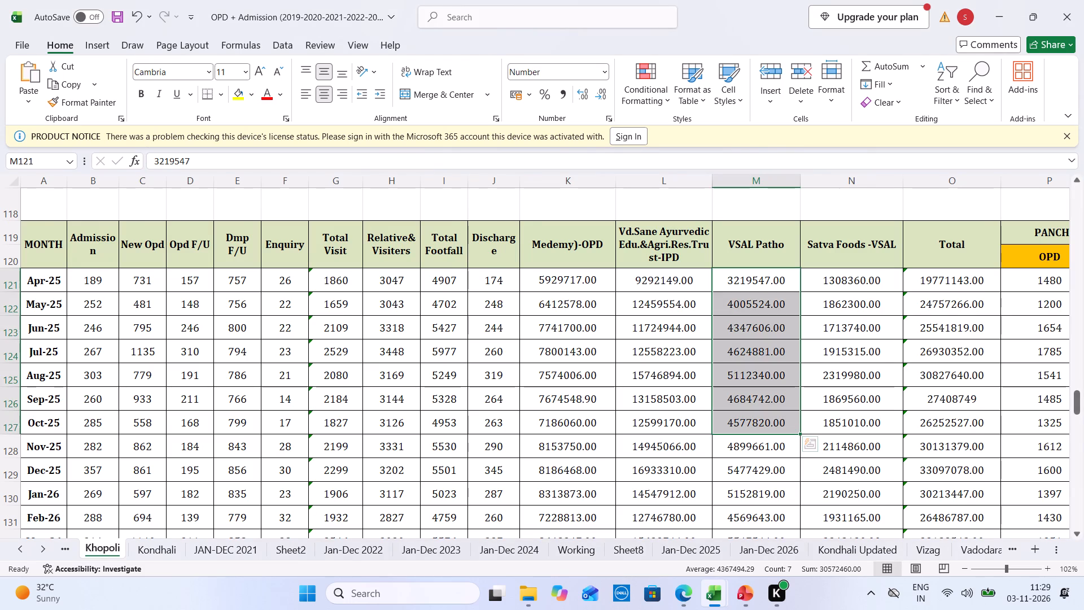
key("ctrl+Tab")
key("ctrl+Tab")
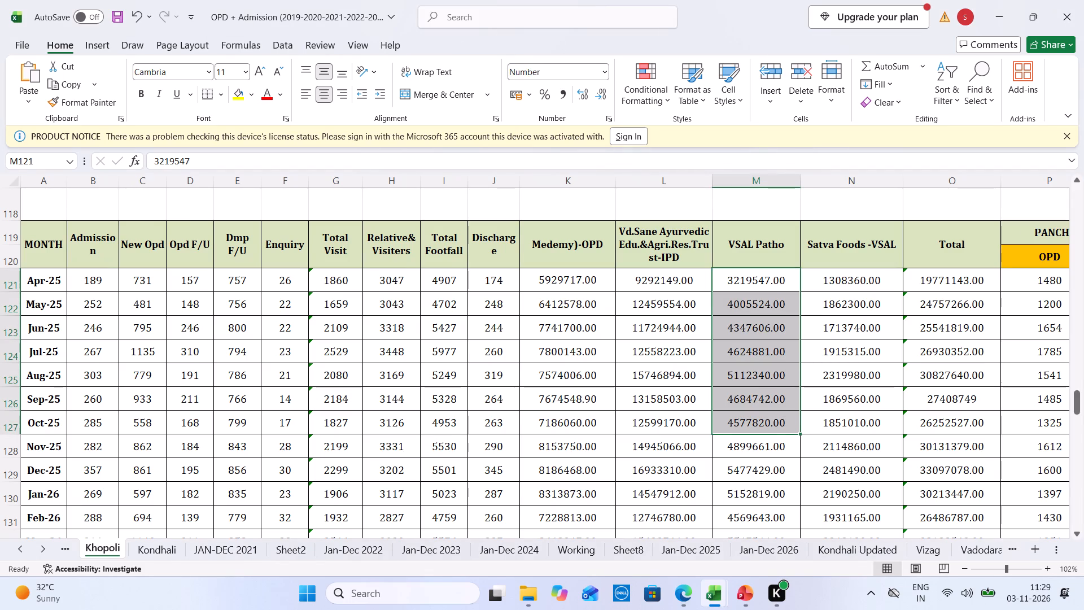
key("ctrl+Tab")
left_click(272, 272)
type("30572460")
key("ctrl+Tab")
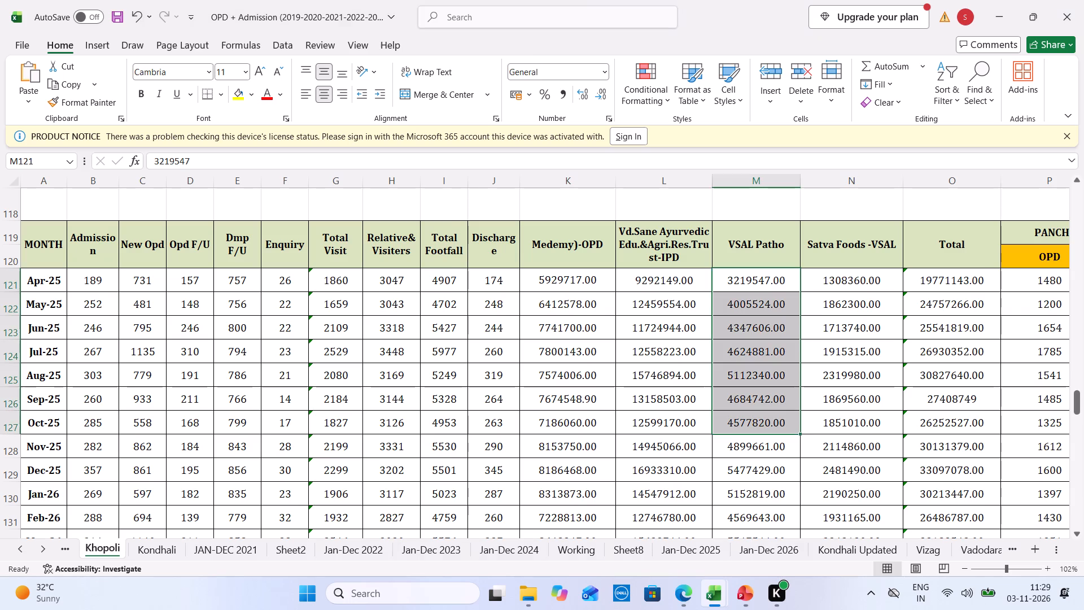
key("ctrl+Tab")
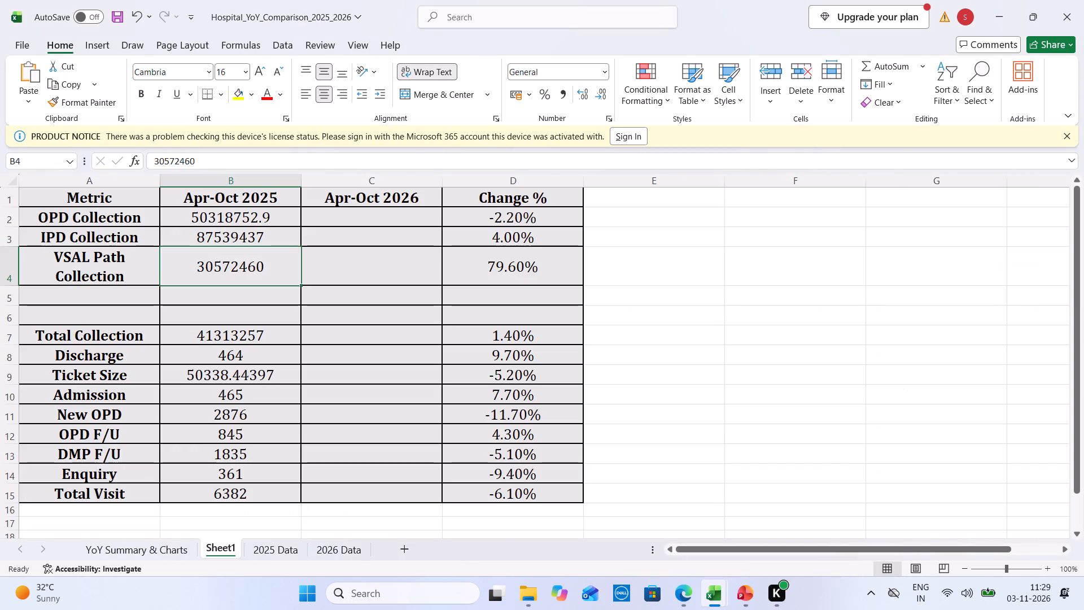
Label the first blank row below VSAL Path Collection as Canteen Collection.
left_click(102, 295)
type("Canteen Collection")
key("Tab")
Set the Apr-Oct 2025 Canteen Collection to 12840265, the Apr-25 to Oct-25 sum of the Khopoli sheet's Satva Foods -VSAL column.
key("ctrl+Tab")
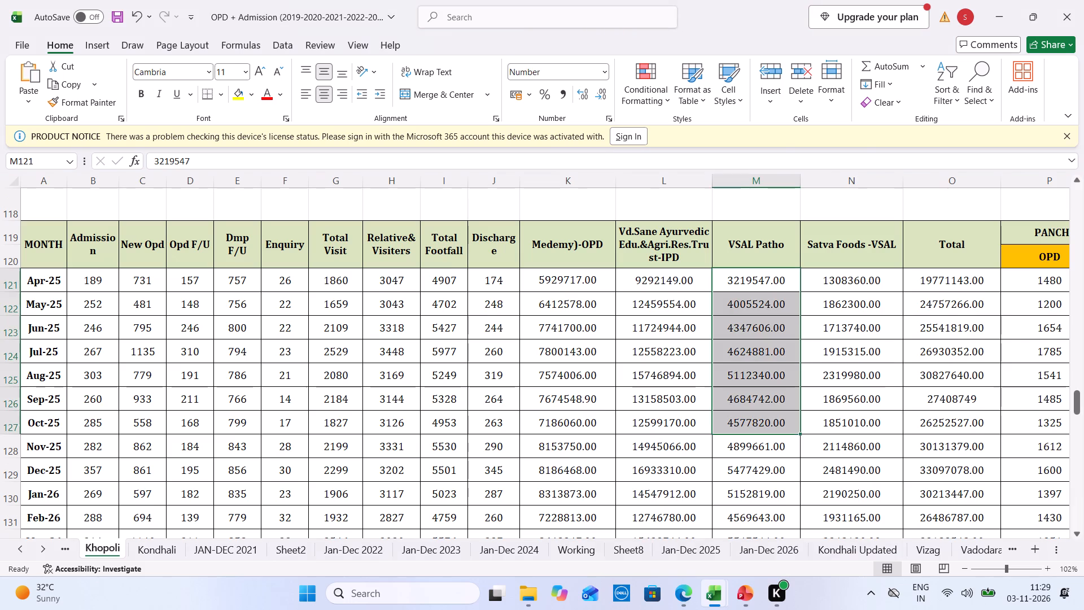
left_click_drag(830, 283, 828, 419)
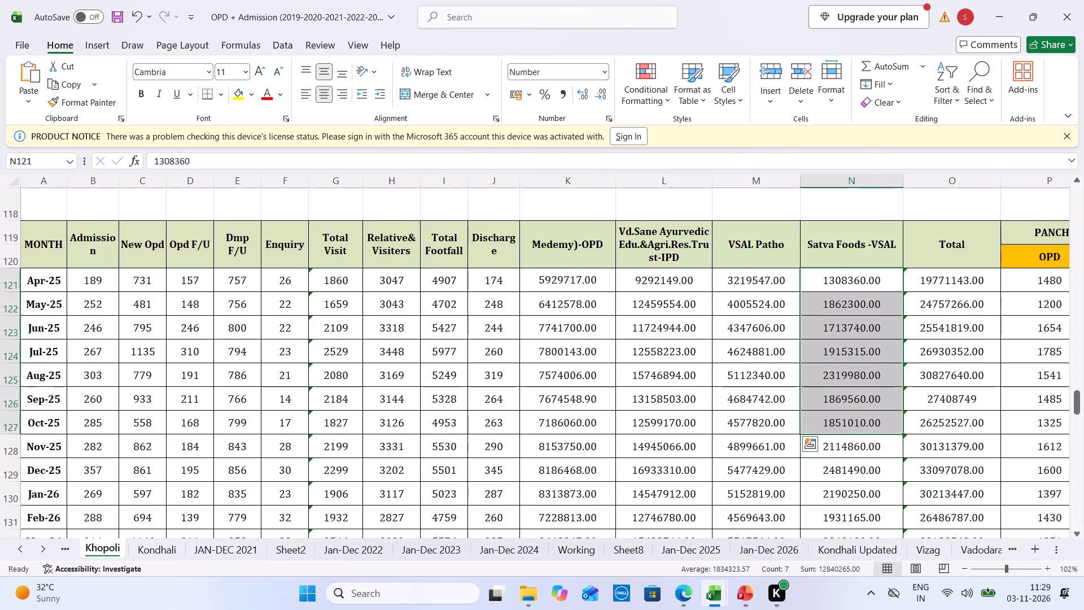
key("ctrl+Tab")
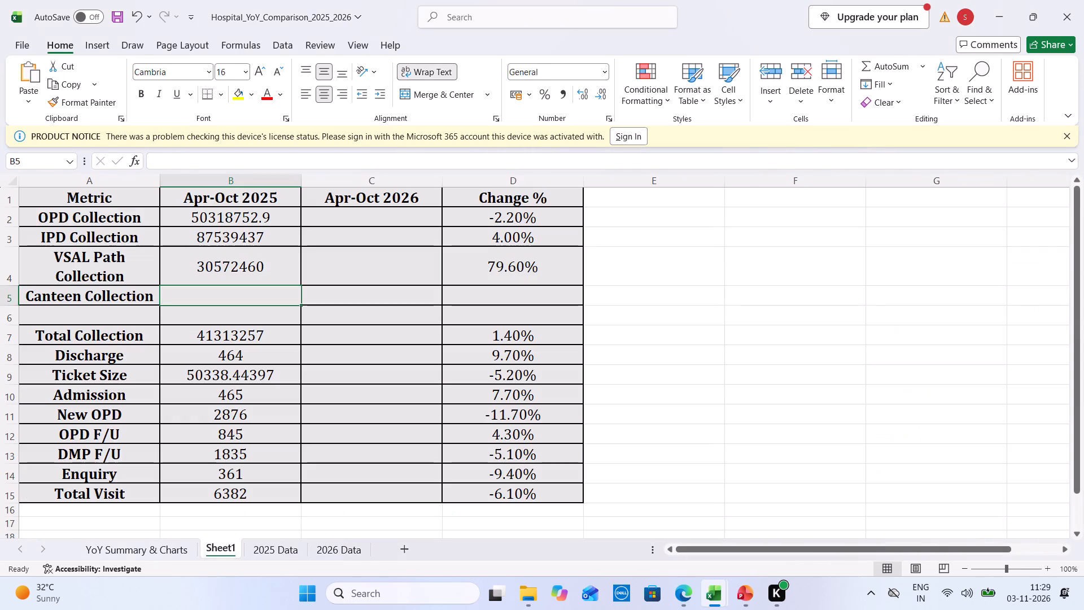
key("Left")
key("Tab")
type("12840")
key("ctrl+Tab")
key("ctrl+Tab")
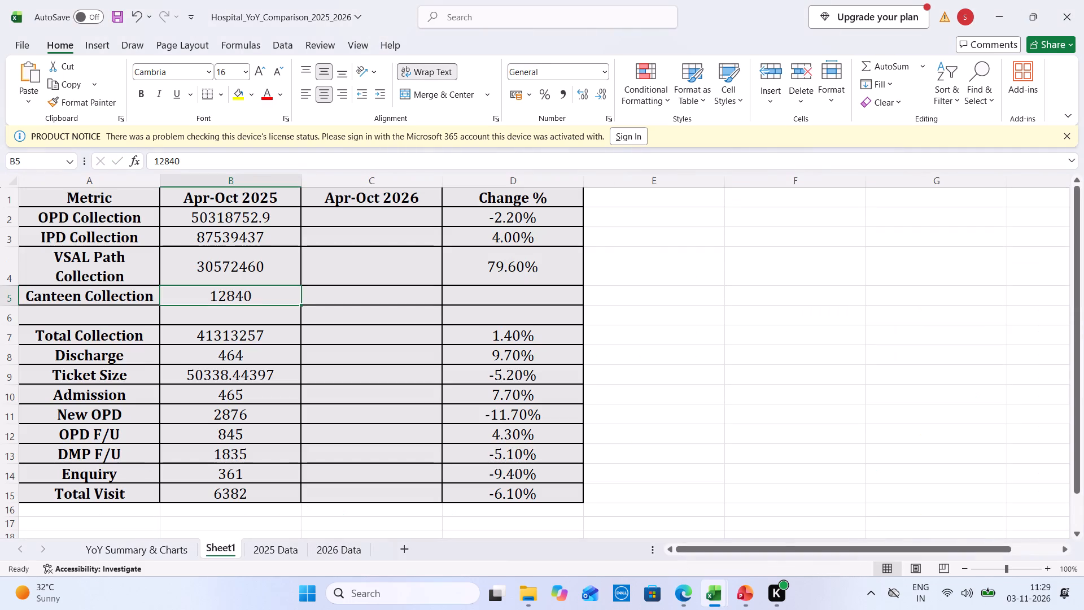
double_click(262, 290)
type("264")
key("Tab")
double_click(282, 297)
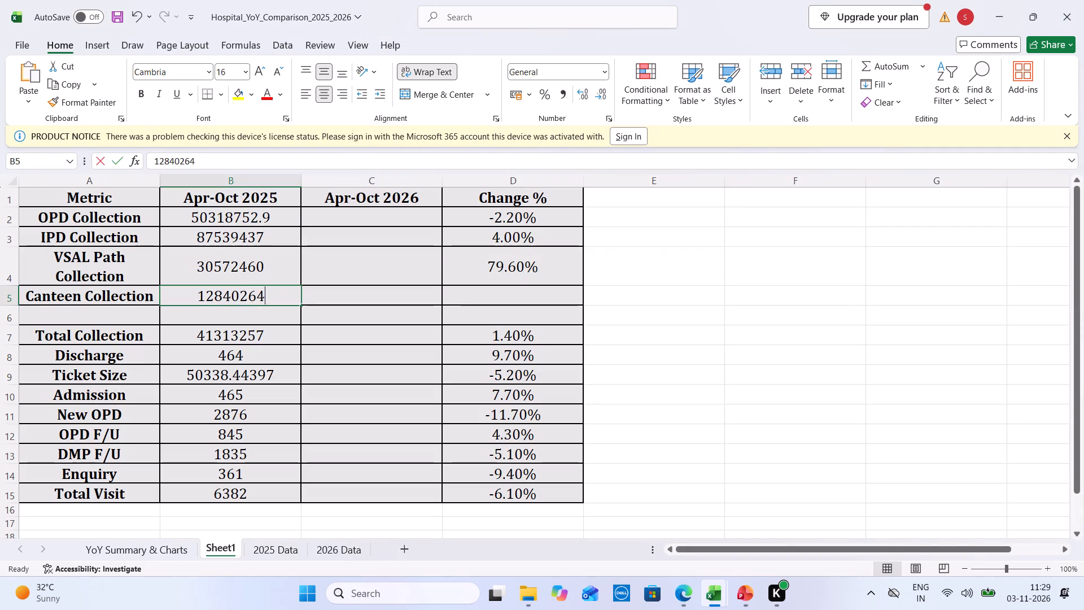
key("BackSpace")
key("5")
key("Tab")
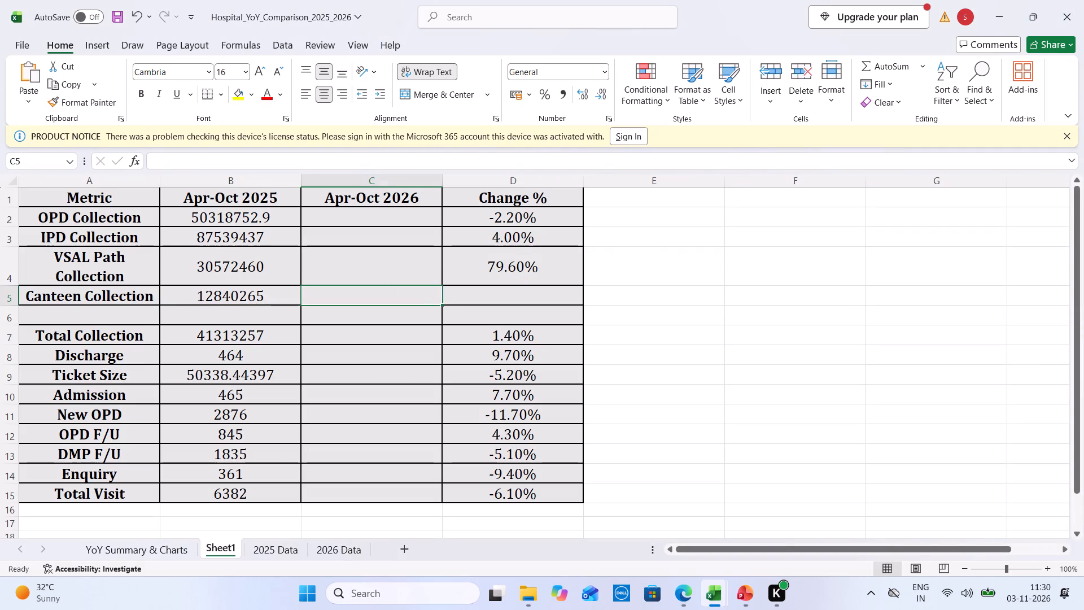
Label the blank row above Total Collection as Wellness Collection.
left_click(138, 314)
type("Wellness Collection")
key("Tab")
Set the Apr-Oct 2025 Wellness Collection to 218581, the Apr-25 to Oct-25 sum of the Khopoli sheet's Wellness column.
key("ctrl+Tab")
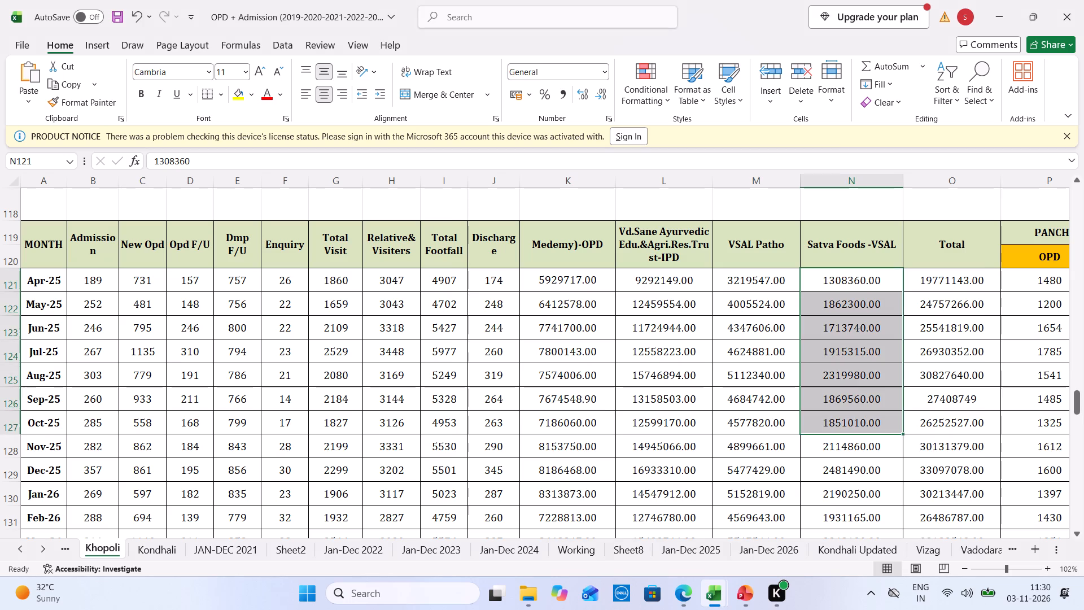
key("Right")
key("Right")
key("Right")
key("Right")
key("Right")
key("Right")
key("Right")
key("Right")
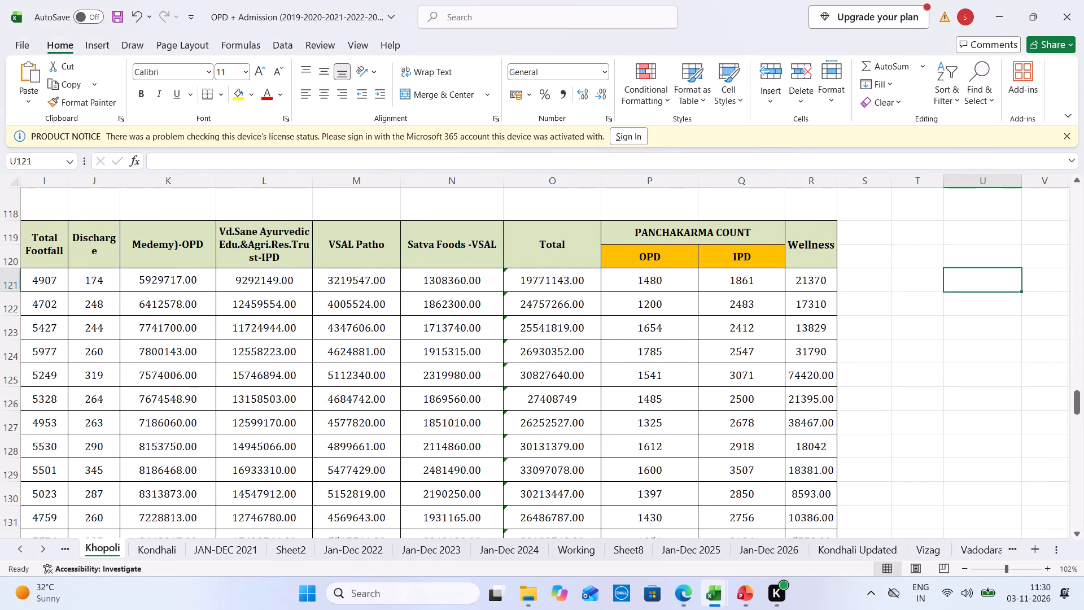
left_click_drag(803, 278, 812, 420)
key("ctrl+Tab")
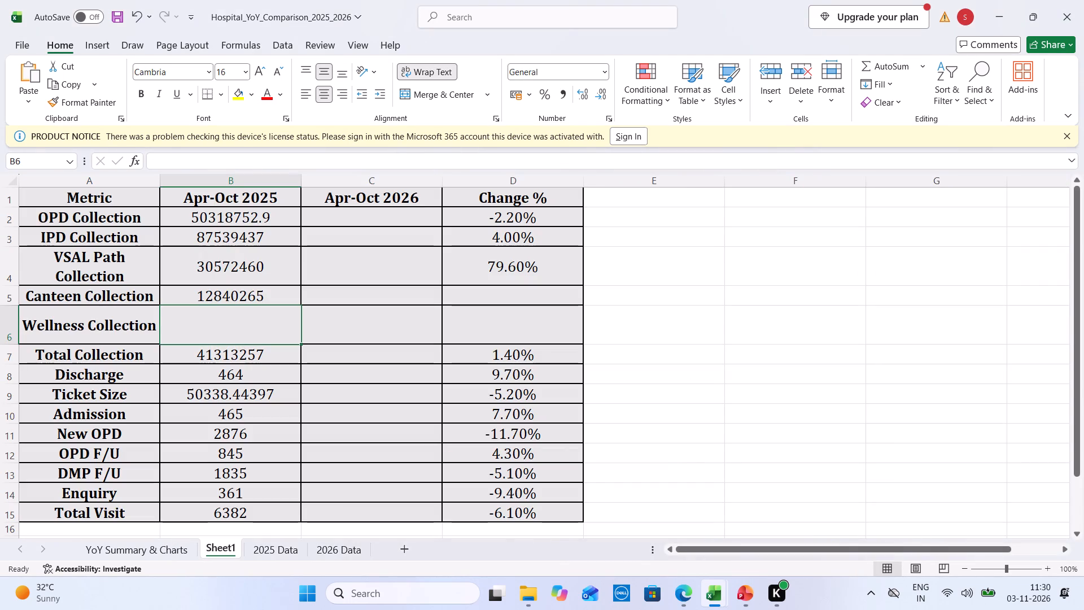
left_click(264, 309)
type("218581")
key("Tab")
Set the Apr-Oct 2025 Total Collection to 181489495.90, the Apr-25 to Oct-25 sum of the Khopoli sheet's Total column.
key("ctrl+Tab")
left_click_drag(565, 281, 562, 422)
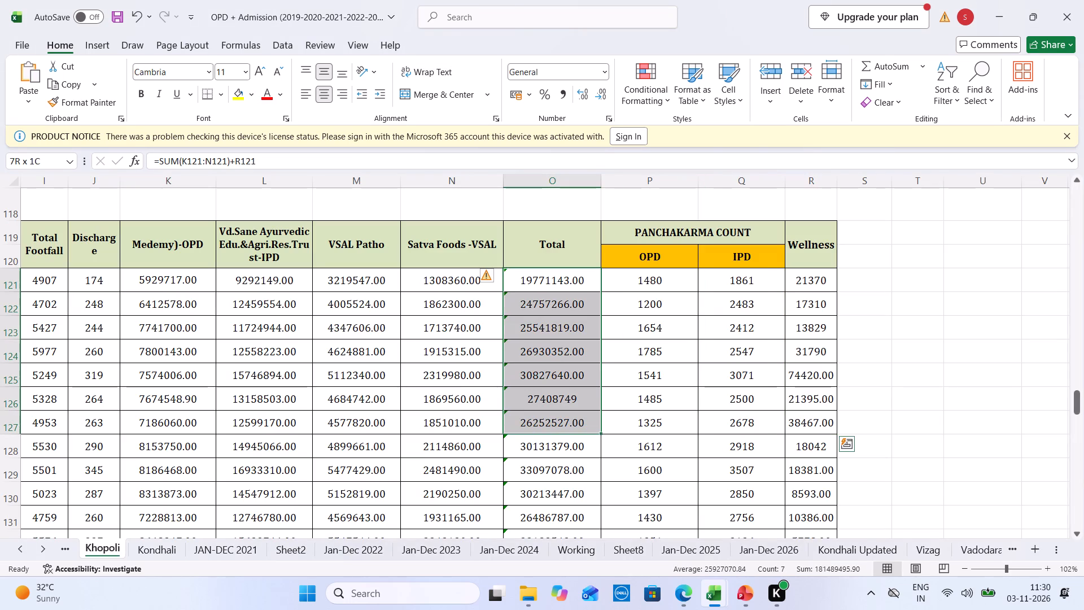
left_click_drag(562, 422, 562, 423)
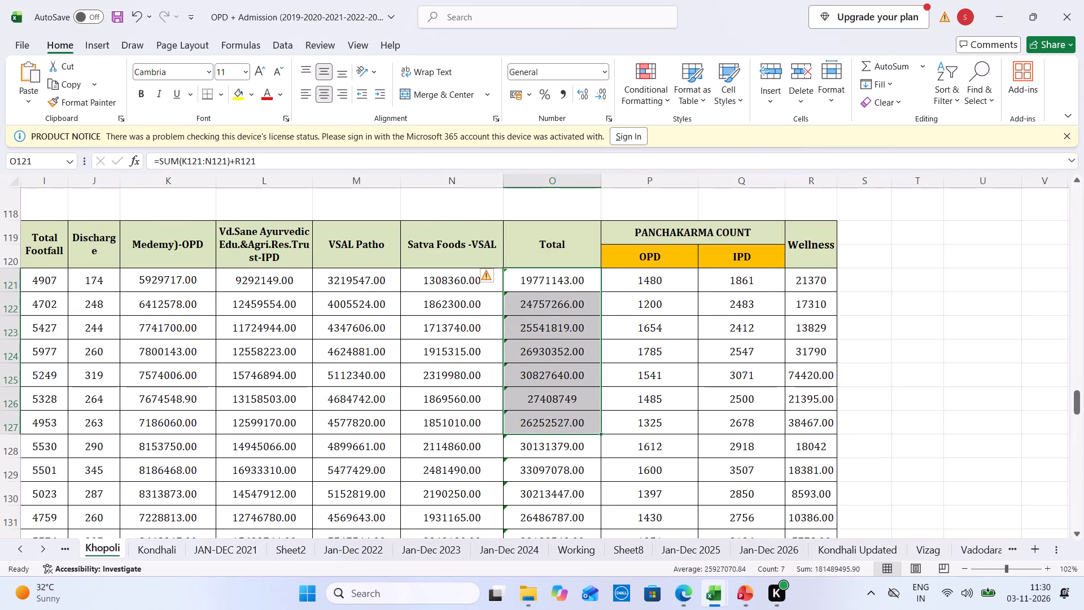
key("ctrl+Tab")
left_click(244, 346)
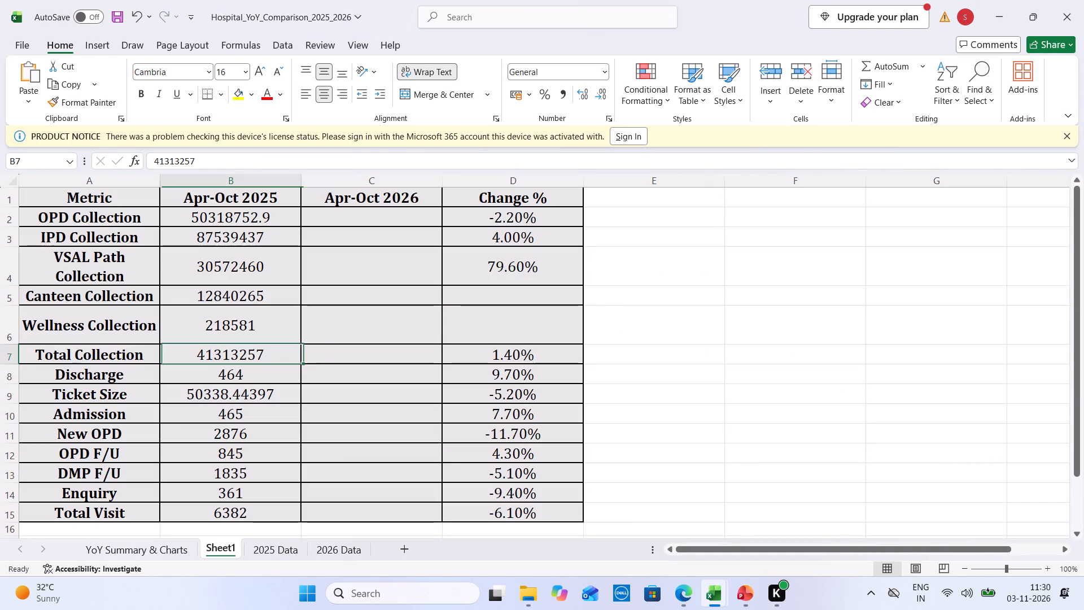
type("18148")
key("ctrl+Tab")
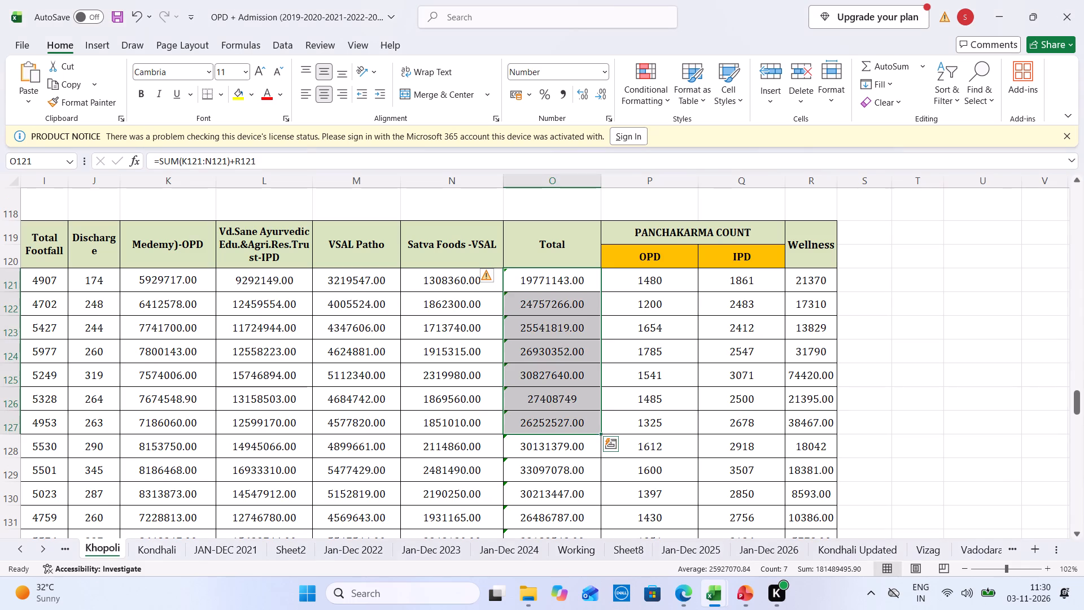
key("ctrl+Tab")
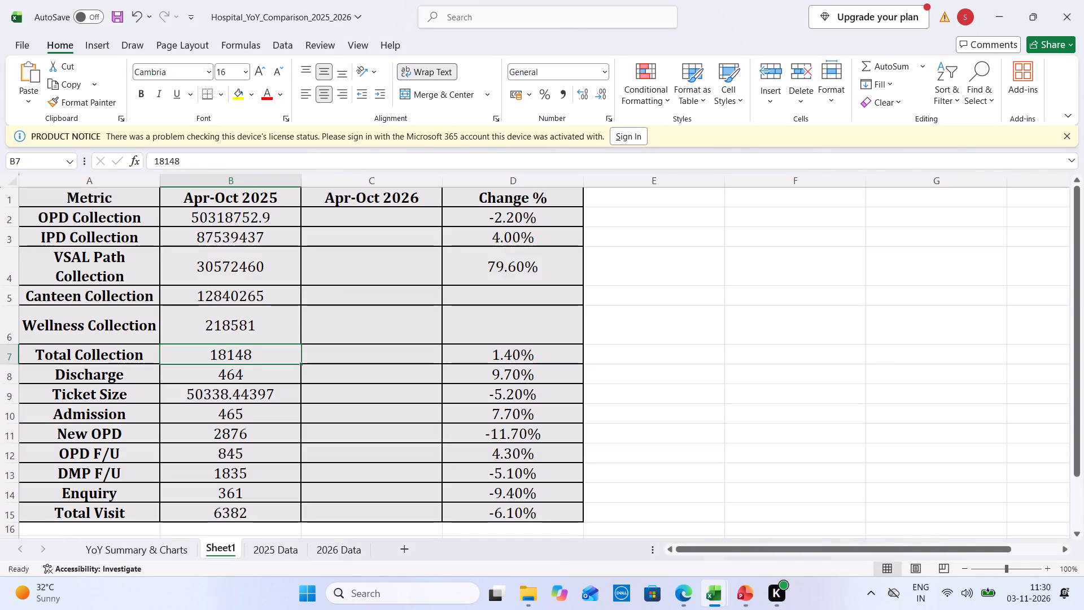
double_click(262, 355)
type("9495.90")
key("Tab")
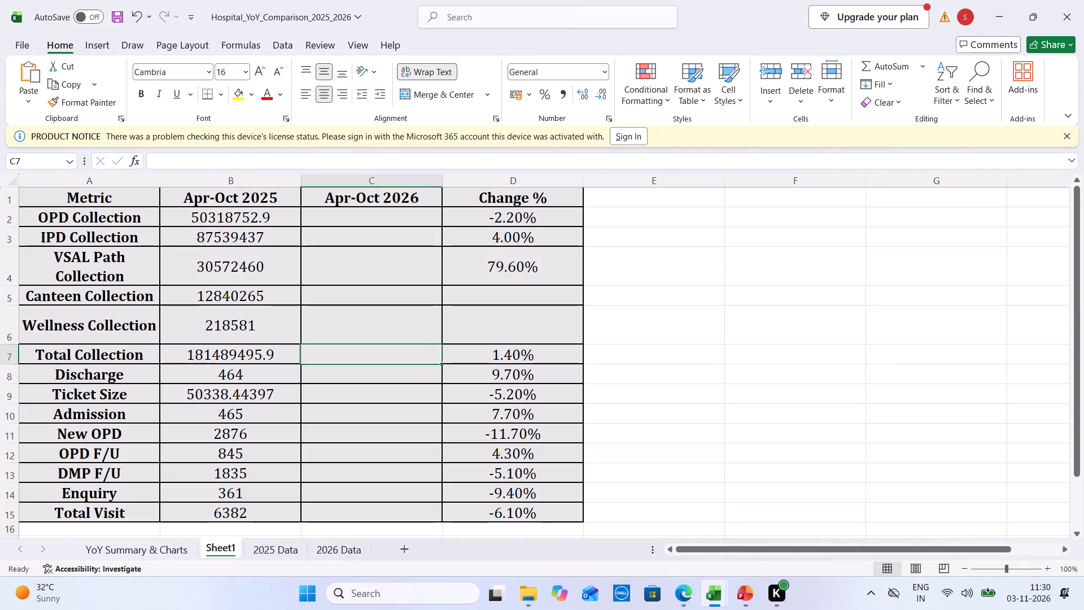
Set the Apr-Oct 2025 Discharge to 1772, the Apr-25 to Oct-25 sum of the Khopoli sheet's Discharge column.
left_click(253, 363)
key("Down")
key("BackSpace")
key("ctrl+Tab")
key("Left")
key("Left")
key("Left")
key("Left")
key("Left")
key("Left")
key("Left")
key("Left")
key("Left")
key("Left")
key("Left")
key("Left")
key("Left")
key("Left")
key("Left")
key("Left")
key("Left")
key("Left")
key("Left")
key("Left")
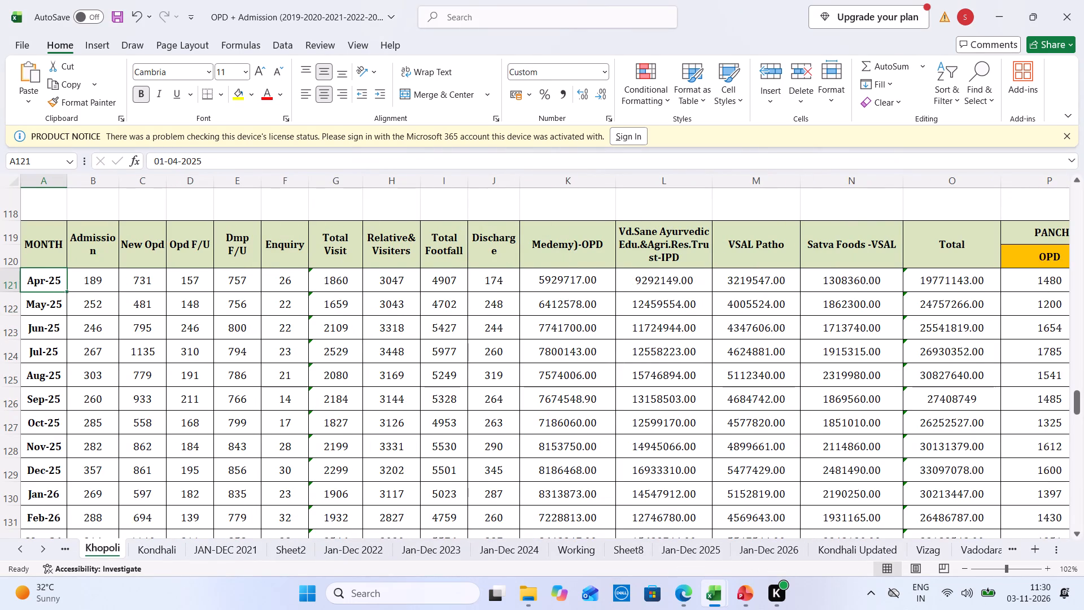
left_click_drag(489, 288, 505, 429)
key("ctrl+Tab")
left_click(250, 409)
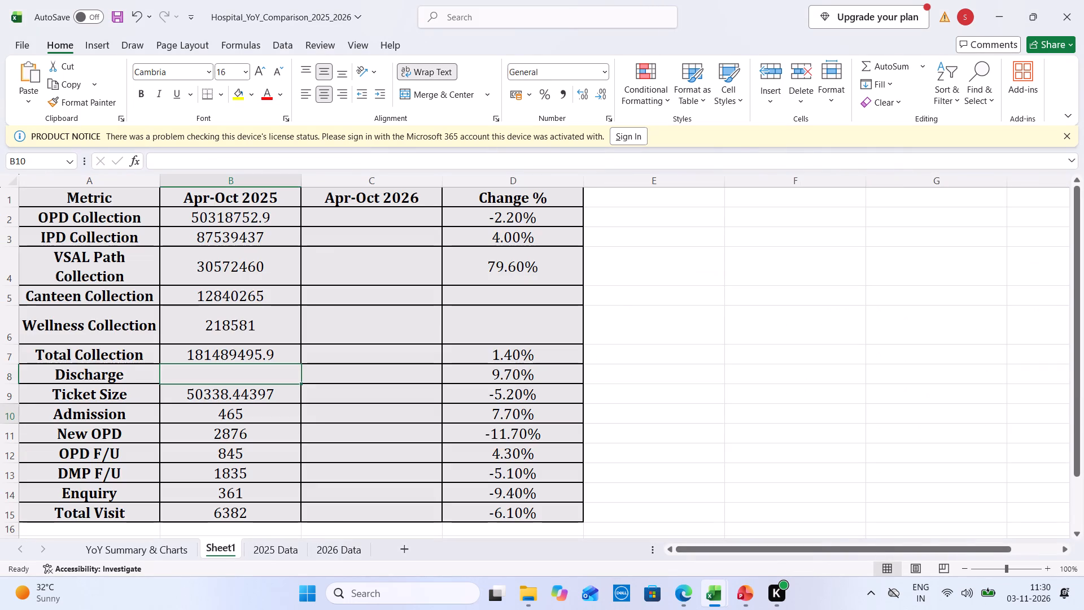
key("Up")
key("Up")
type("1772")
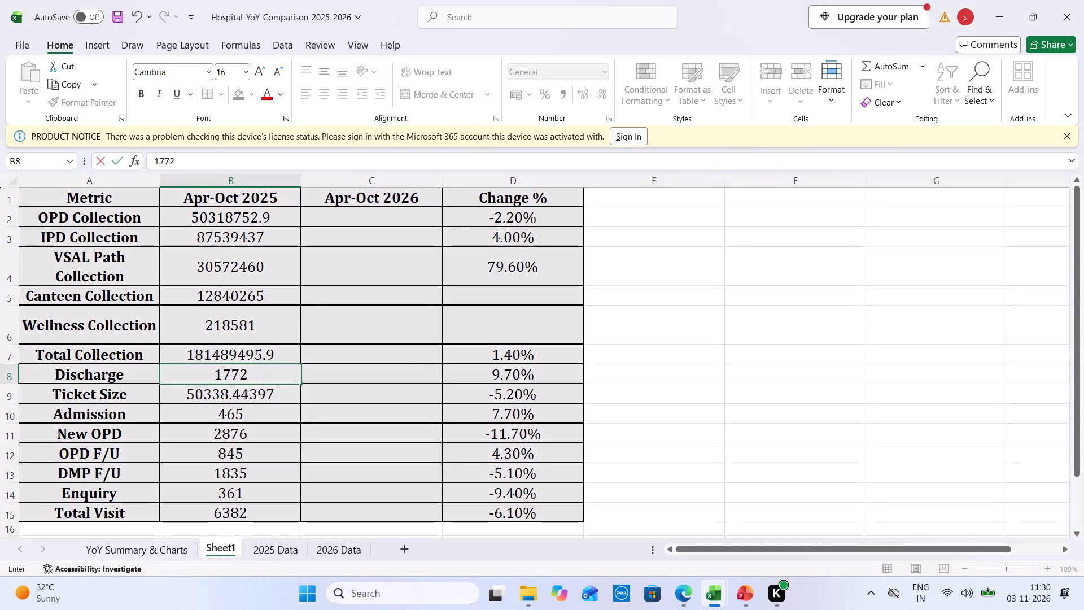
key("Down")
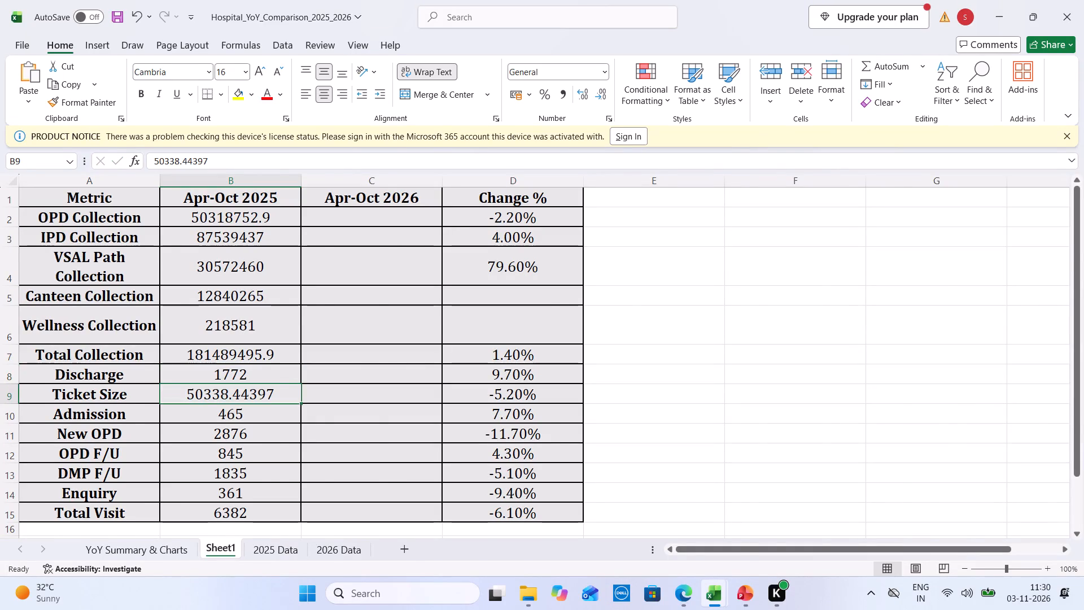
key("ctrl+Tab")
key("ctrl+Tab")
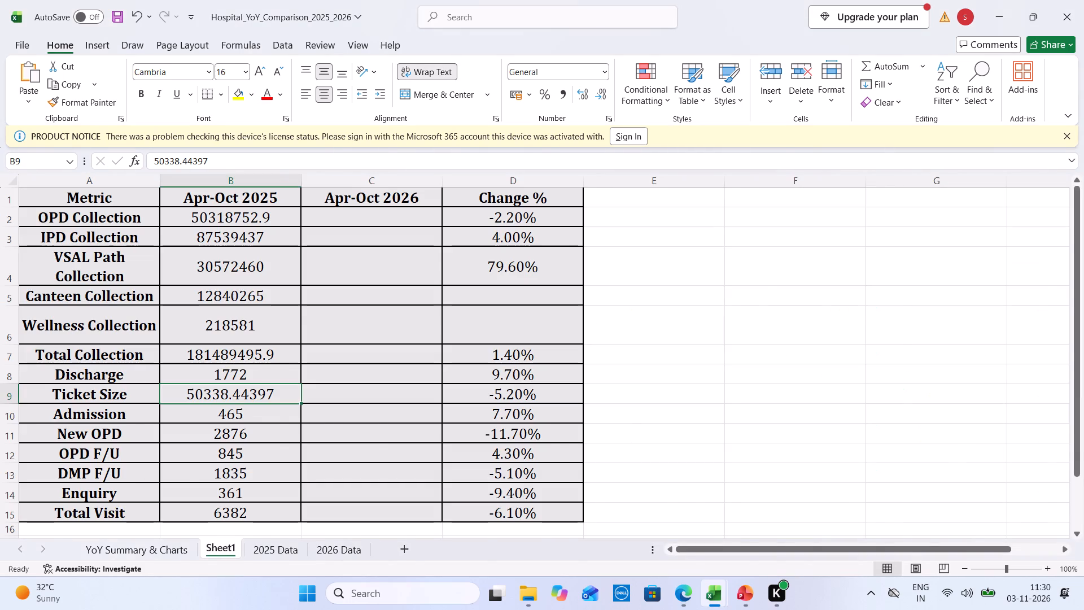
Replace the Apr-Oct 2025 Admission figure with the Apr-25 to Oct-25 sum of the Khopoli sheet's Admission column.
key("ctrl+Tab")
left_click_drag(99, 280, 101, 412)
key("ctrl+Tab")
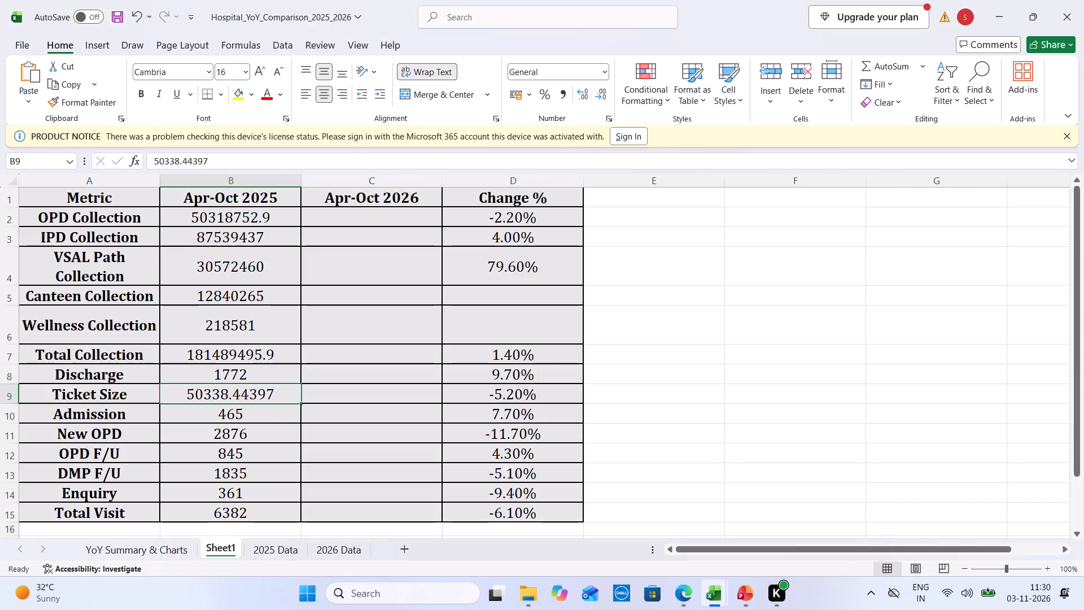
left_click(252, 403)
left_click(239, 414)
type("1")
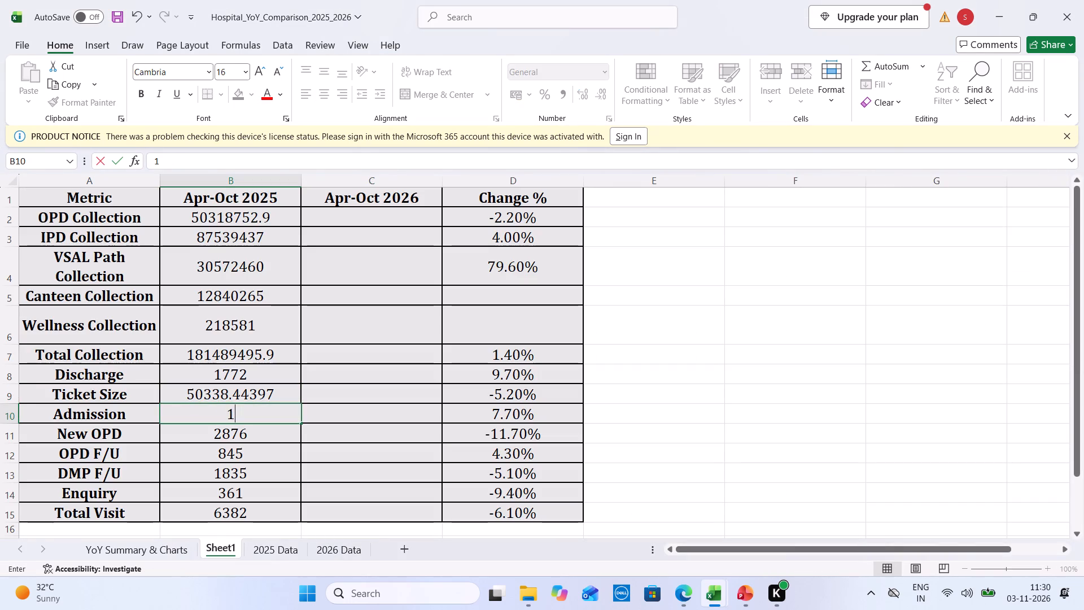
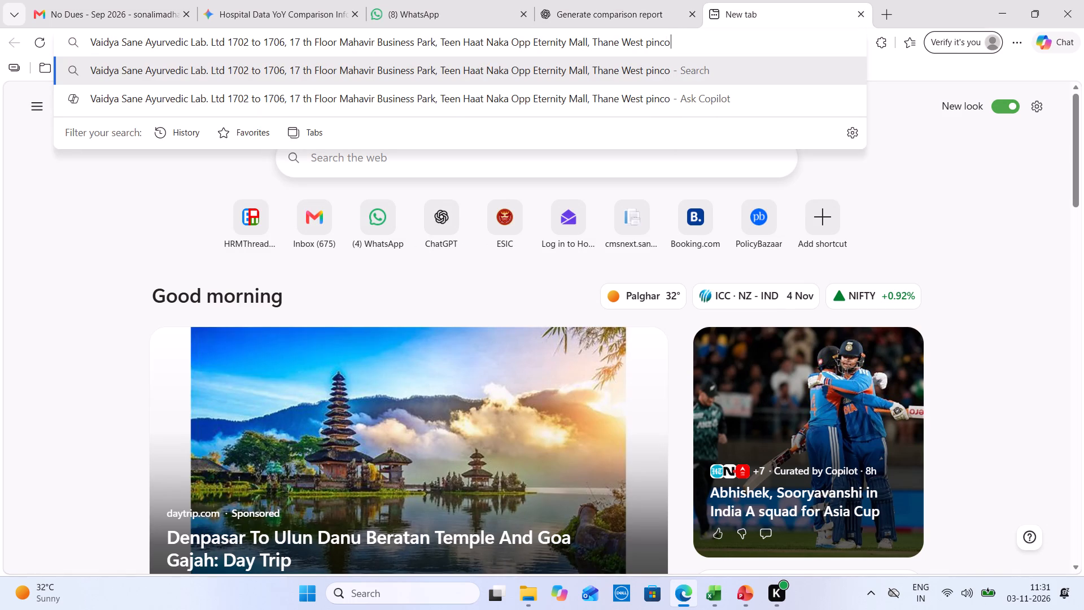
Search the web for the pincode of Vaidya Sane Ayurvedic Lab. Ltd's Thane West office address.
type("de")
key("Return")
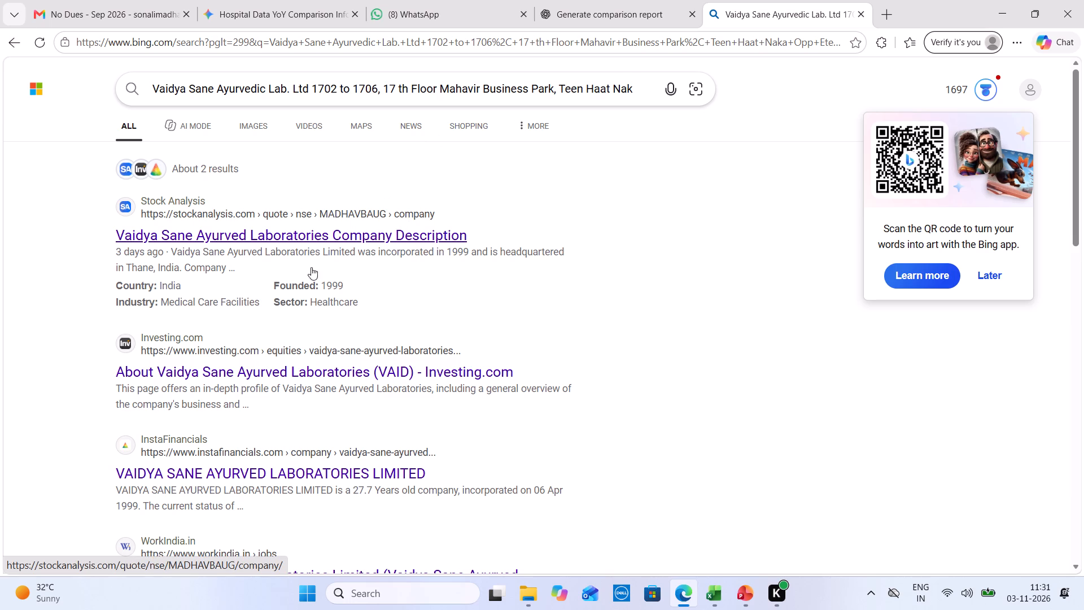
Examine the company profile and employees pages on Stock Analysis for the office pincode, and return to the search results.
left_click(318, 239)
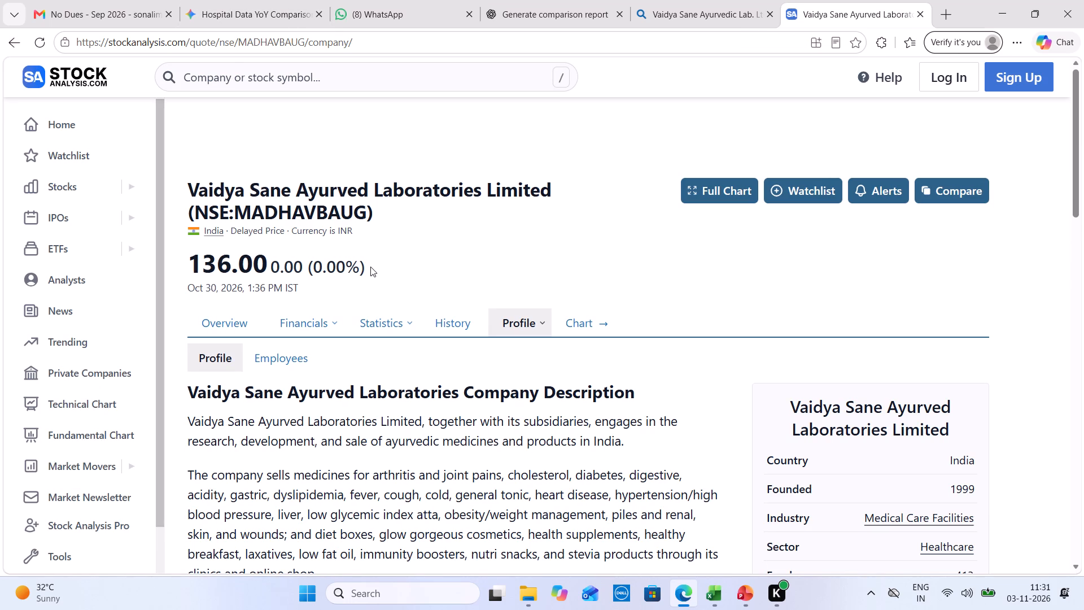
left_click(566, 224)
key("Down")
key("Down")
key("Down")
key("Down")
key("Down")
key("Down")
left_click(1083, 326)
left_click(1080, 358)
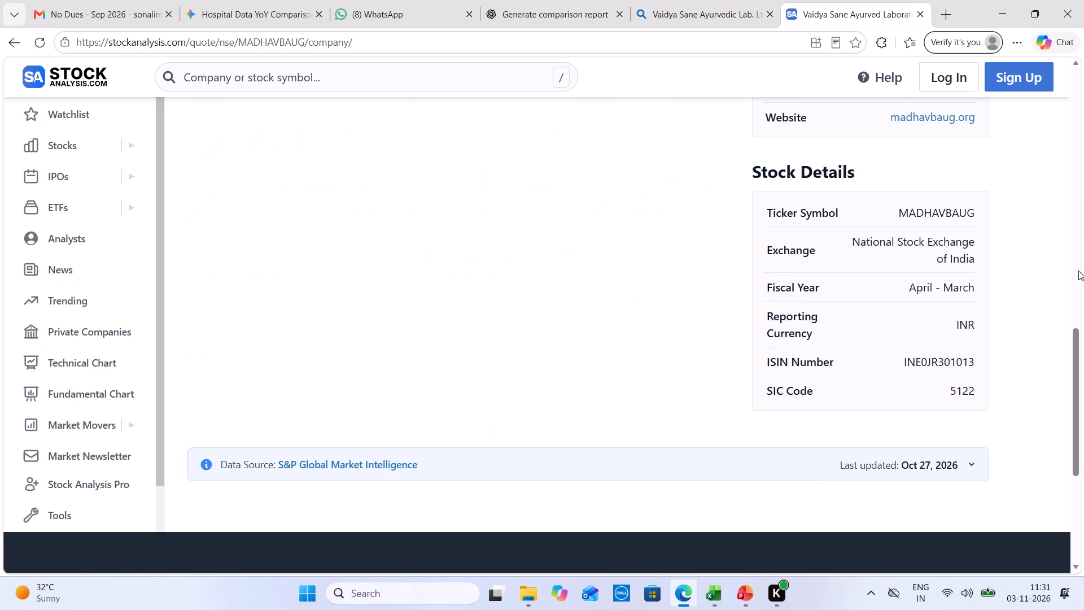
left_click(1083, 193)
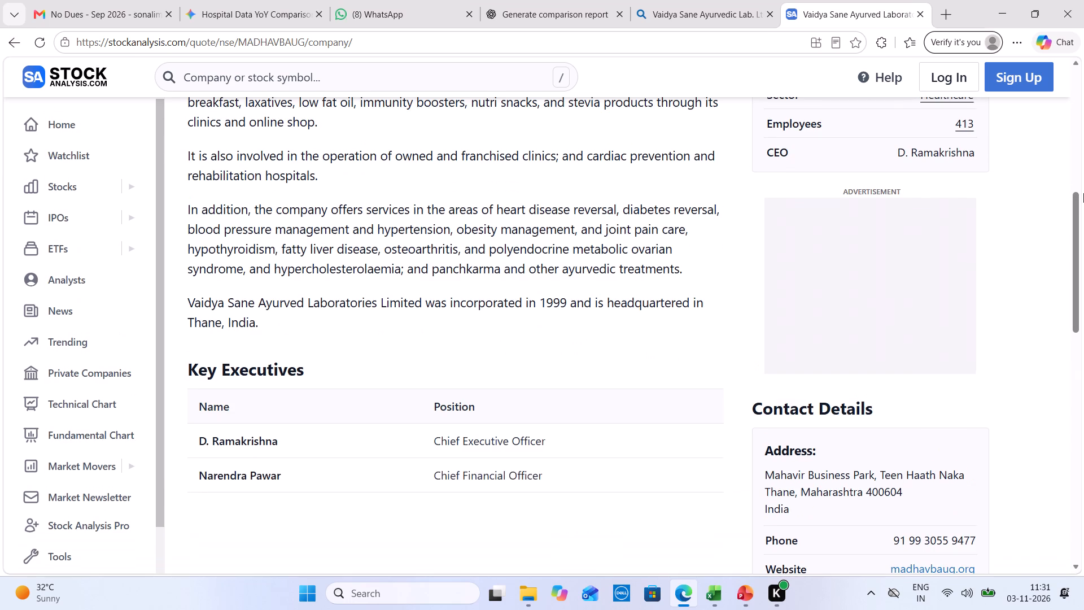
left_click(1083, 159)
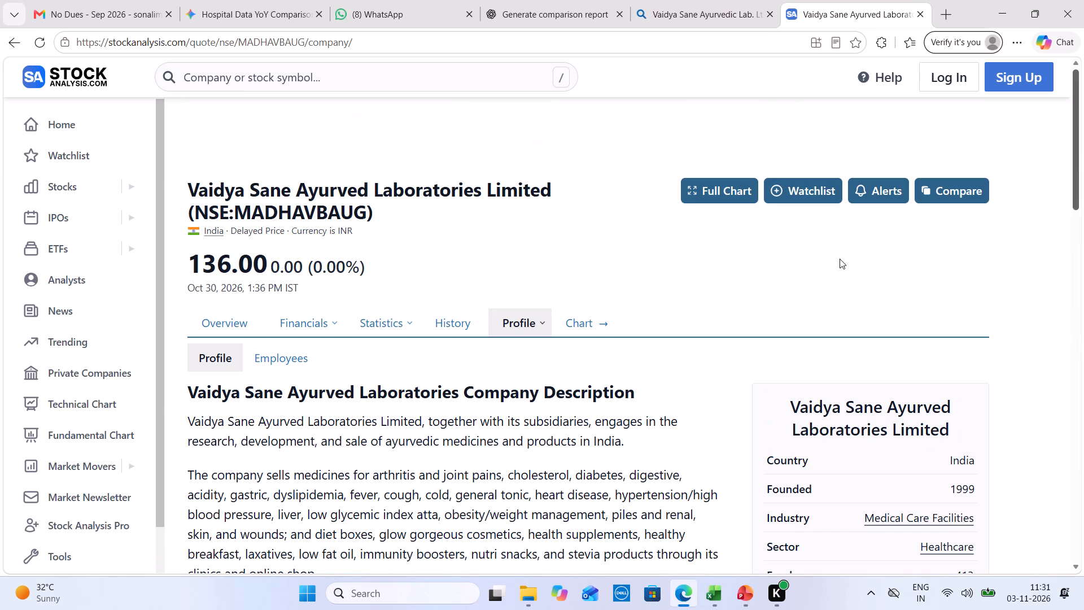
left_click(287, 356)
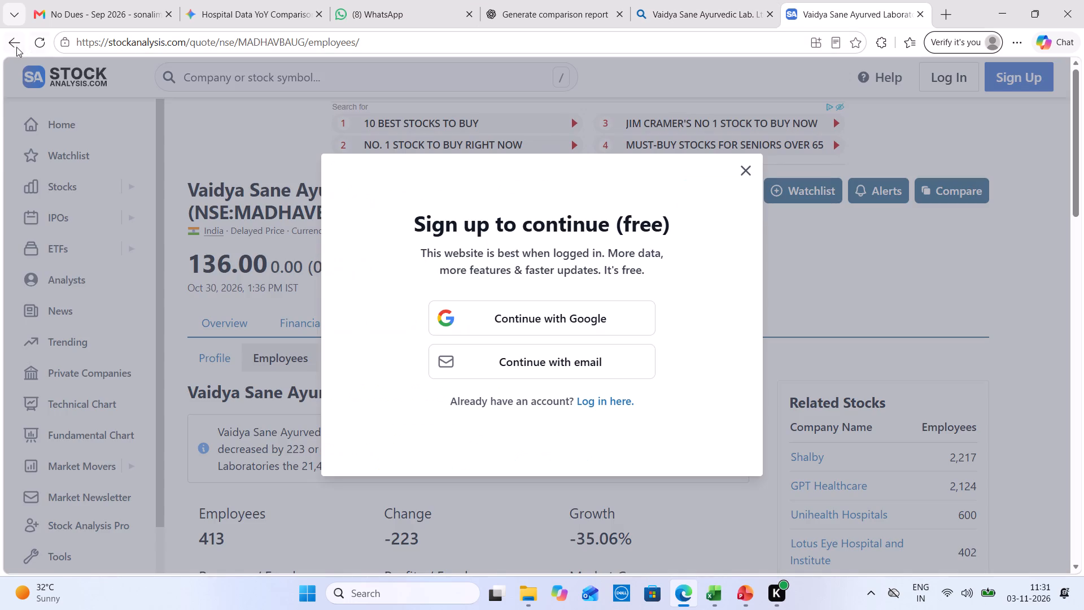
left_click(16, 42)
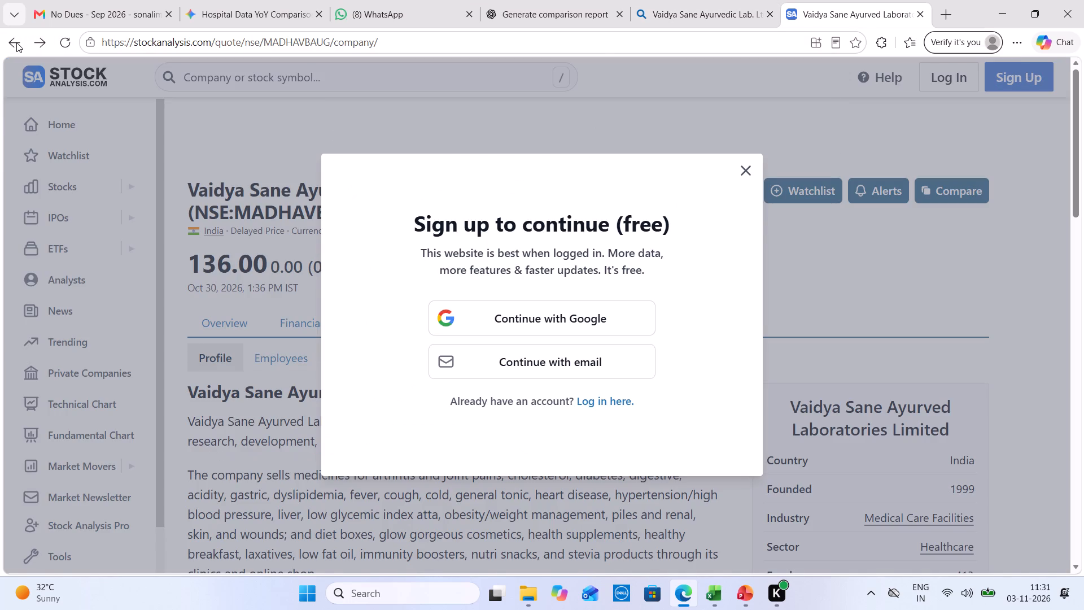
left_click(16, 42)
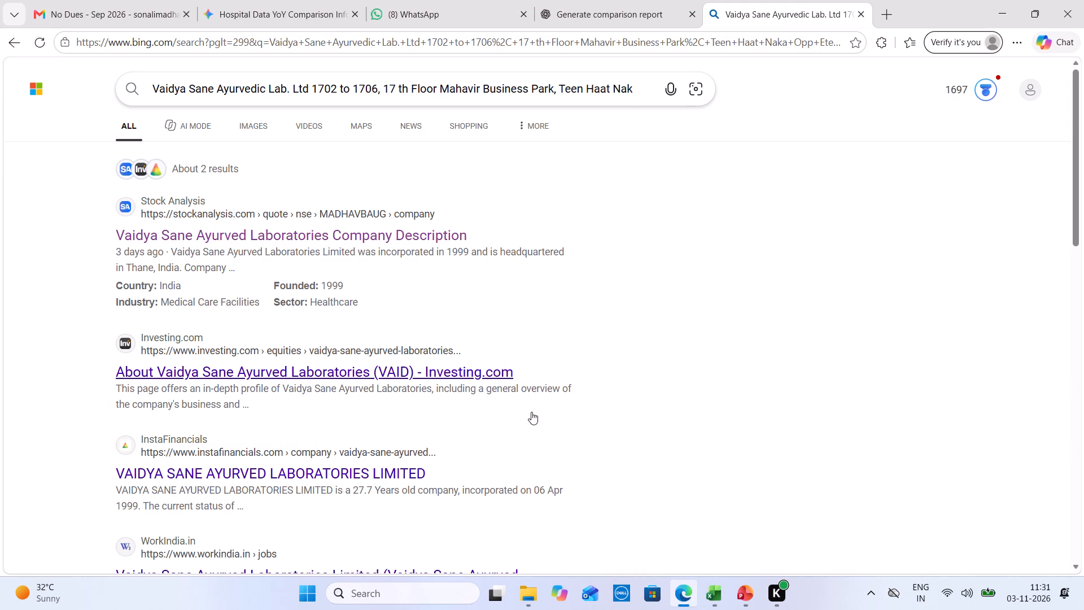
Repeat the web search with the word "address" added after "pincode" and look through the results.
left_click(1083, 380)
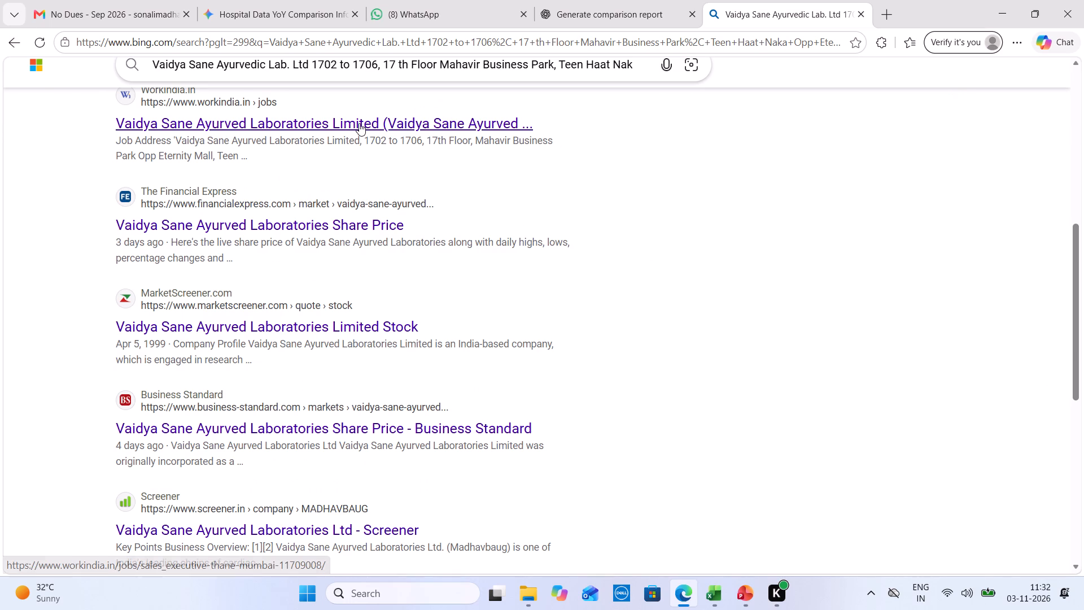
left_click(582, 71)
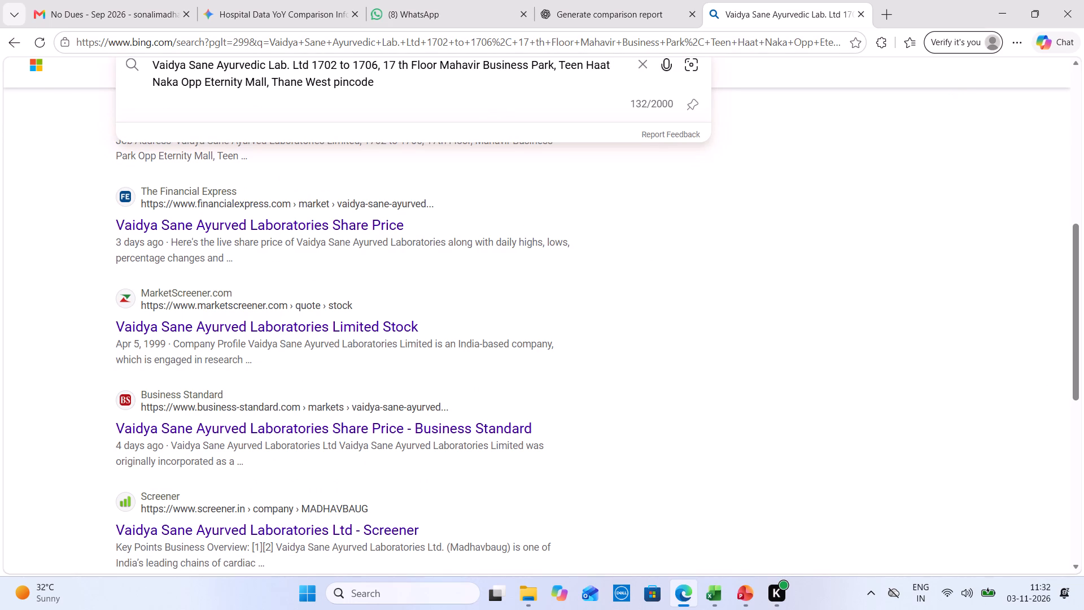
key("space")
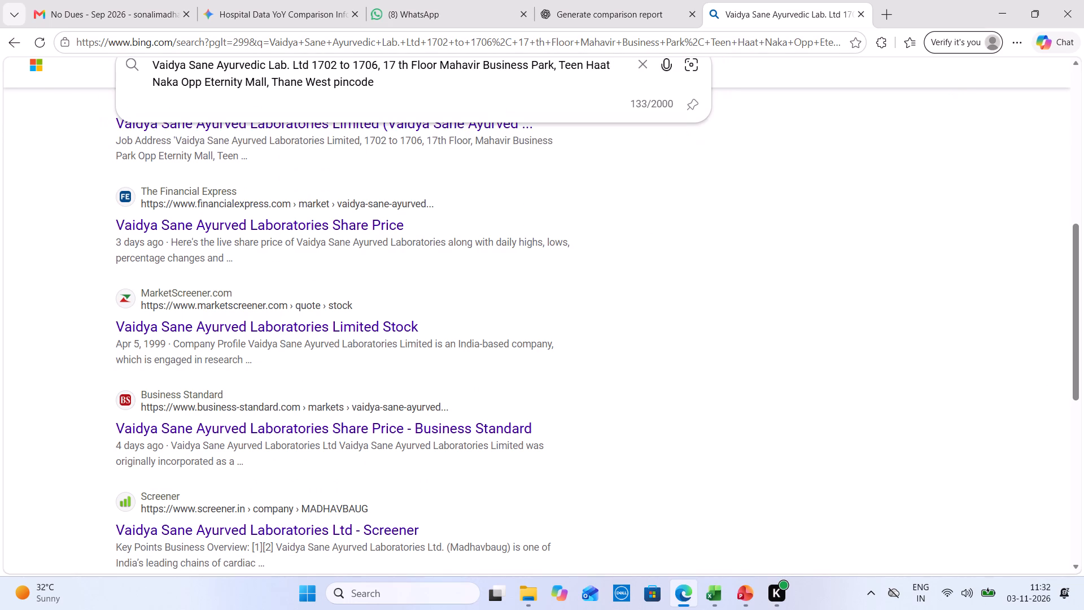
key("a")
type("drr")
key("BackSpace")
key("BackSpace")
type("dress")
key("Return")
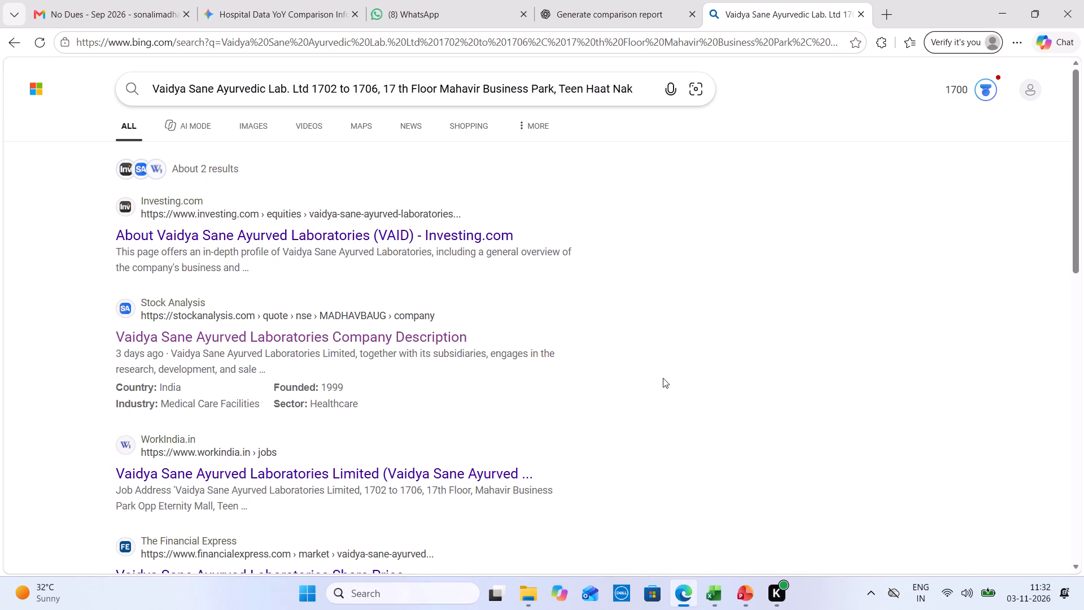
left_click(1083, 428)
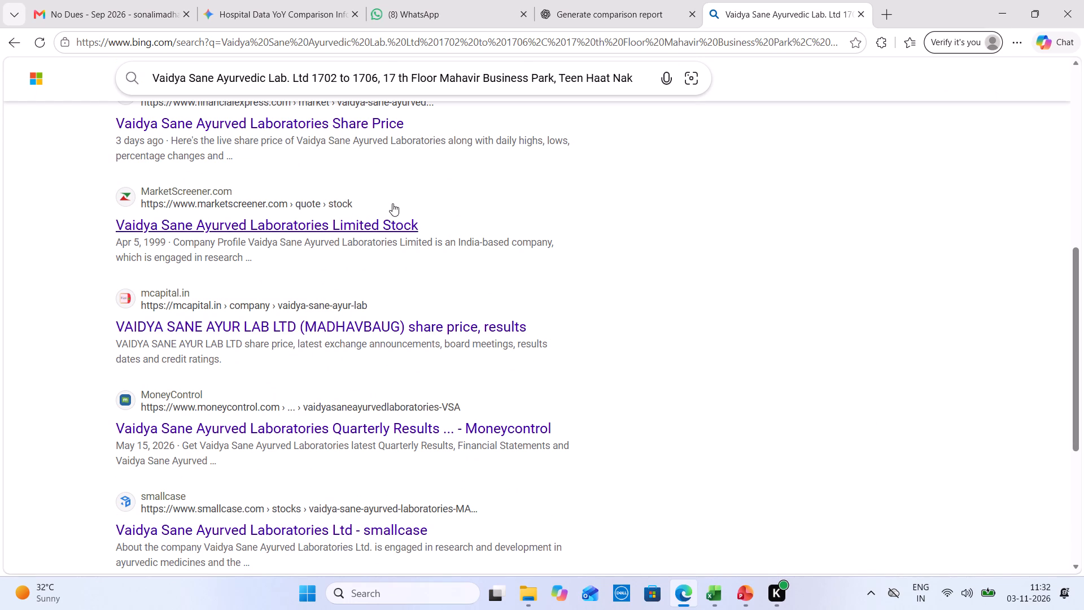
left_click(1083, 229)
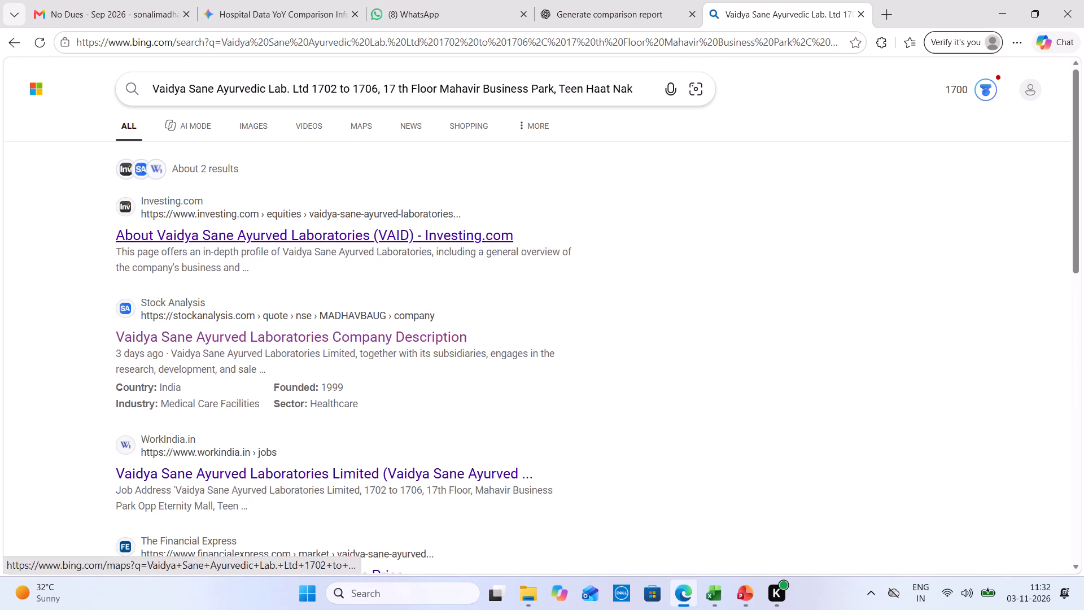
Search again for the Thane West office's pincode with the company name removed from the query.
left_click(314, 88)
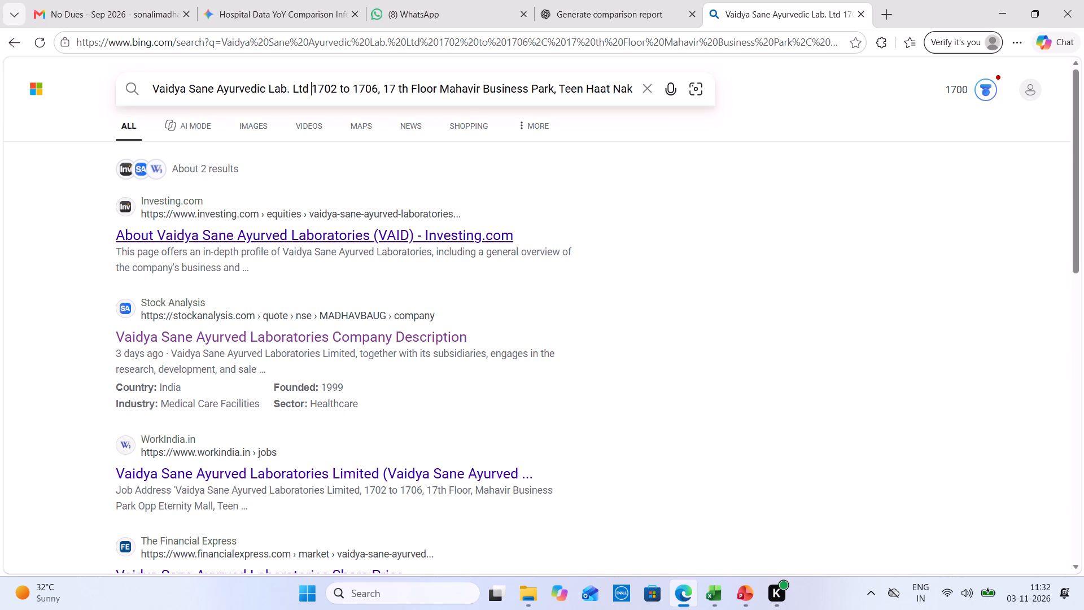
key("BackSpace")
key("BackSpace")
key("BackSpace")
key("BackSpace")
key("BackSpace")
key("BackSpace")
key("BackSpace")
key("BackSpace")
key("BackSpace")
key("BackSpace")
key("BackSpace")
key("BackSpace")
key("BackSpace")
key("BackSpace")
key("BackSpace")
key("BackSpace")
key("BackSpace")
key("BackSpace")
key("BackSpace")
key("BackSpace")
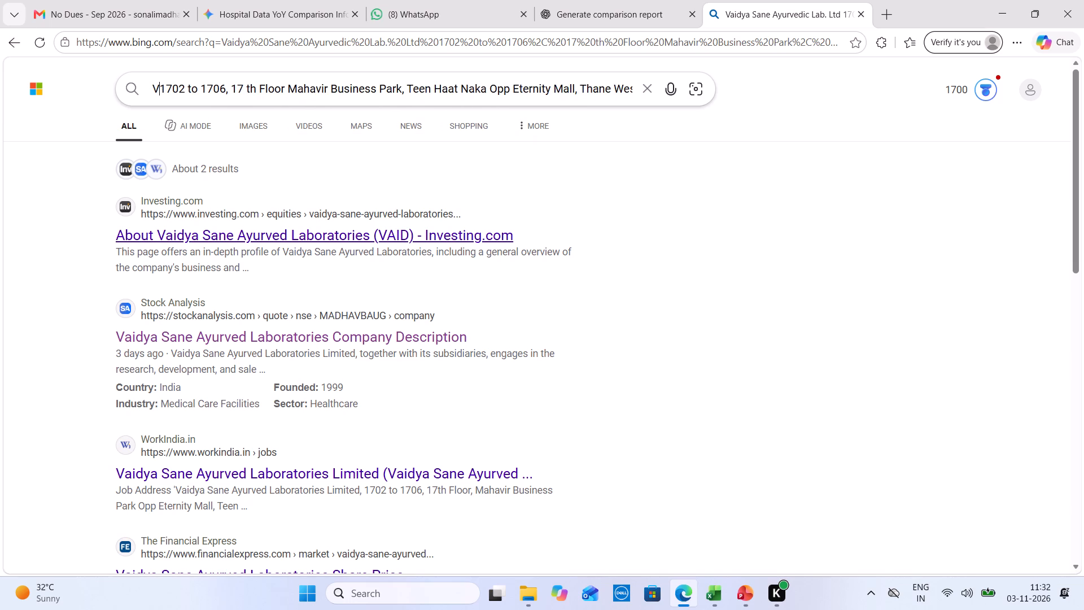
key("Return")
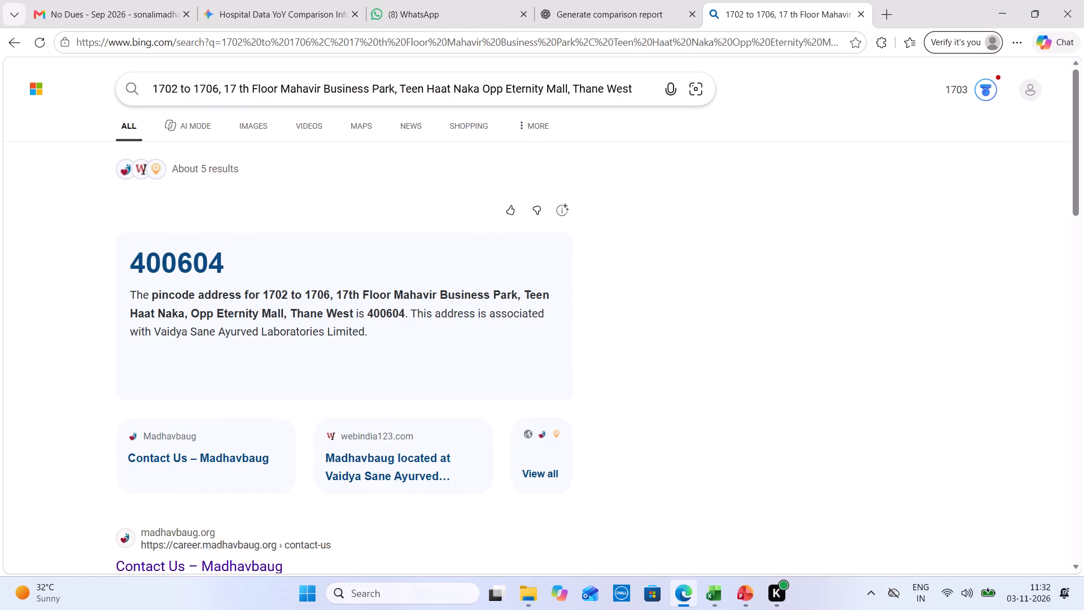
Copy the office pincode from the search answer.
double_click(190, 254)
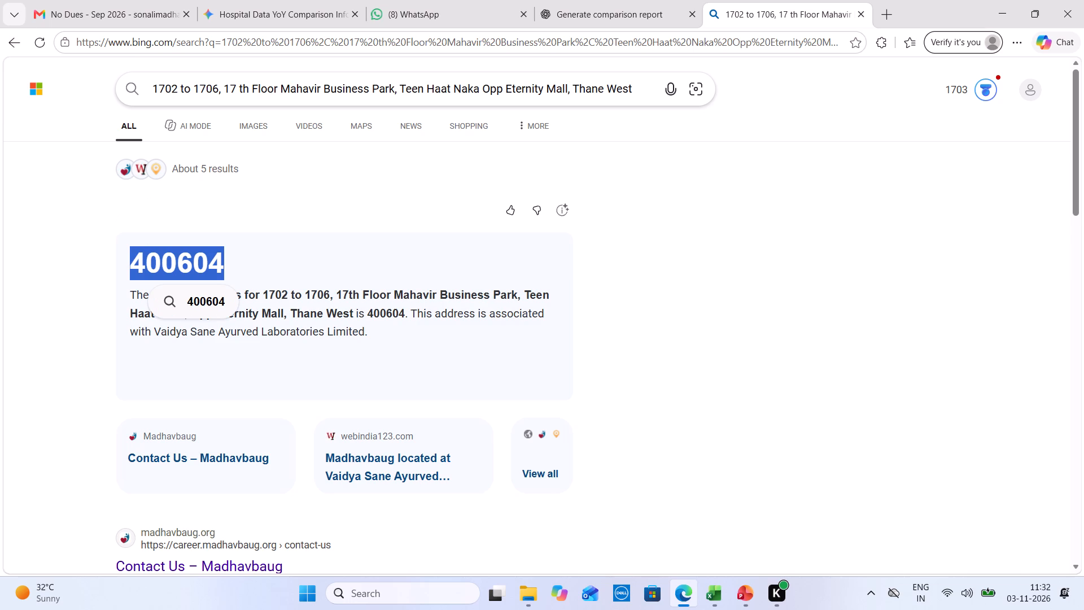
key("ctrl+c")
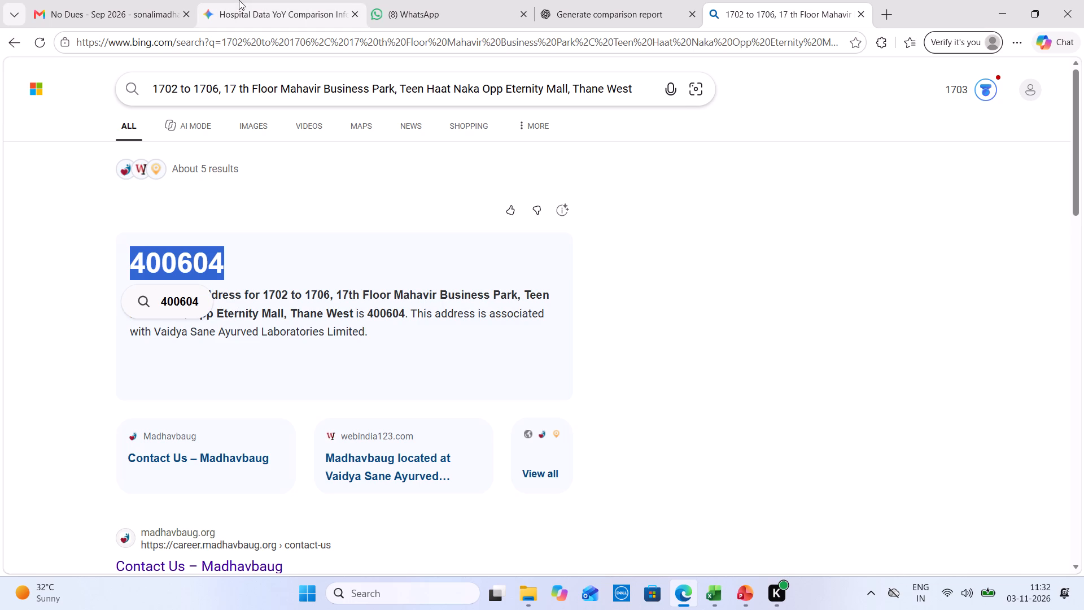
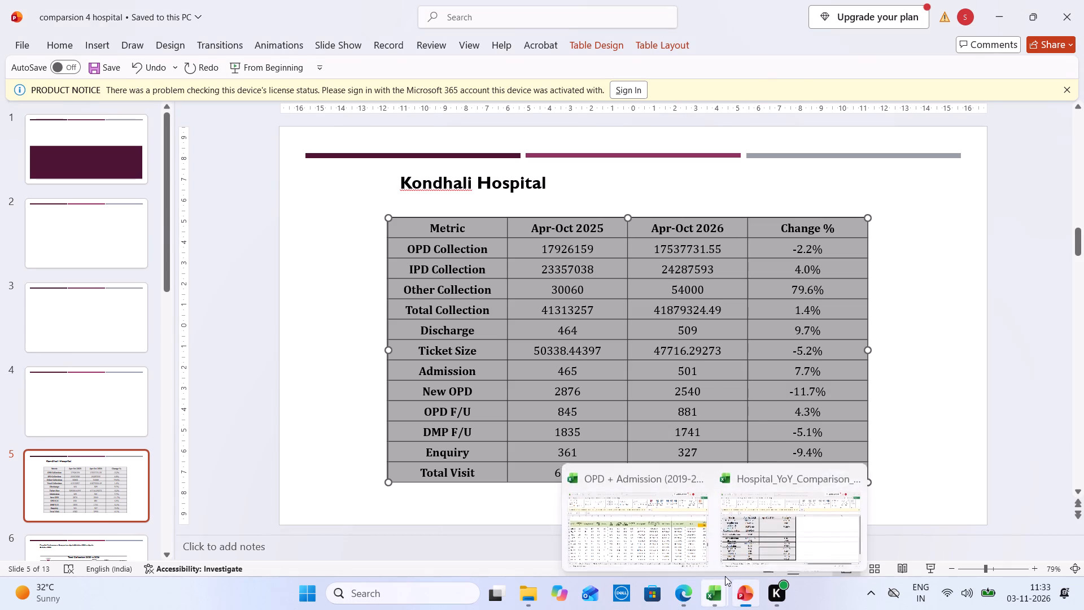
Switch to the Excel workbooks, sum Khopoli's New OPD for Apr-25 to Oct-25, and enter 5412 as the comparison table's Apr-Oct 2025 New OPD.
left_click(823, 527)
key("ctrl+Tab")
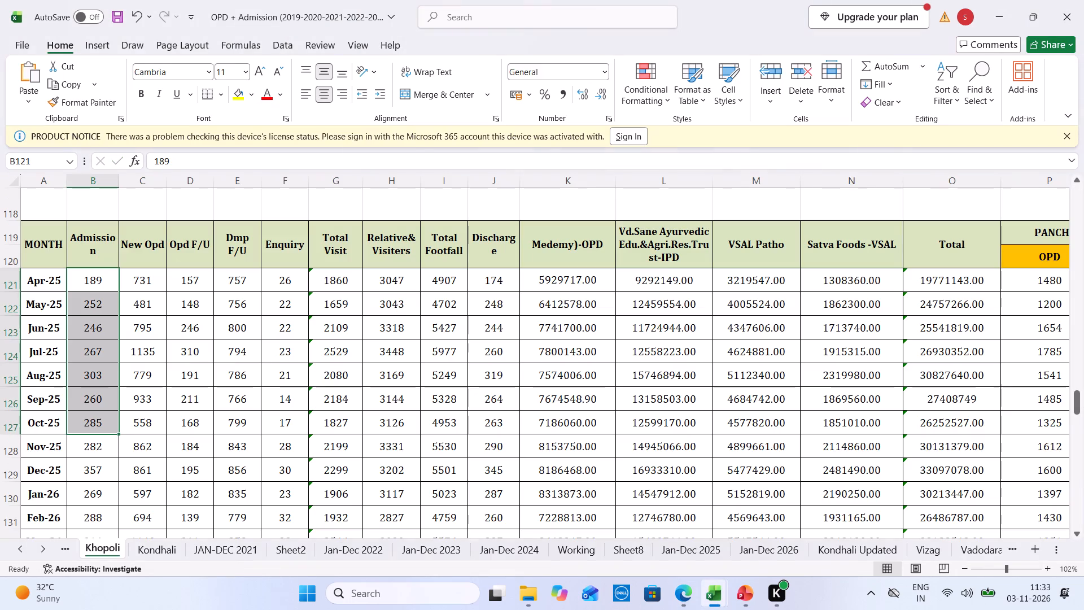
left_click_drag(150, 271, 142, 422)
key("ctrl+Tab")
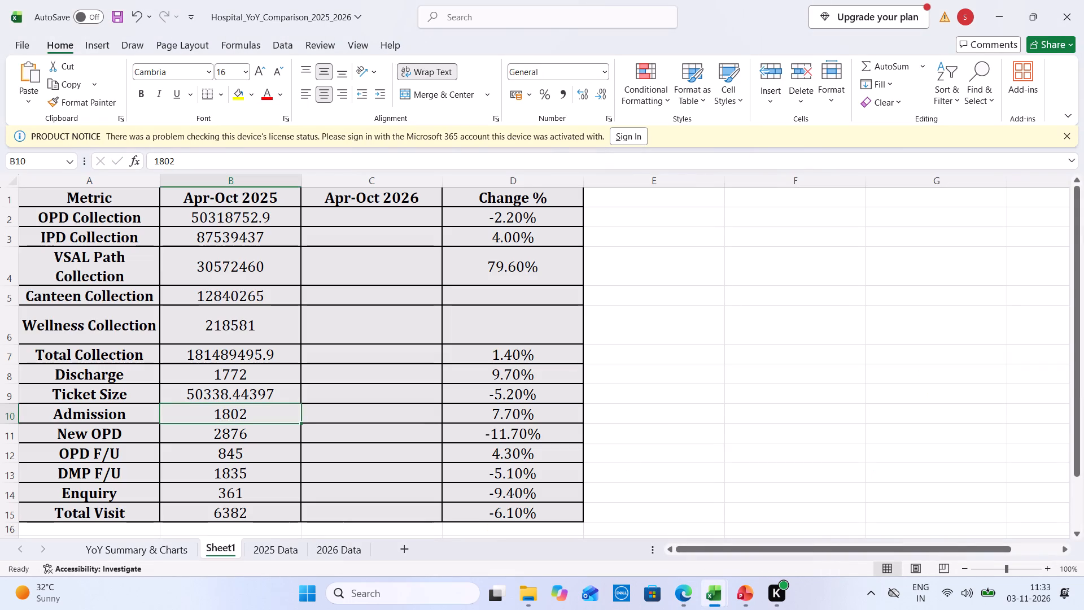
triple_click(229, 432)
left_click(229, 432)
type("5412")
Sum Khopoli's OPD F/U for Apr-25 to Oct-25 and set the comparison table's Apr-Oct 2025 OPD F/U to 1431.
key("ctrl+Tab")
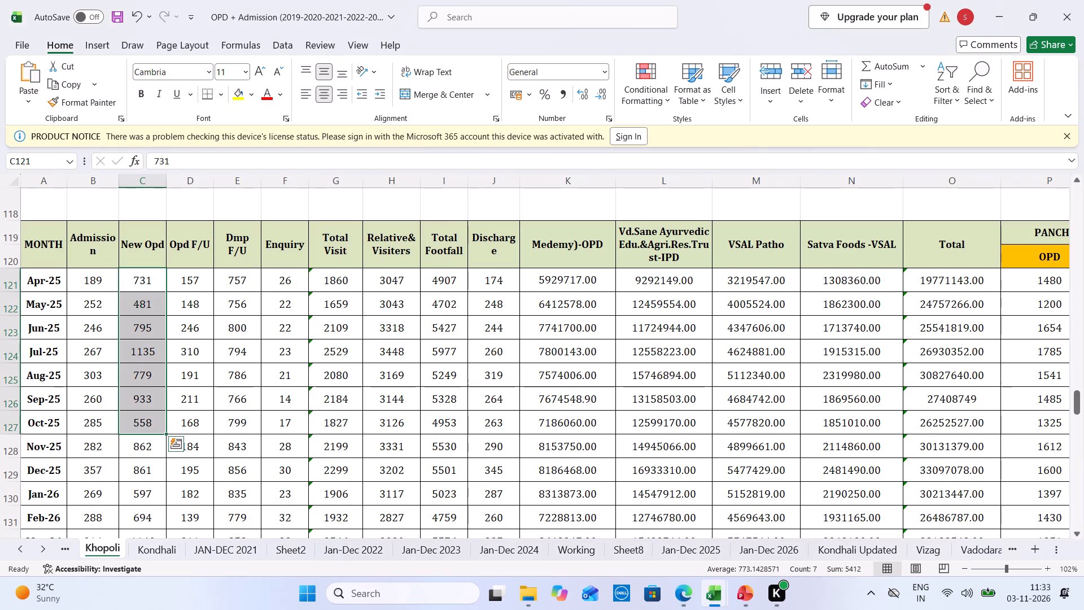
left_click_drag(203, 417, 186, 276)
key("ctrl+Tab")
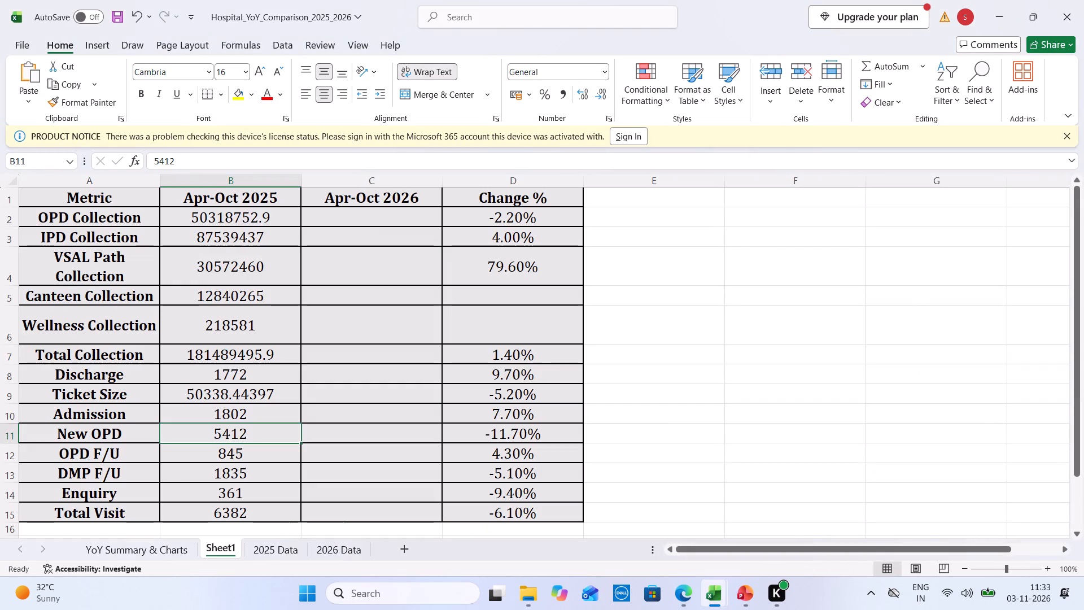
double_click(213, 439)
triple_click(225, 458)
left_click(225, 458)
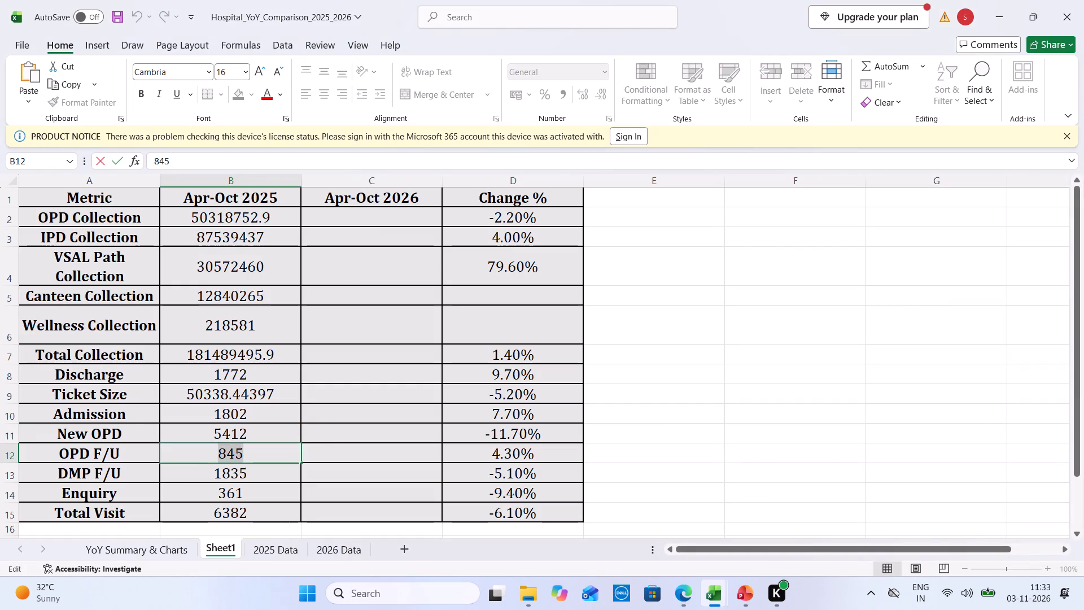
type("1431")
Sum Khopoli's DMP F/U for Apr-25 to Oct-25 and set the comparison table's Apr-Oct 2025 DMP F/U to 5458.
key("ctrl+Tab")
left_click(270, 423)
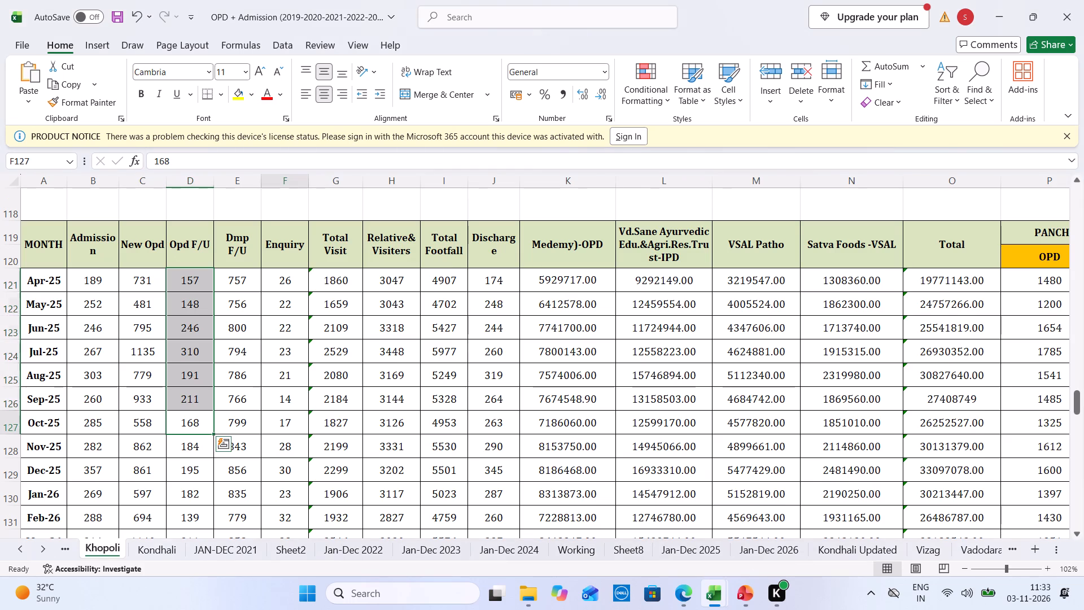
left_click_drag(251, 423, 252, 285)
key("ctrl+Tab")
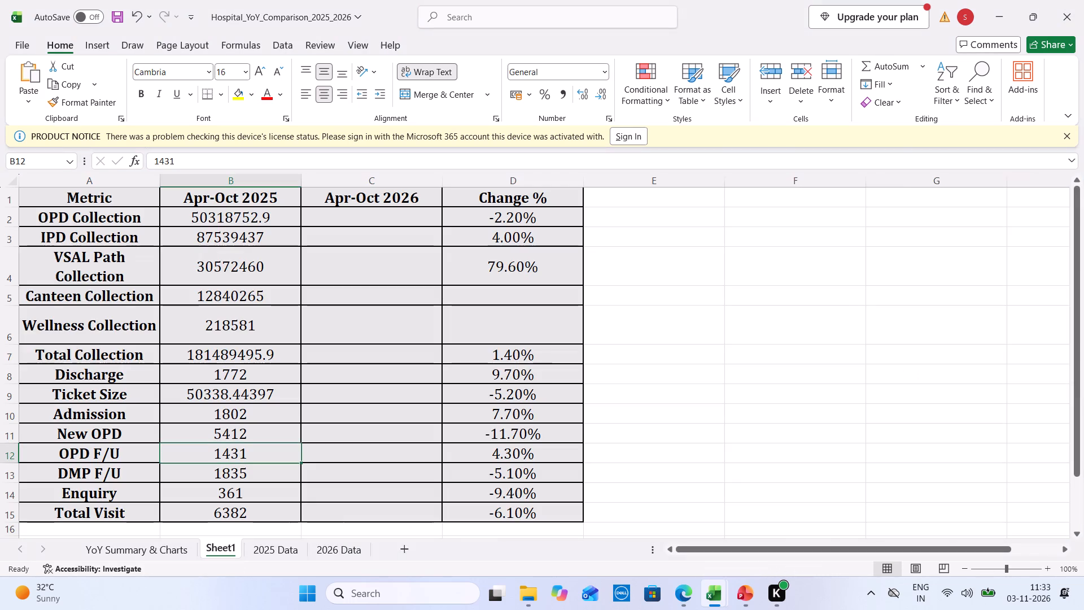
triple_click(232, 466)
left_click(232, 466)
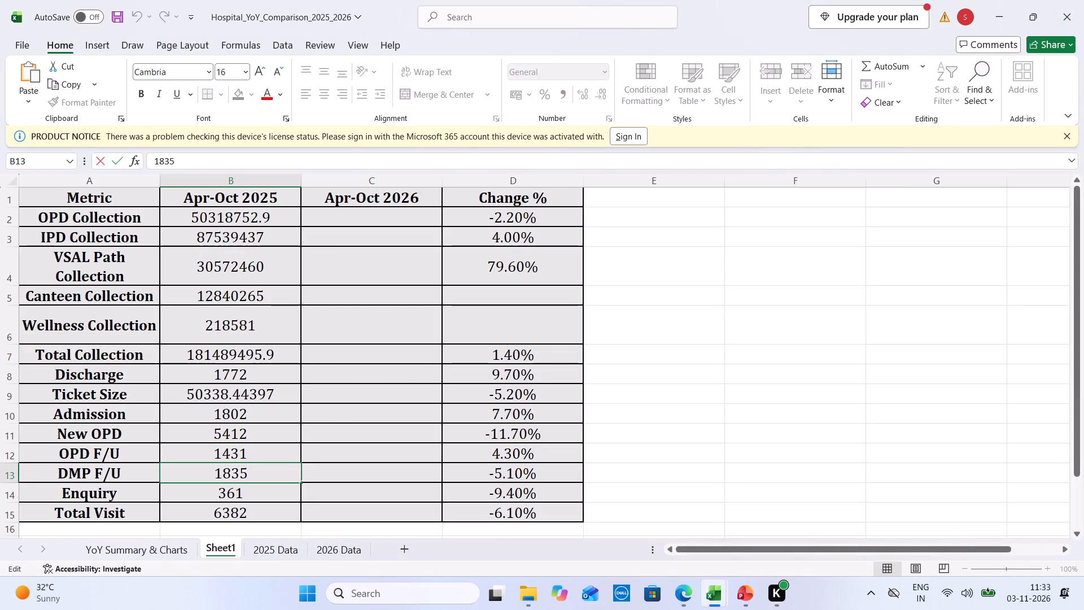
type("5458")
Sum Khopoli's Enquiry figures for Apr-25 to Oct-25 and set the comparison table's Apr-Oct 2025 Enquiry to 145.
key("ctrl+Tab")
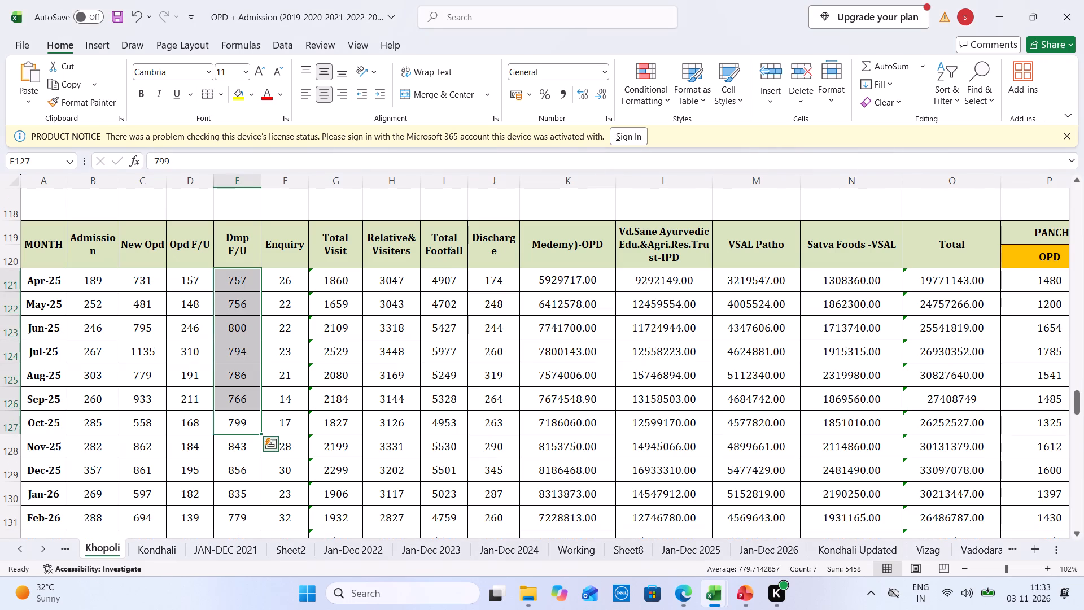
left_click_drag(286, 413, 281, 282)
key("ctrl+Tab")
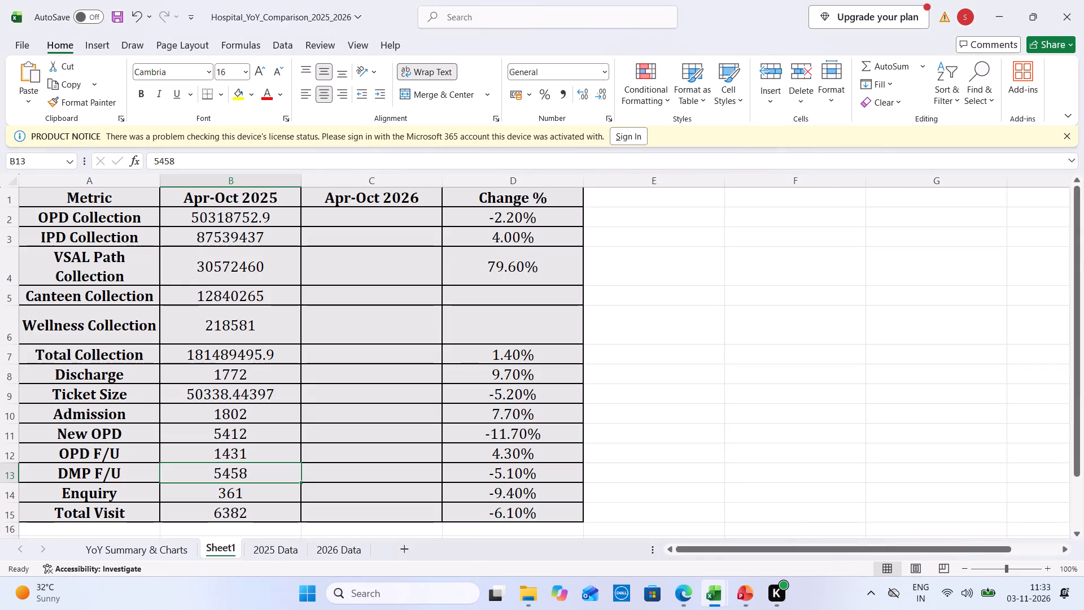
triple_click(232, 493)
double_click(232, 493)
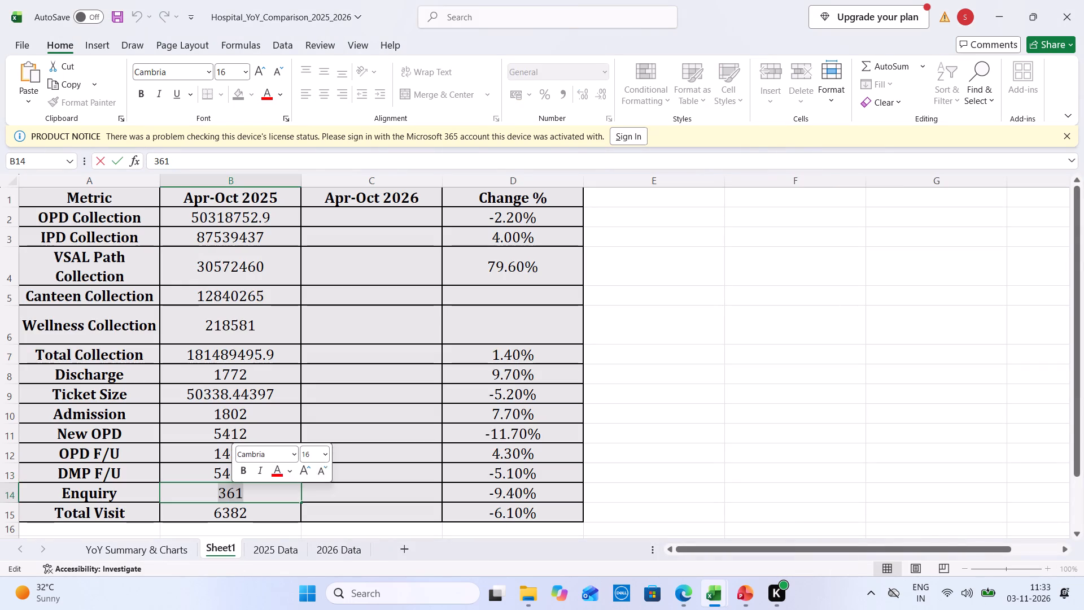
type("145")
key("Tab")
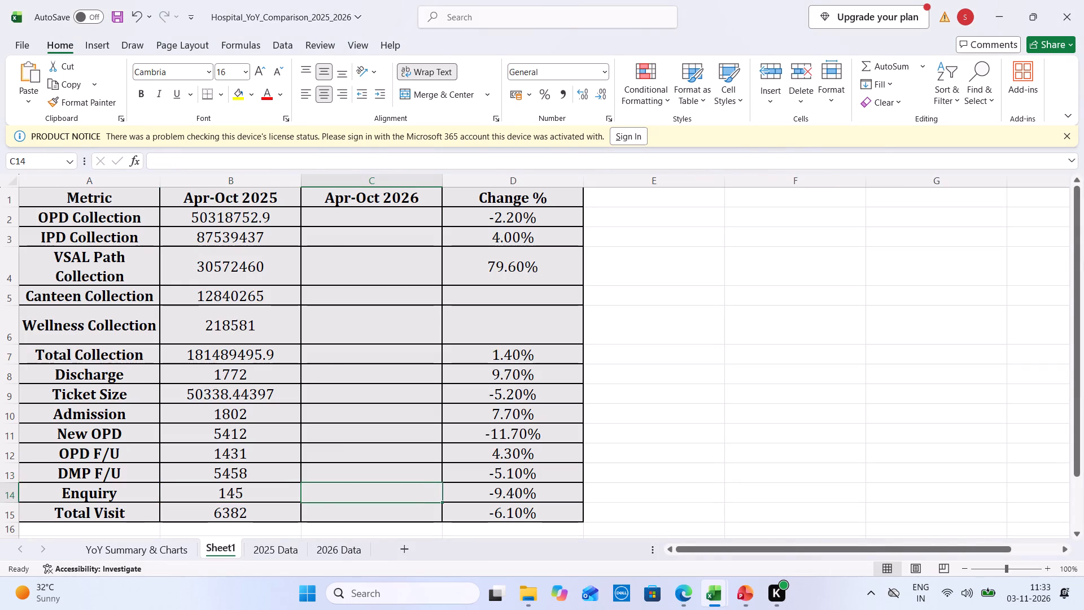
Sum Khopoli's Total Visit for Apr-25 to Oct-25, set the Apr-Oct 2025 Total Visit to 14248, and save the comparison workbook.
left_click(212, 516)
key("ctrl+Tab")
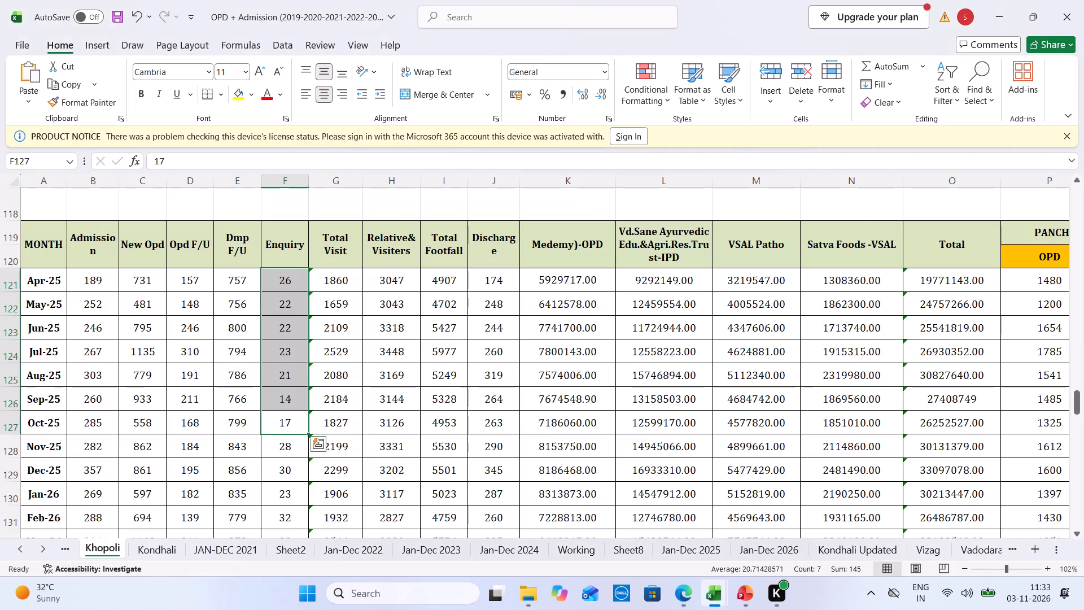
left_click_drag(336, 425, 339, 265)
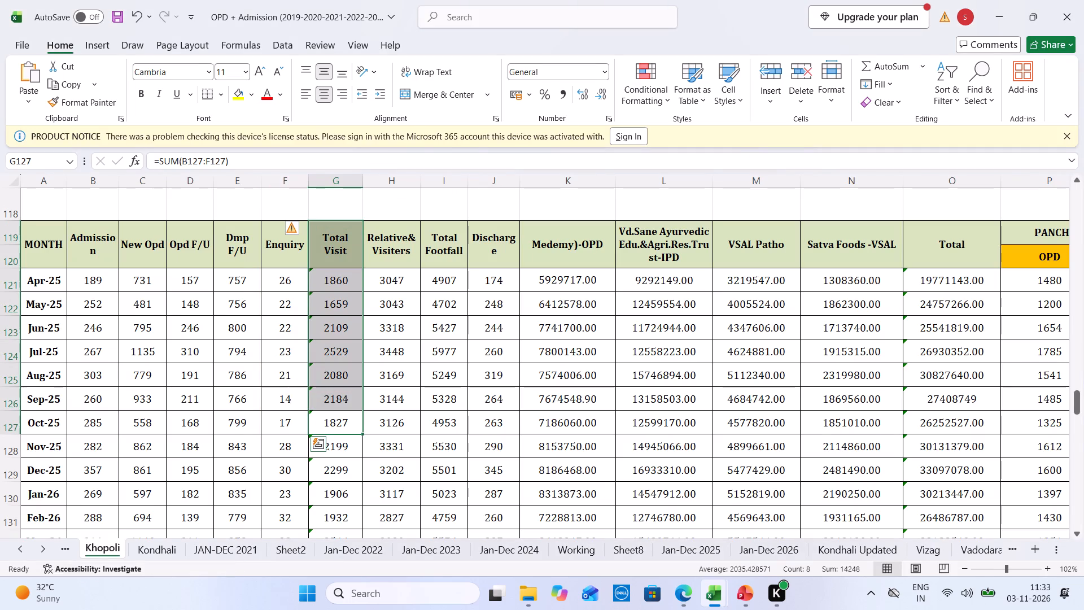
left_click_drag(335, 287, 318, 420)
key("ctrl+Tab")
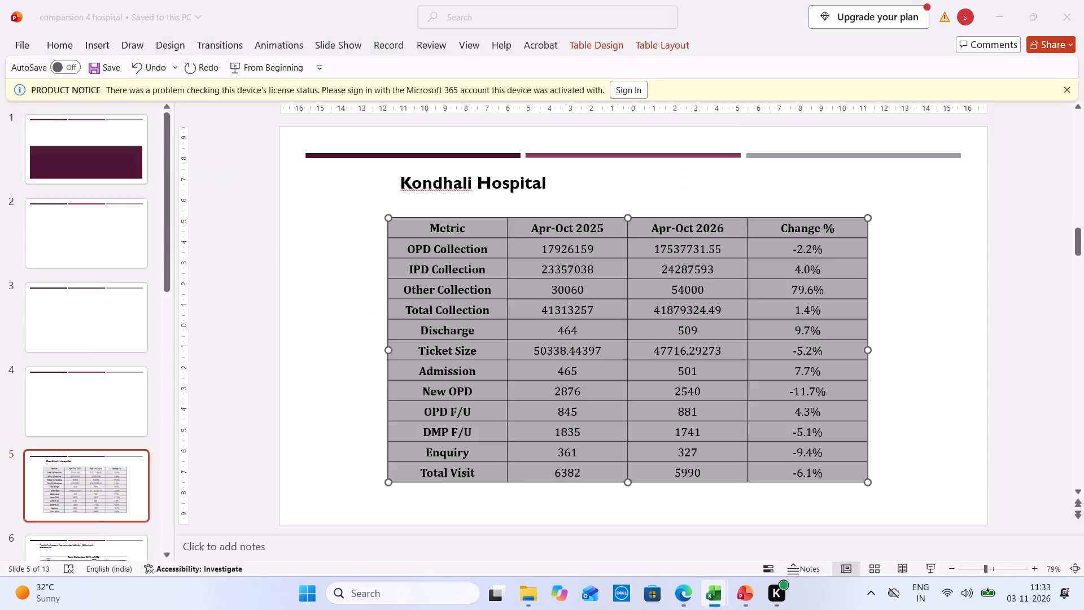
left_click(245, 502)
left_click(237, 510)
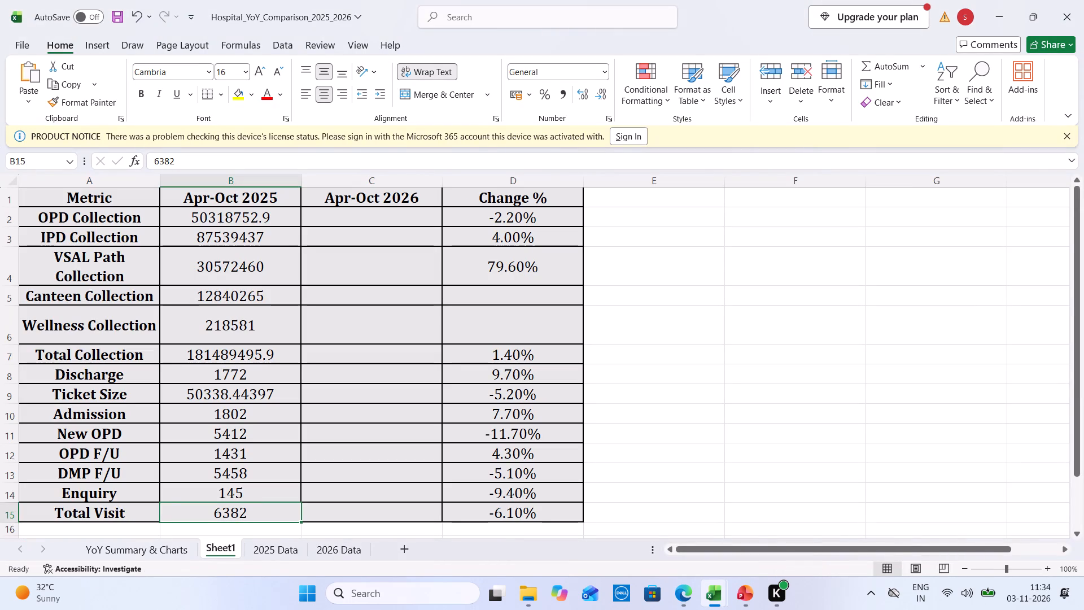
type("14248")
key("ctrl+s")
Sum Khopoli's Admission figures for Apr-26 to Oct-26 and enter 1955 as the comparison table's Apr-Oct 2026 Admission.
key("ctrl+Tab")
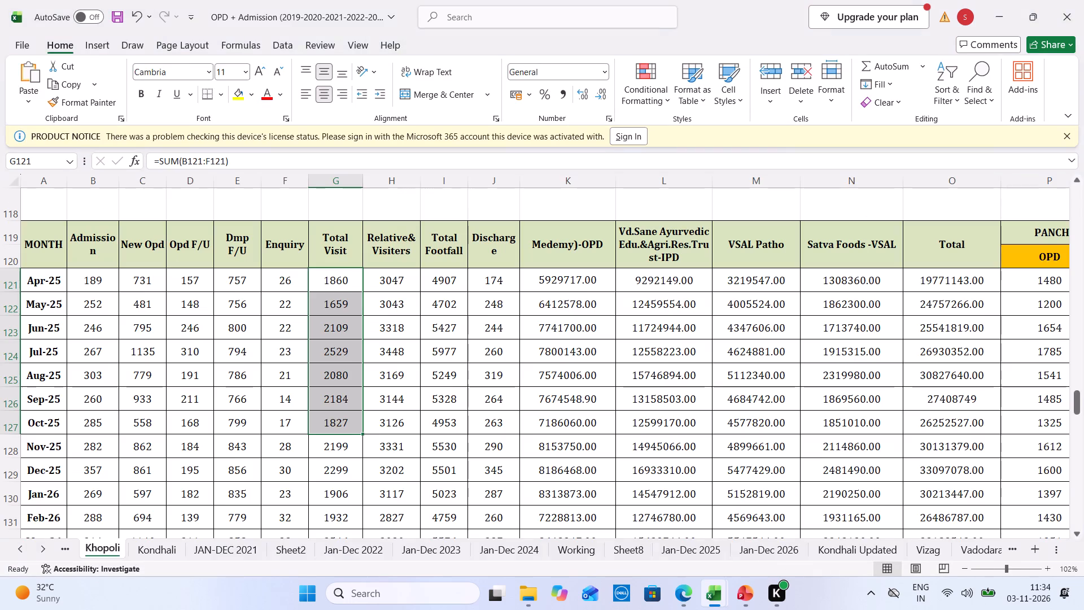
key("Down")
key("Down")
key("Down")
key("Down")
key("Down")
key("Down")
key("Down")
key("Down")
key("Down")
key("Down")
key("Down")
key("Down")
key("Down")
key("Down")
key("Down")
key("Down")
key("Down")
key("Down")
key("Down")
key("Down")
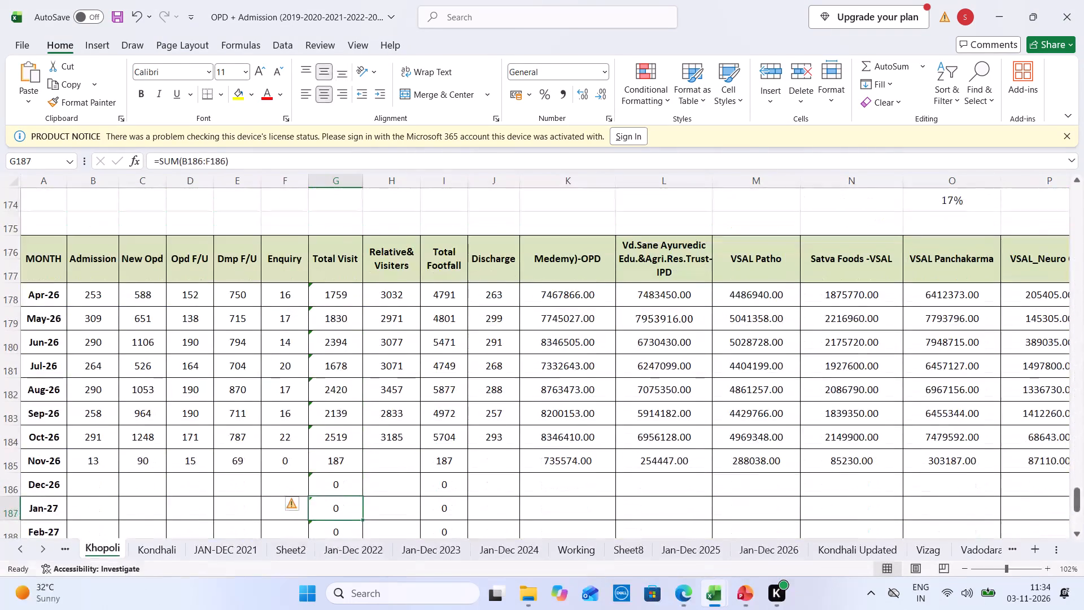
key("Down")
key("Down")
key("Down")
key("Down")
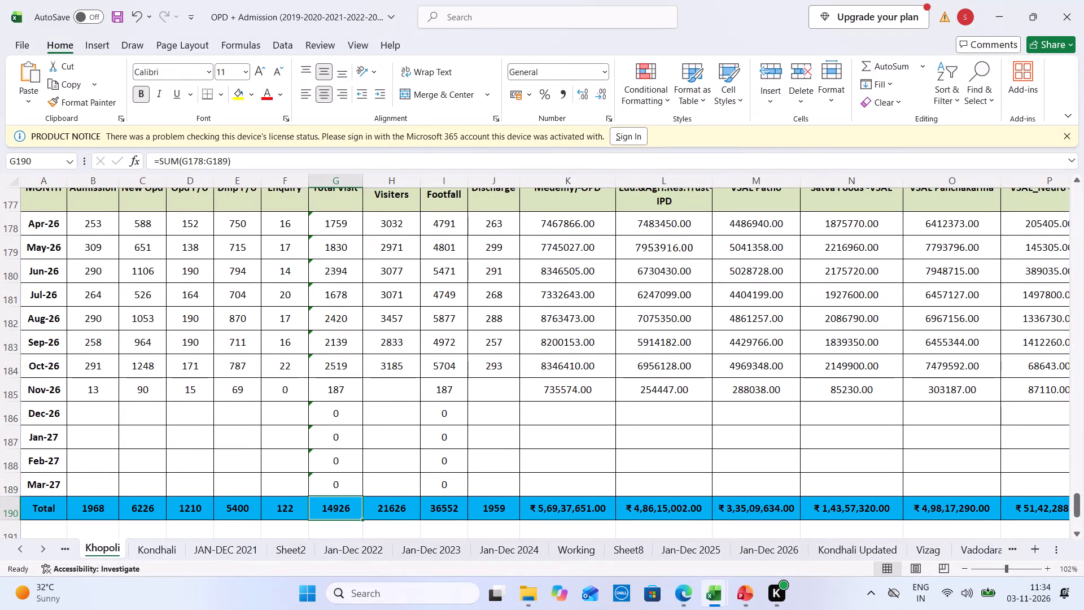
left_click_drag(105, 217, 102, 361)
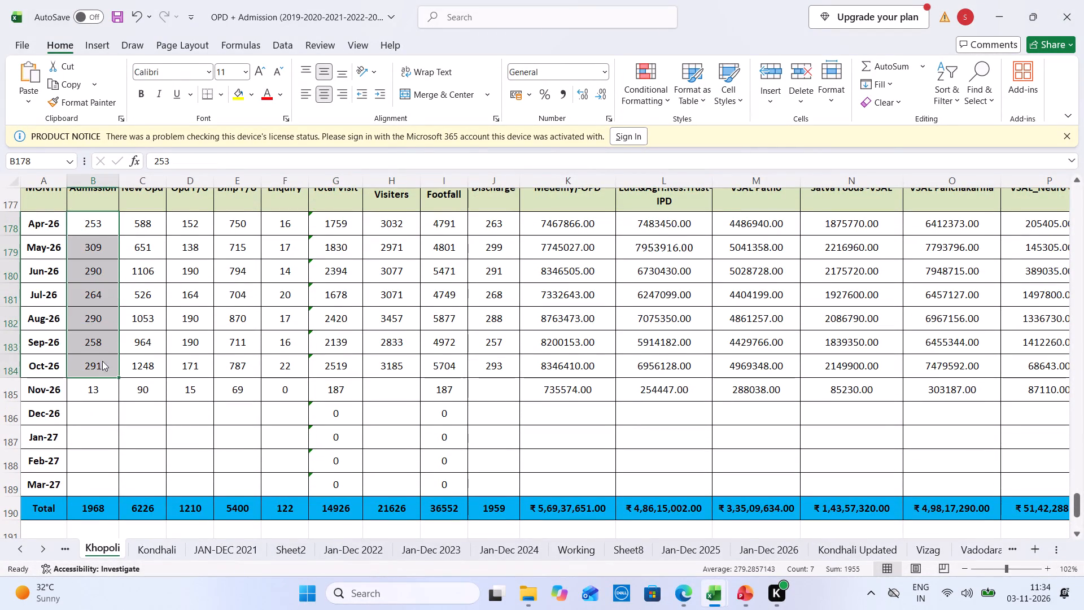
key("ctrl+Tab")
left_click(358, 417)
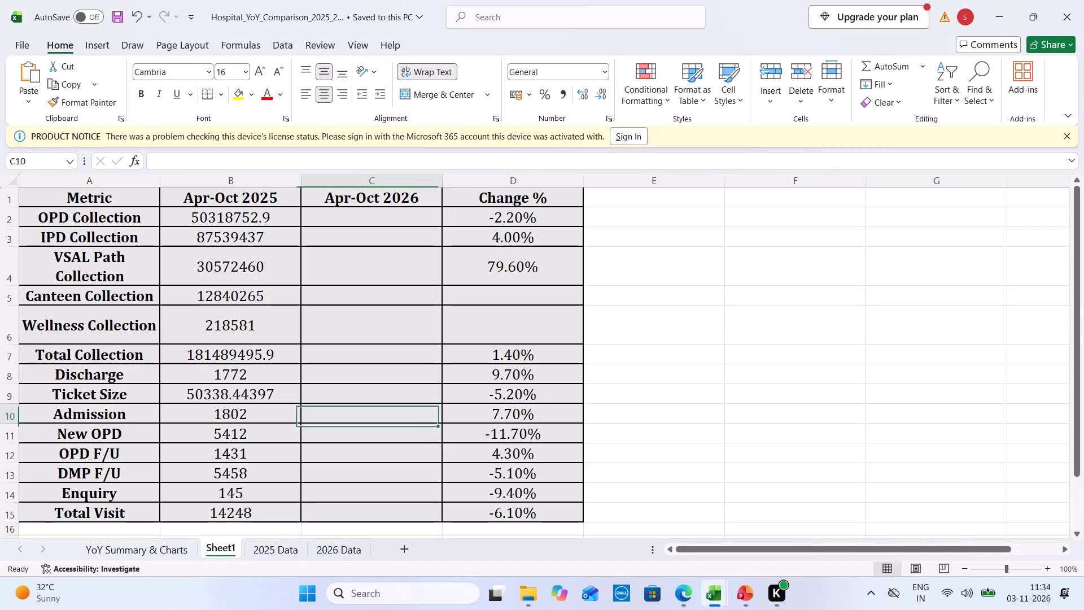
type("1955")
Sum Khopoli's New OPD for Apr-26 to Oct-26 and enter 6136 as the comparison table's Apr-Oct 2026 New OPD.
key("ctrl+Tab")
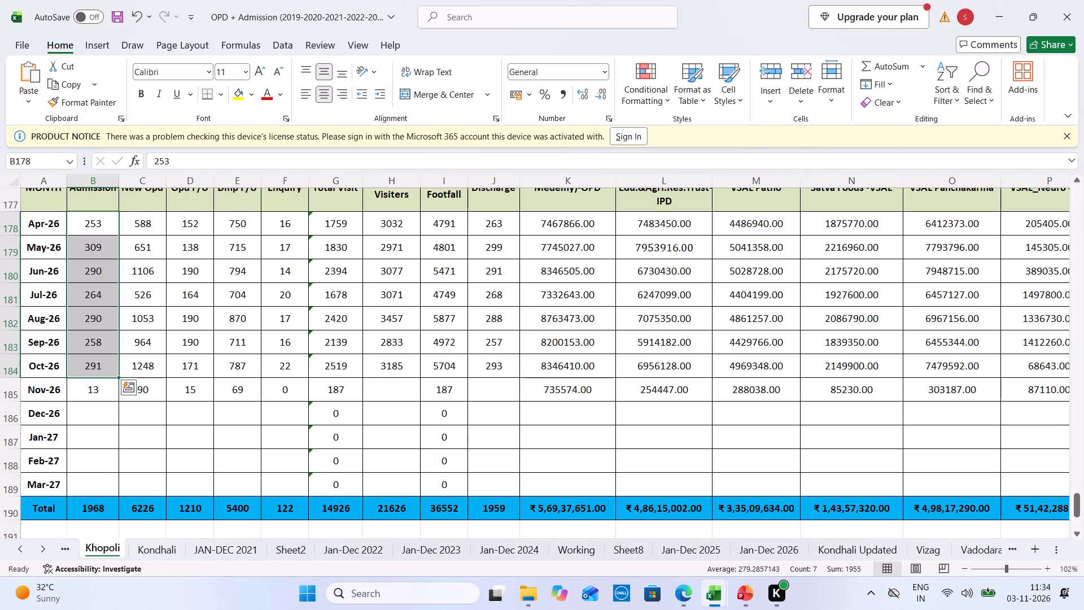
left_click_drag(157, 375, 154, 219)
key("ctrl+Tab")
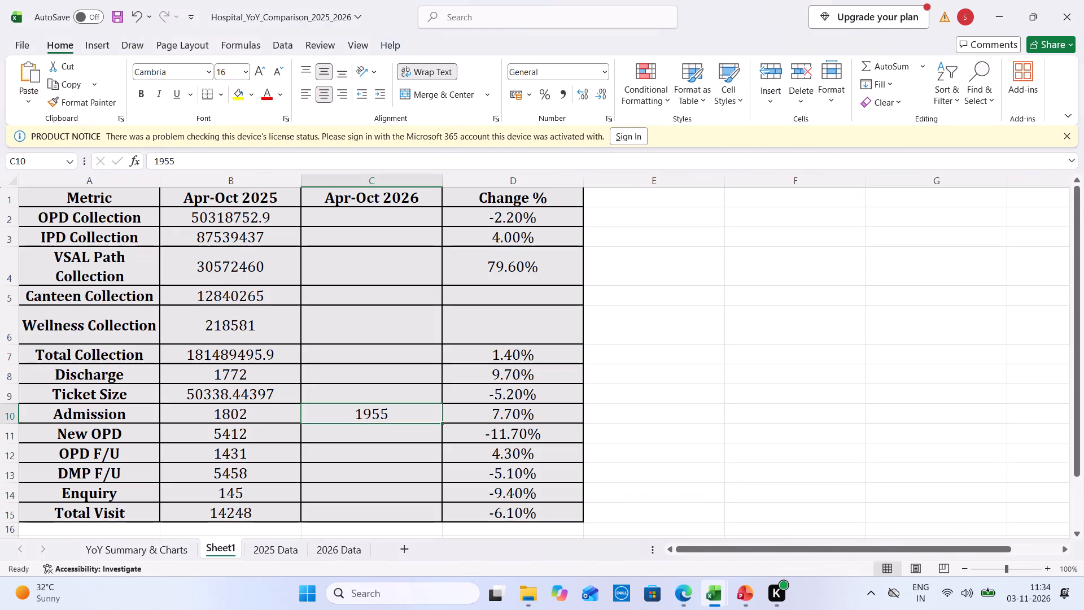
left_click(369, 446)
key("Up")
type("6136")
Sum Khopoli's OPD F/U for Apr-26 to Oct-26 and enter 1195 as the comparison table's Apr-Oct 2026 OPD F/U.
key("ctrl+Tab")
left_click_drag(191, 371, 184, 243)
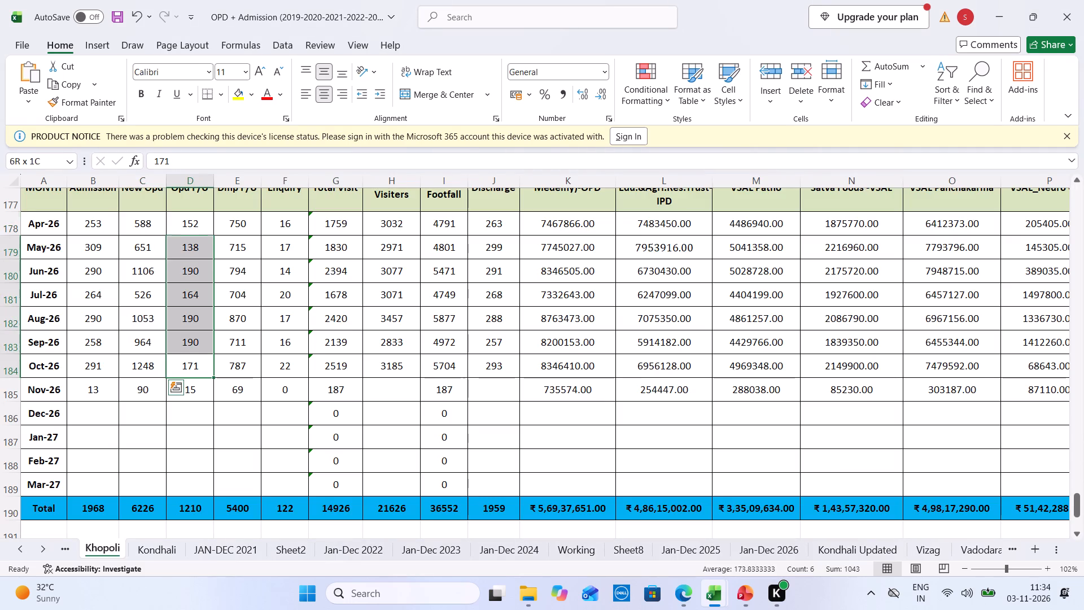
left_click_drag(184, 243, 190, 226)
key("ctrl+Tab")
left_click(398, 445)
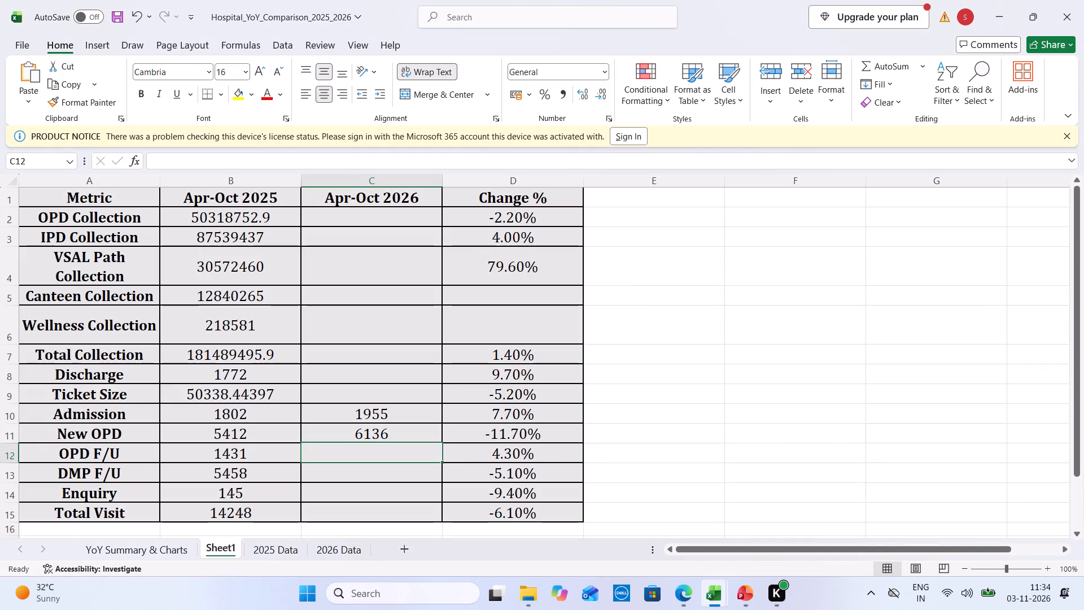
type("1195")
Sum Khopoli's DMP F/U for Apr-26 to Oct-26 and enter 5331 as the comparison table's Apr-Oct 2026 DMP F/U.
key("ctrl+Tab")
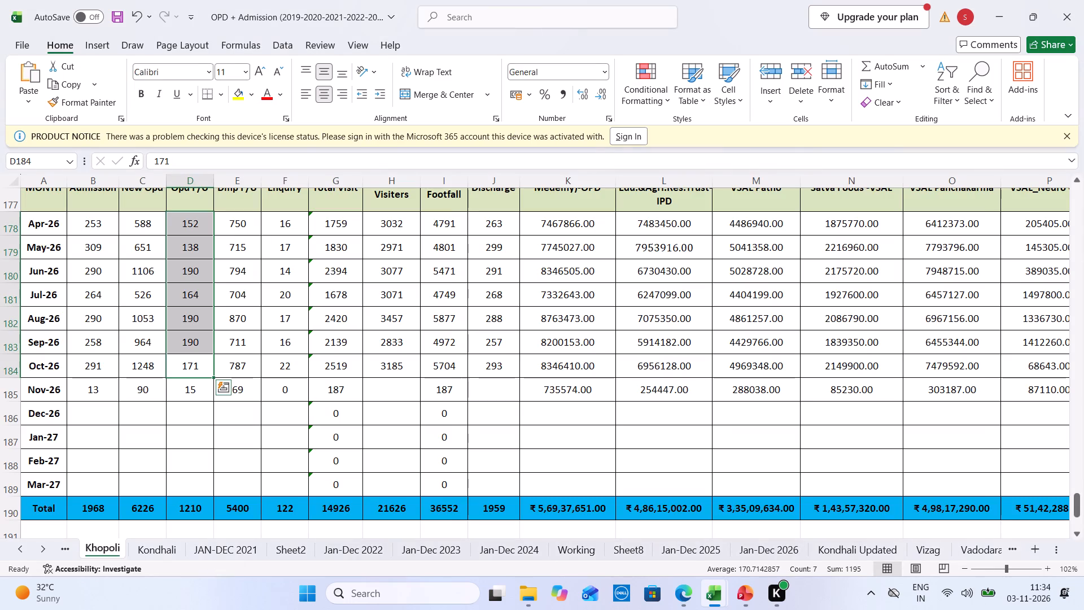
left_click_drag(246, 357, 247, 217)
key("ctrl+Tab")
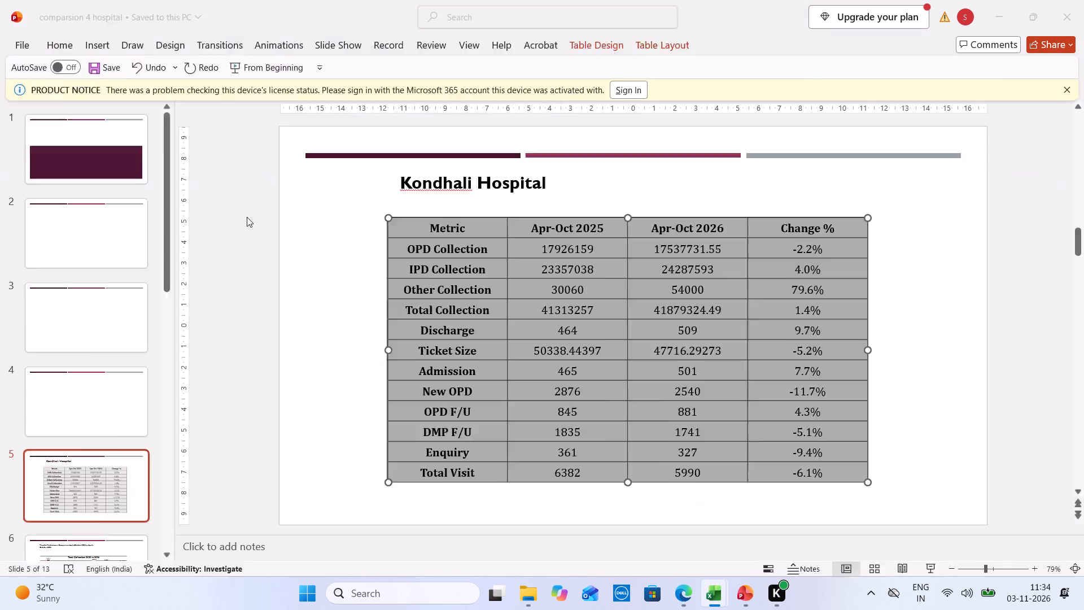
left_click(356, 472)
type("5331")
Sum Khopoli's Enquiry figures for Apr-26 to Oct-26 and enter 122 as the comparison table's Apr-Oct 2026 Enquiry.
key("ctrl+Tab")
left_click_drag(289, 374, 279, 220)
key("ctrl+Tab")
left_click(356, 496)
type("122")
Sum Khopoli's Total Visit for Apr-26 to Oct-26 and enter 14739 as the comparison table's Apr-Oct 2026 Total Visit.
key("ctrl+Tab")
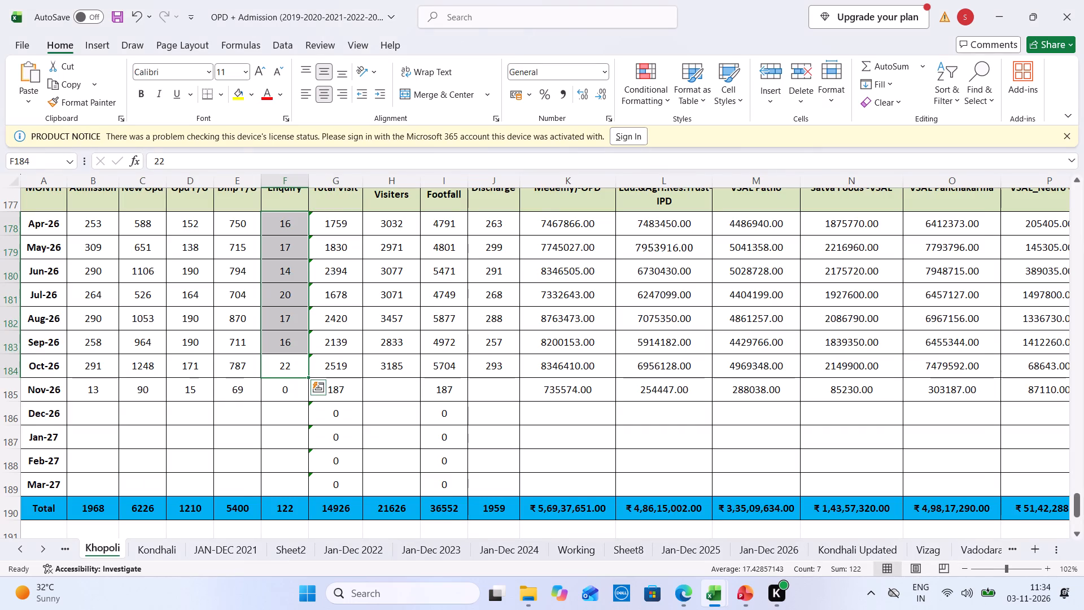
left_click_drag(340, 226, 347, 368)
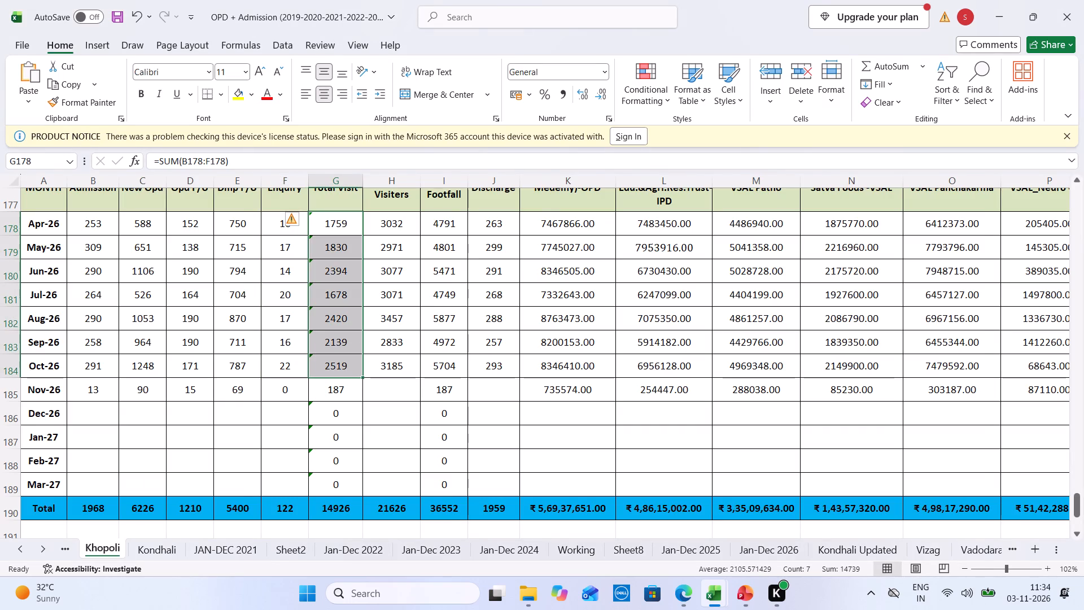
key("ctrl+Tab")
left_click(379, 515)
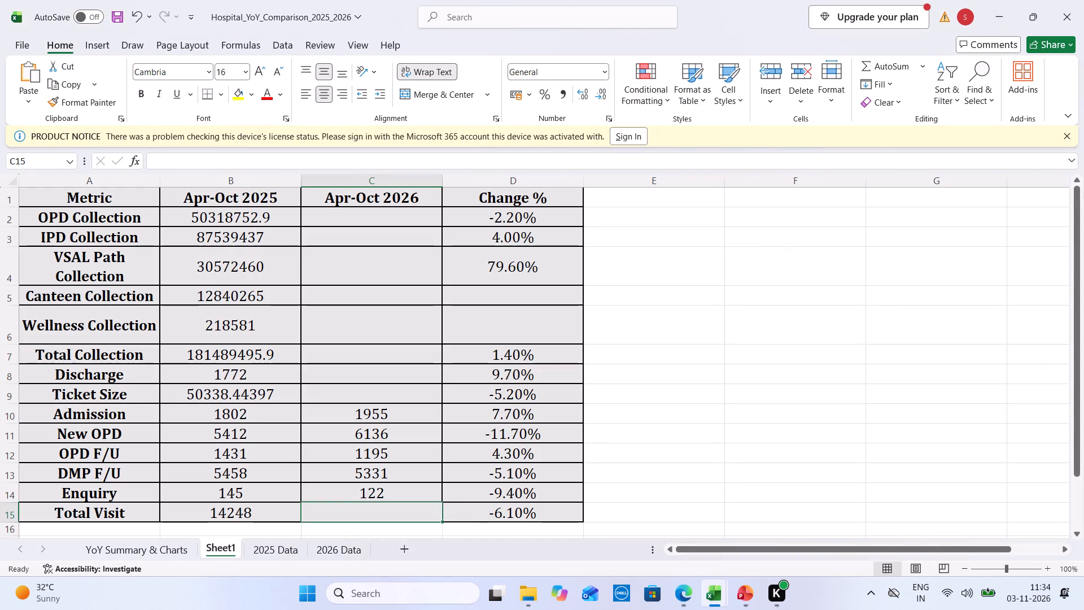
type("14739")
Sum Khopoli's Discharge figures for Apr-26 to Oct-26 and enter 1959 as the comparison table's Apr-Oct 2026 Discharge.
key("ctrl+Tab")
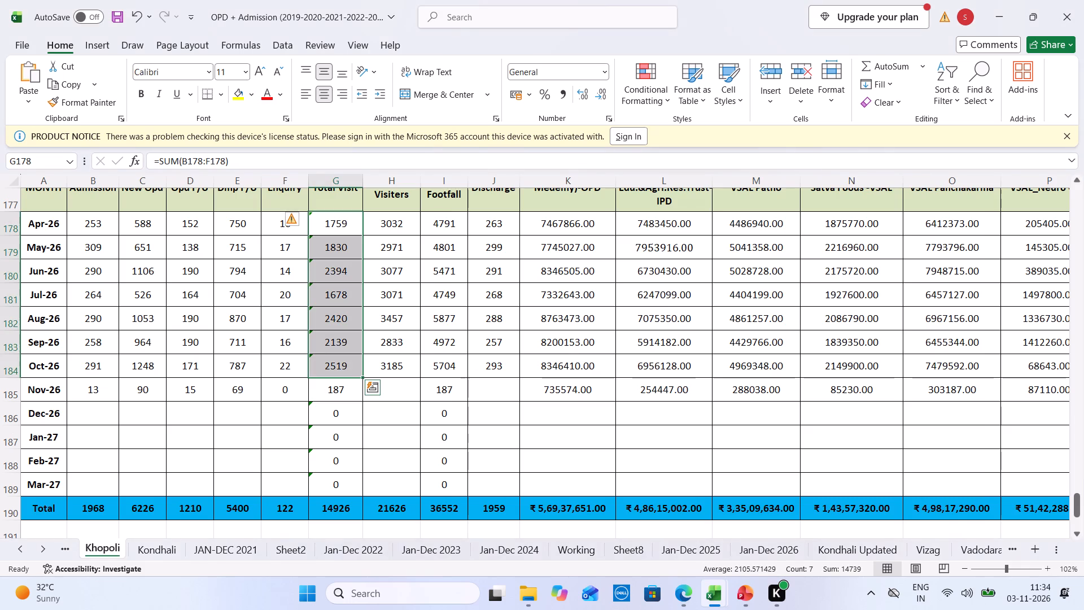
left_click_drag(489, 221, 497, 334)
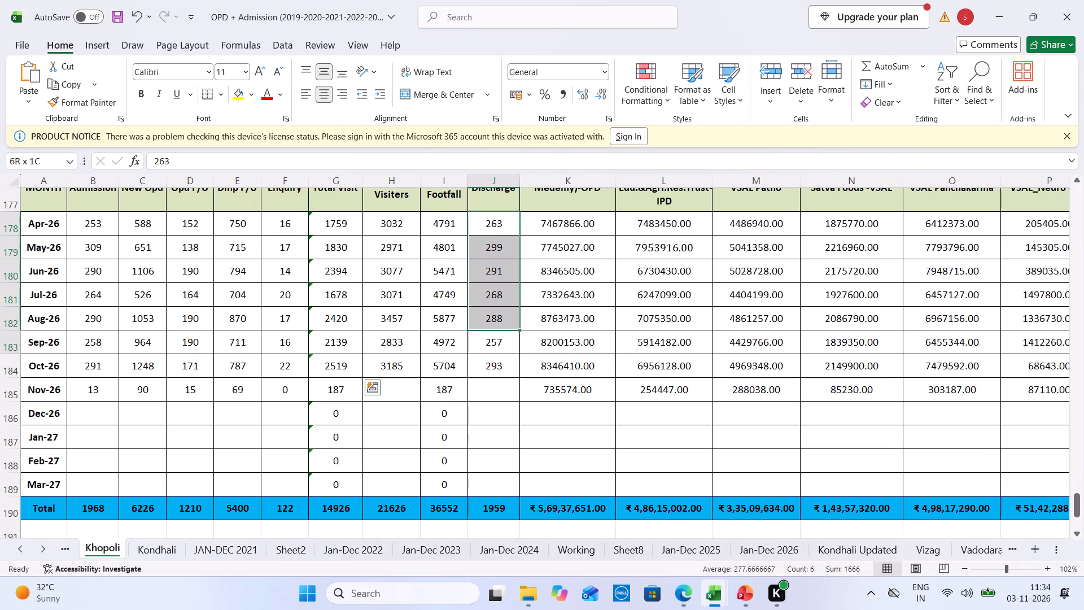
left_click_drag(497, 334, 499, 370)
key("ctrl+Tab")
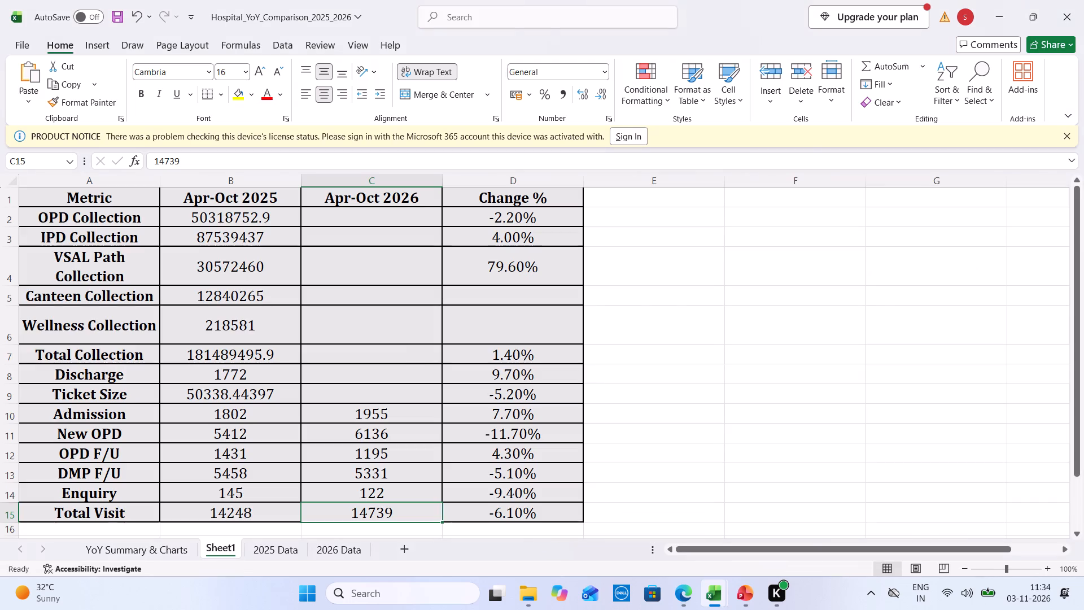
left_click(374, 394)
key("Up")
type("1959")
Delete the Ticket Size row from the hospital comparison table.
key("Down")
key("Left")
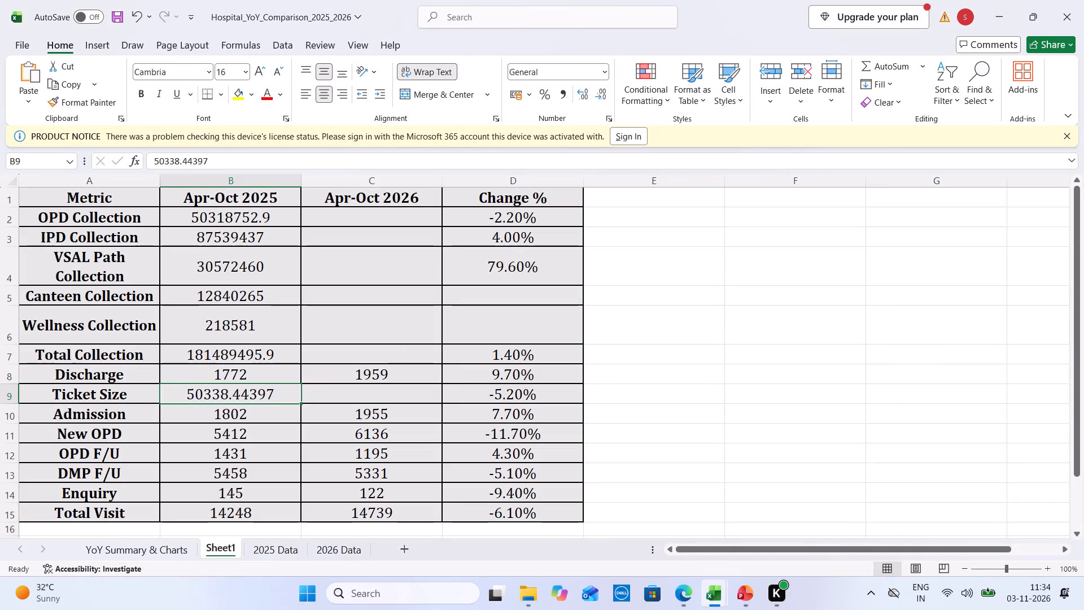
key("BackSpace")
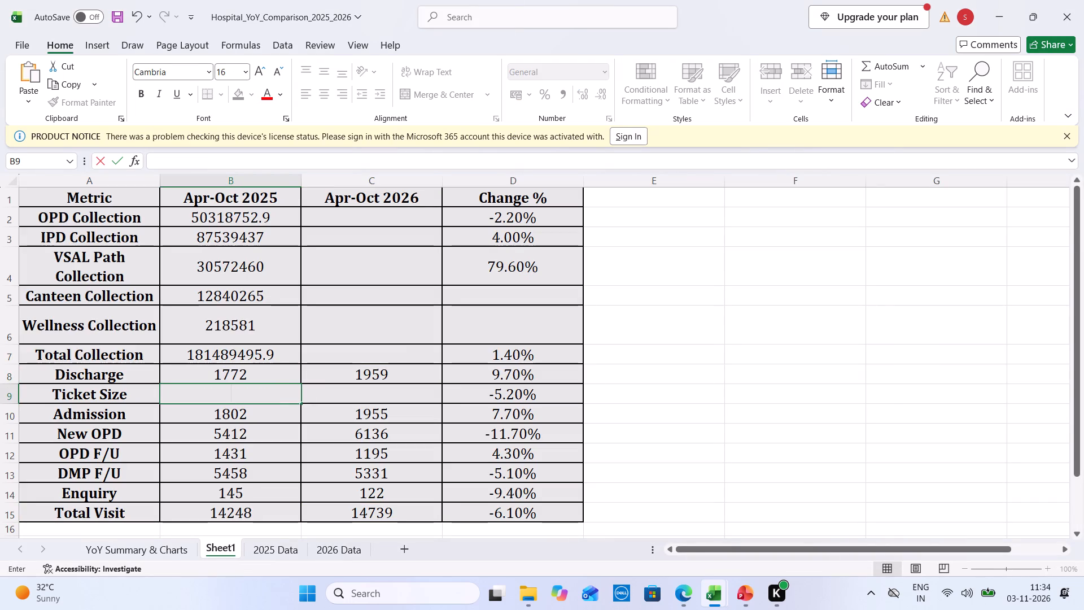
left_click(324, 397)
left_click(205, 393)
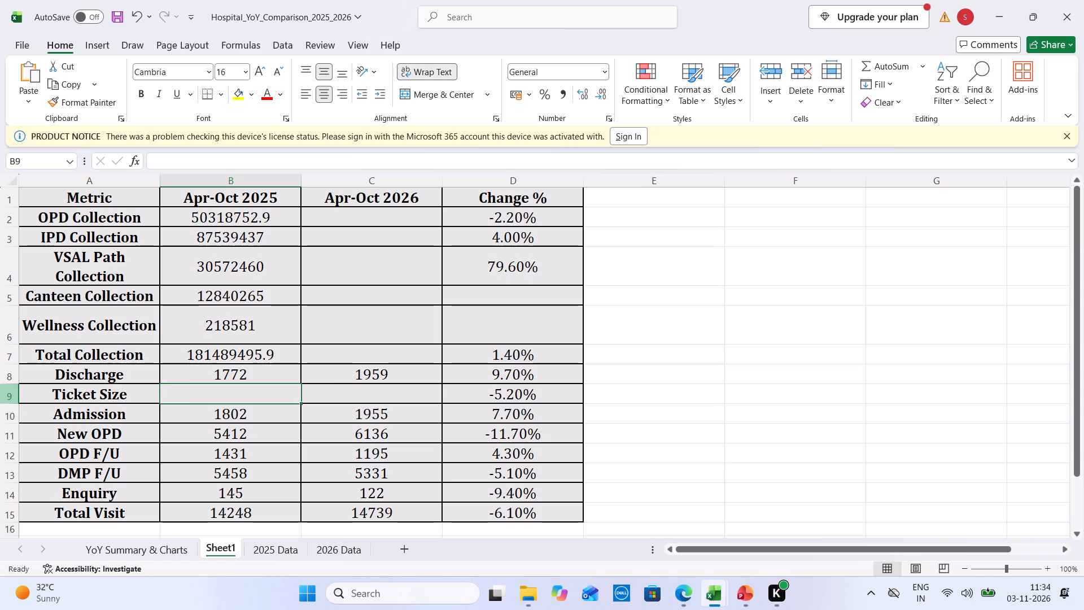
left_click(224, 391)
right_click(3, 396)
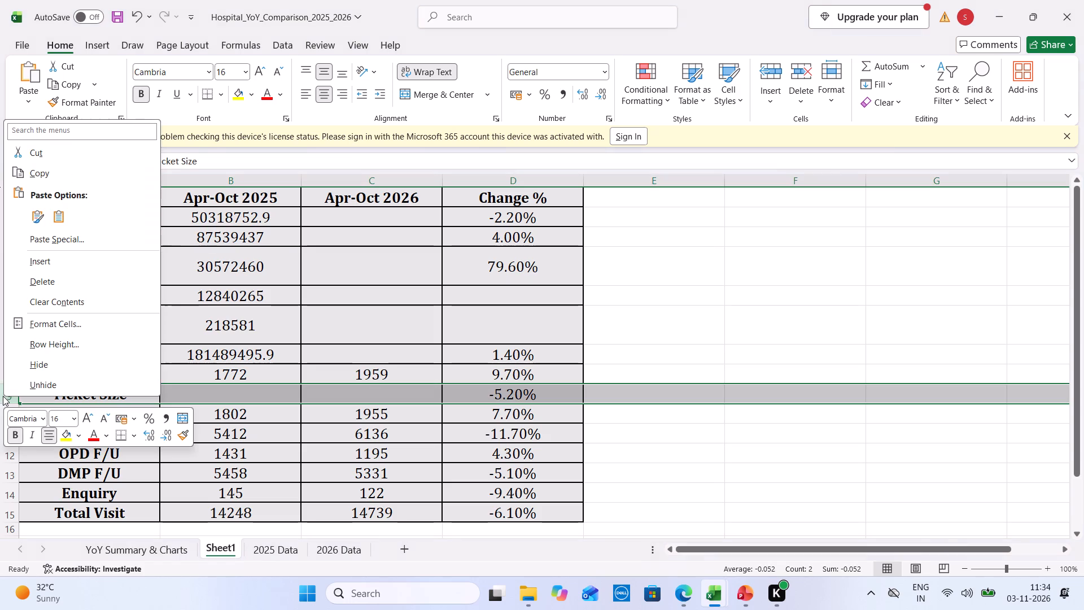
left_click(80, 280)
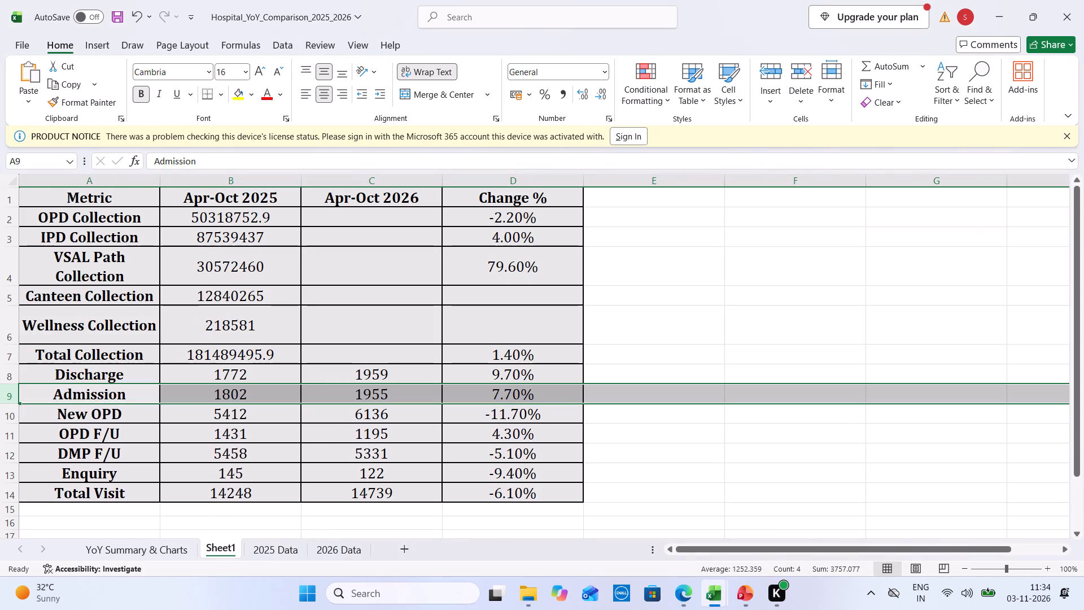
Sum Khopoli's OPD collection for Apr-26 to Oct-26 and enter 56202077 as the comparison table's Apr-Oct 2026 OPD Collection.
left_click(364, 215)
key("ctrl+Tab")
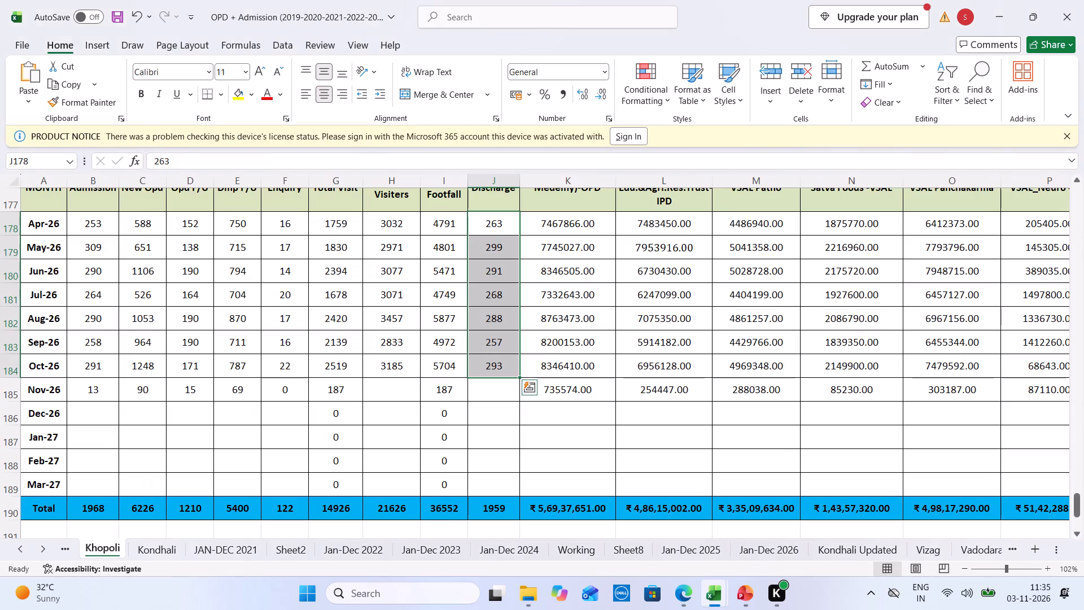
key("Right")
key("Right")
key("Right")
key("Right")
key("Right")
key("Right")
left_click_drag(496, 220, 507, 311)
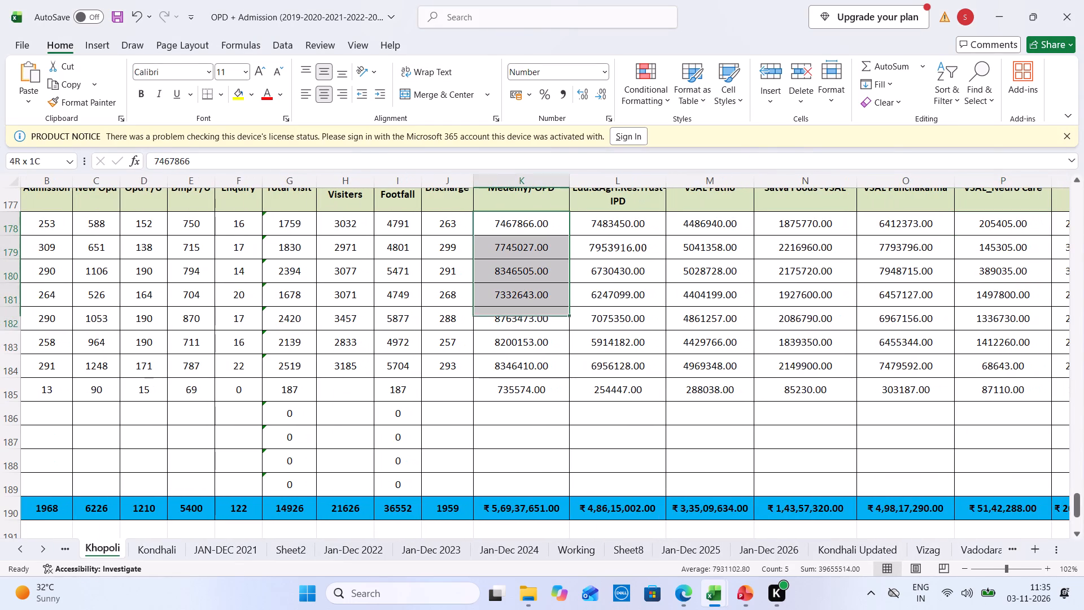
left_click_drag(507, 311, 512, 363)
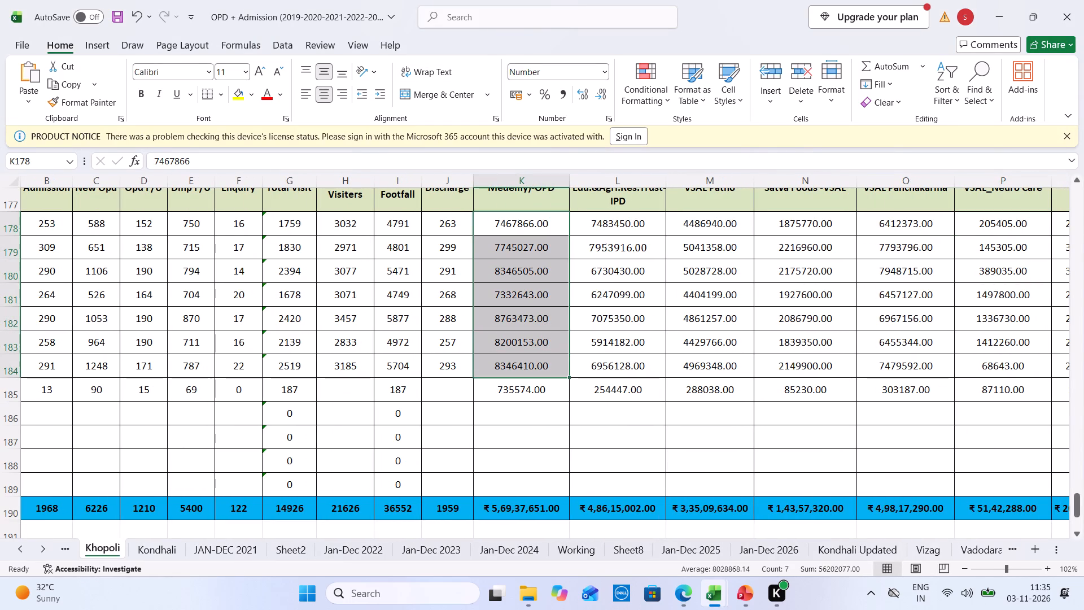
key("ctrl+Tab")
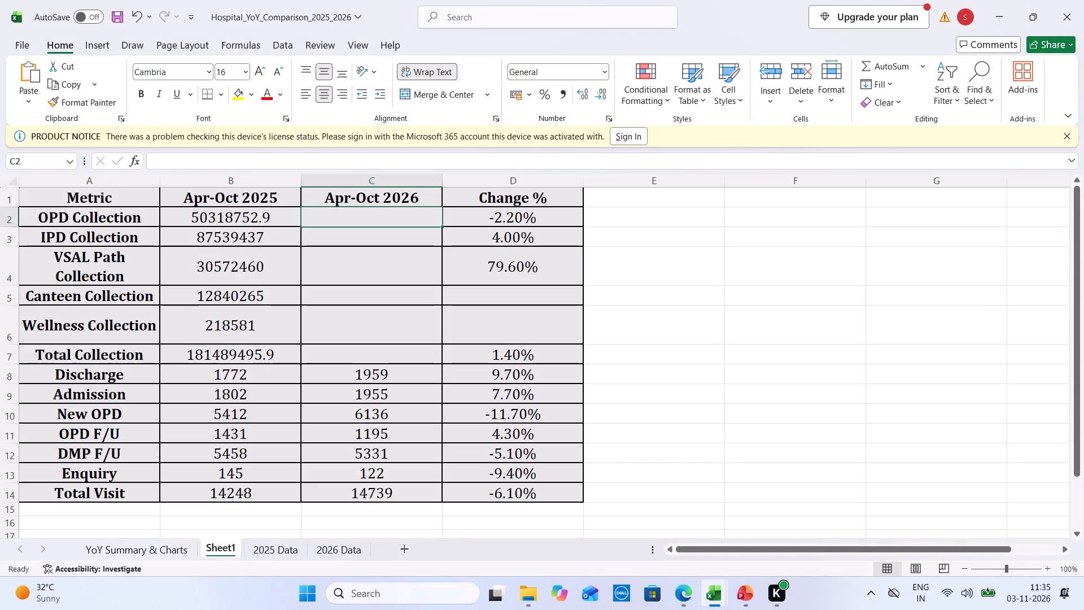
left_click(370, 221)
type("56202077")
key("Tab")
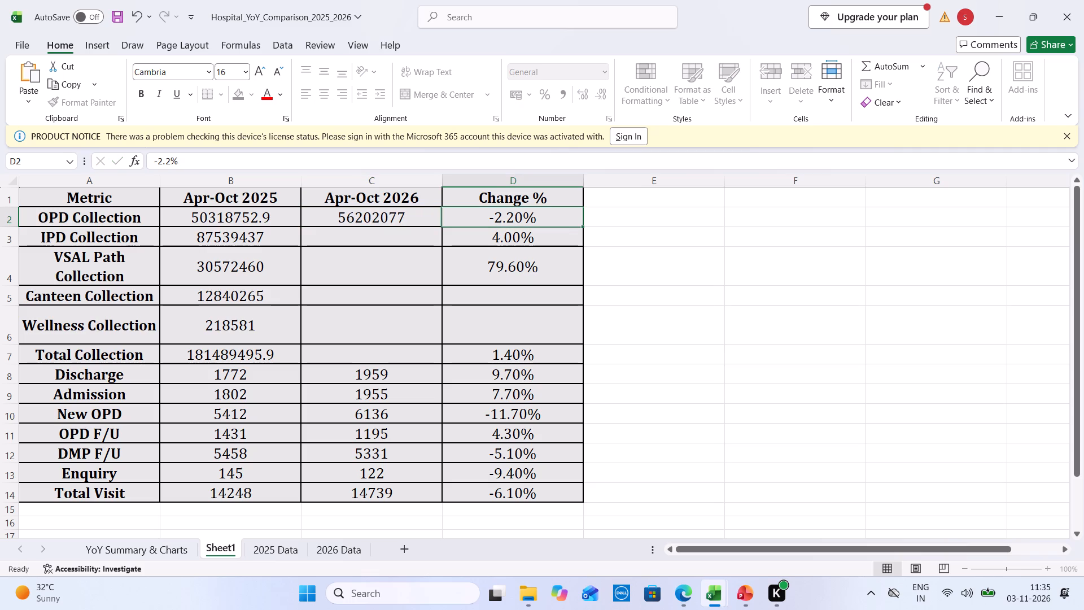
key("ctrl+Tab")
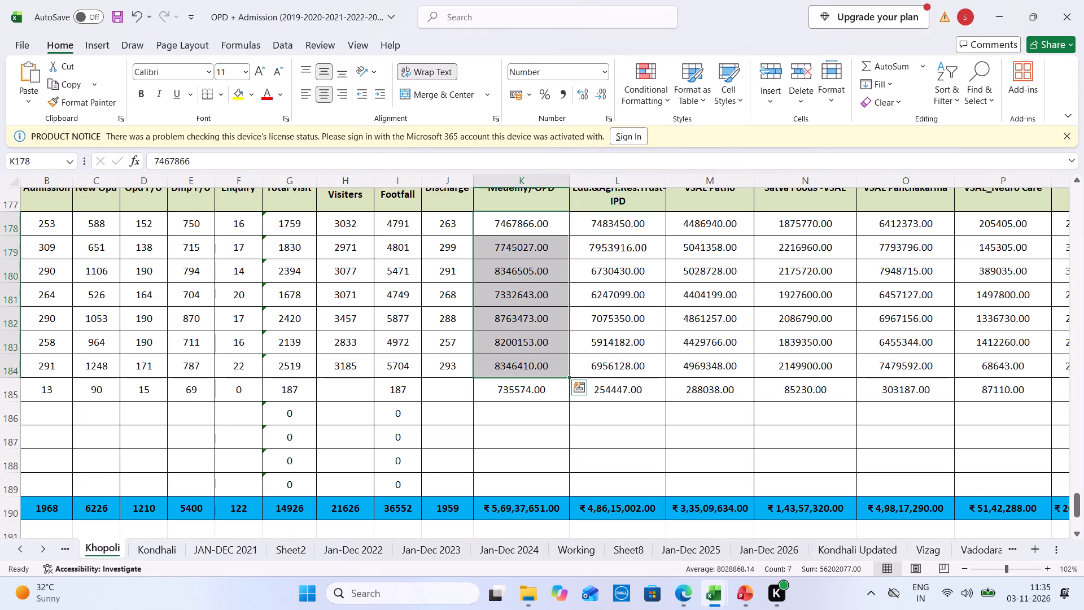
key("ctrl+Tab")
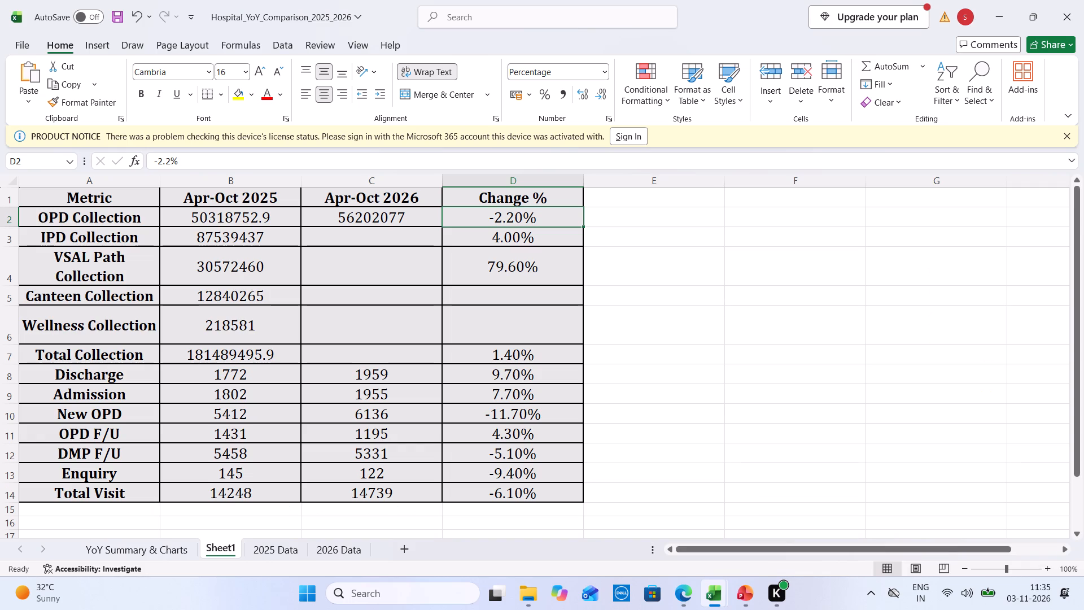
Sum Khopoli's Trust IPD collection for Apr-26 to Oct-26 and enter 48360555 as the comparison table's Apr-Oct 2026 IPD Collection.
left_click(544, 214)
key("ctrl+Tab")
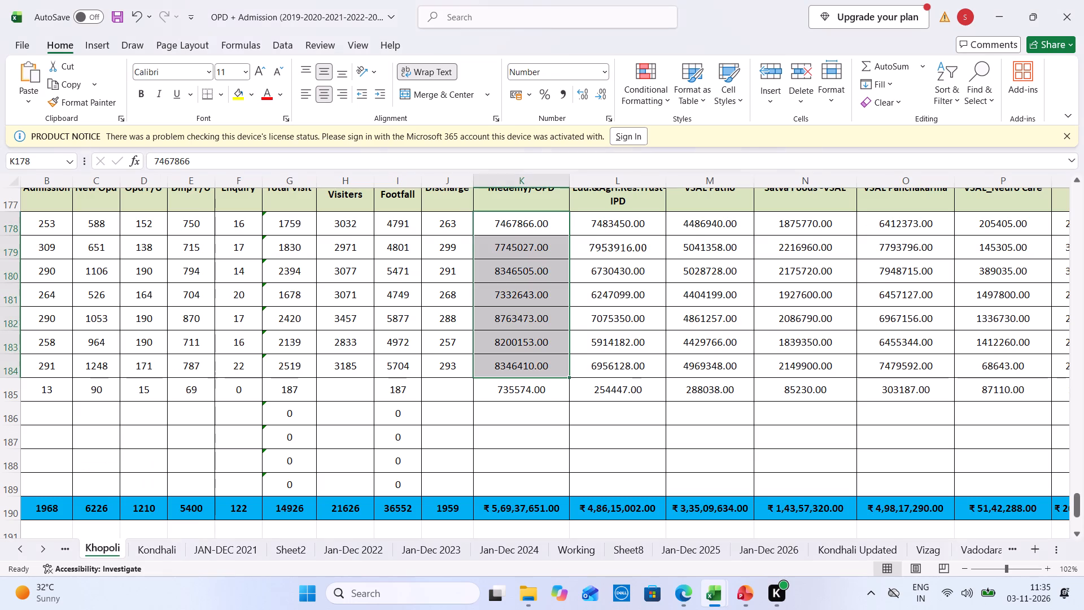
left_click_drag(619, 216, 628, 355)
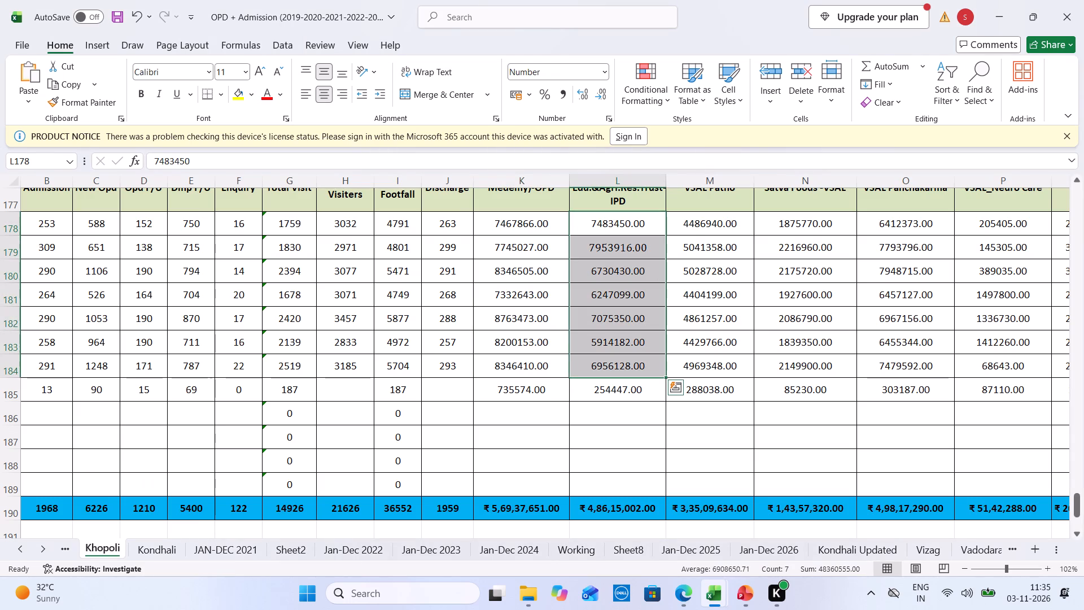
key("ctrl+Tab")
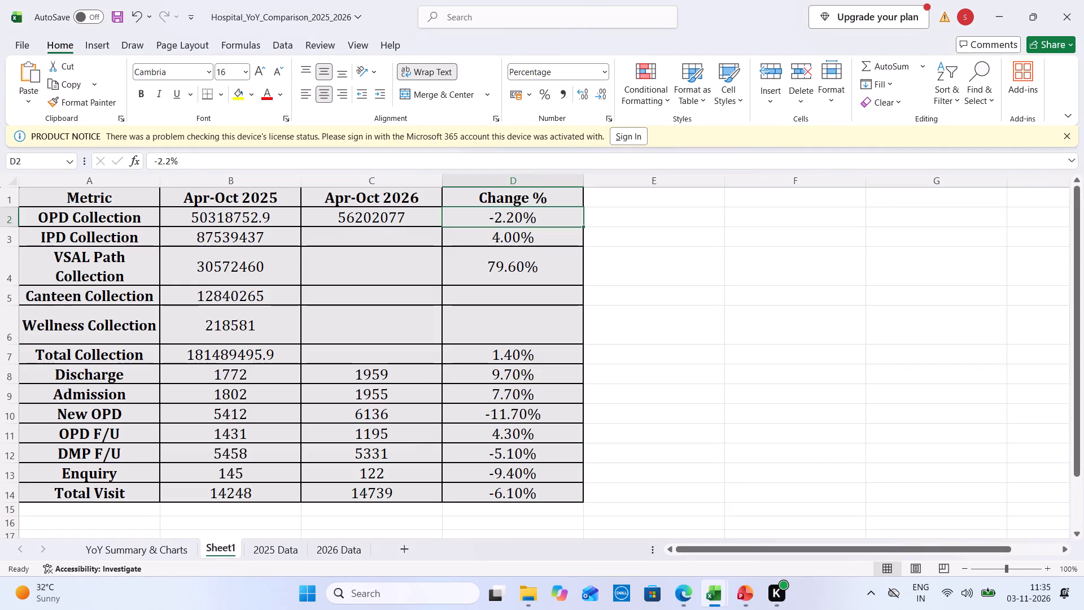
left_click(387, 226)
key("Down")
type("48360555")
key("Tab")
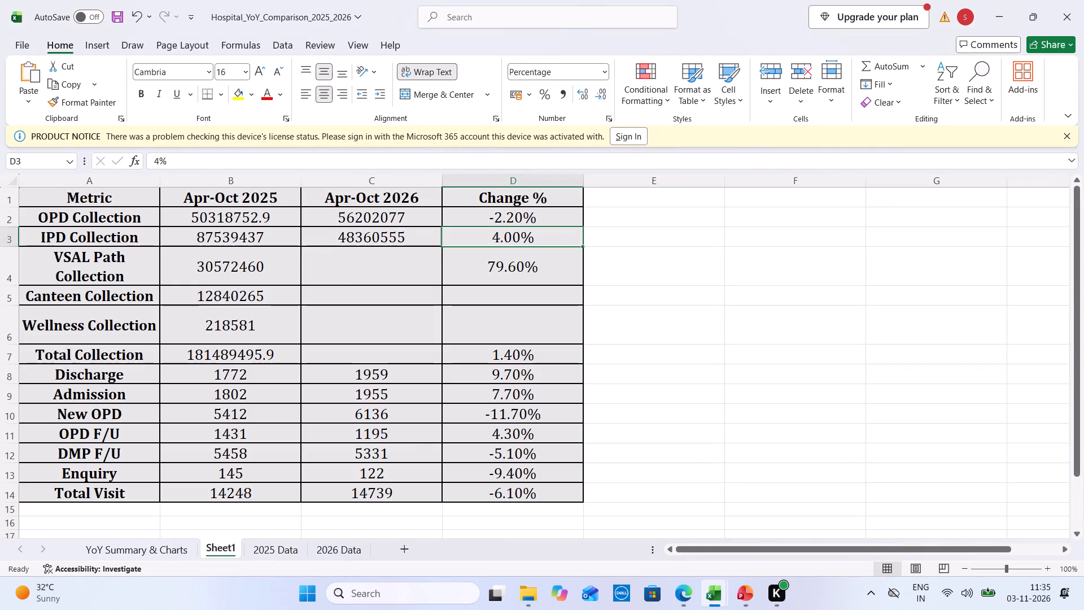
Sum Khopoli's VSAL Patho figures for Apr-26 to Oct-26 and enter 33221596 as the comparison table's Apr-Oct 2026 VSAL Path Collection.
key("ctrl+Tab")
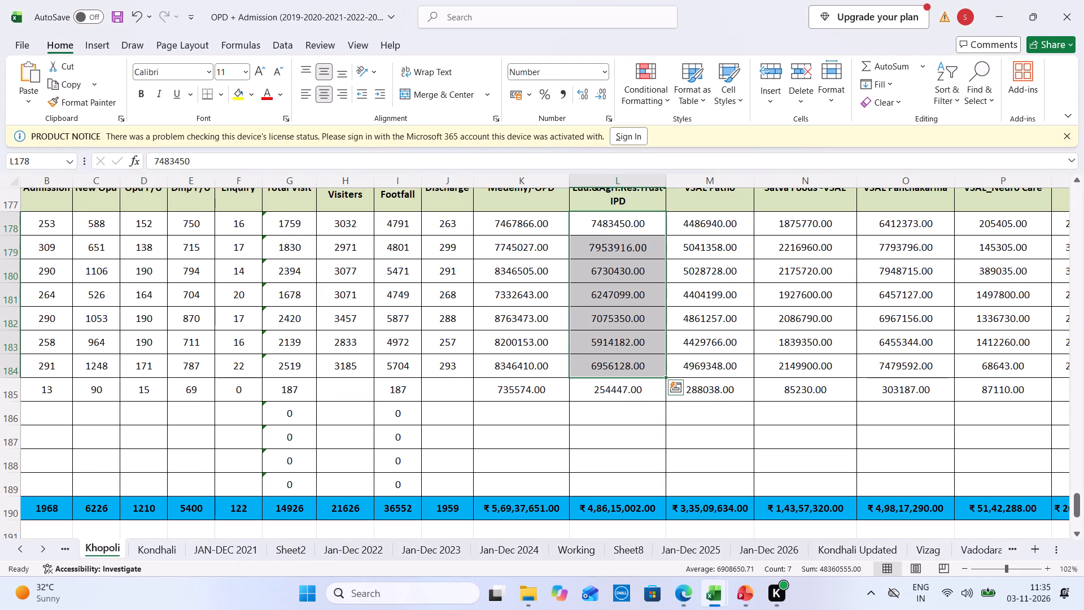
left_click_drag(700, 221, 698, 254)
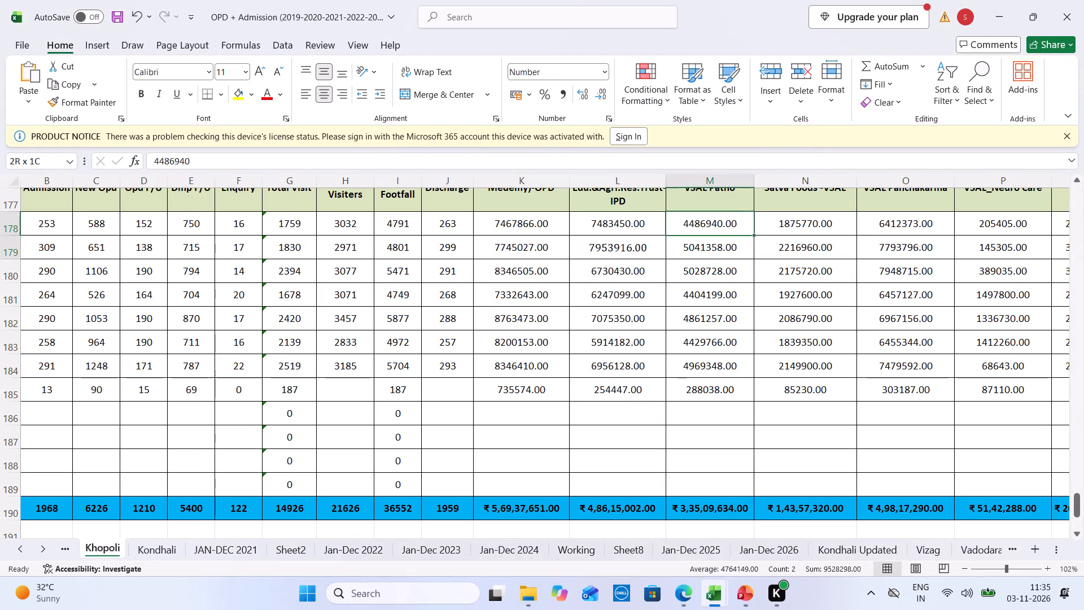
left_click_drag(698, 254, 693, 369)
key("ctrl+Tab")
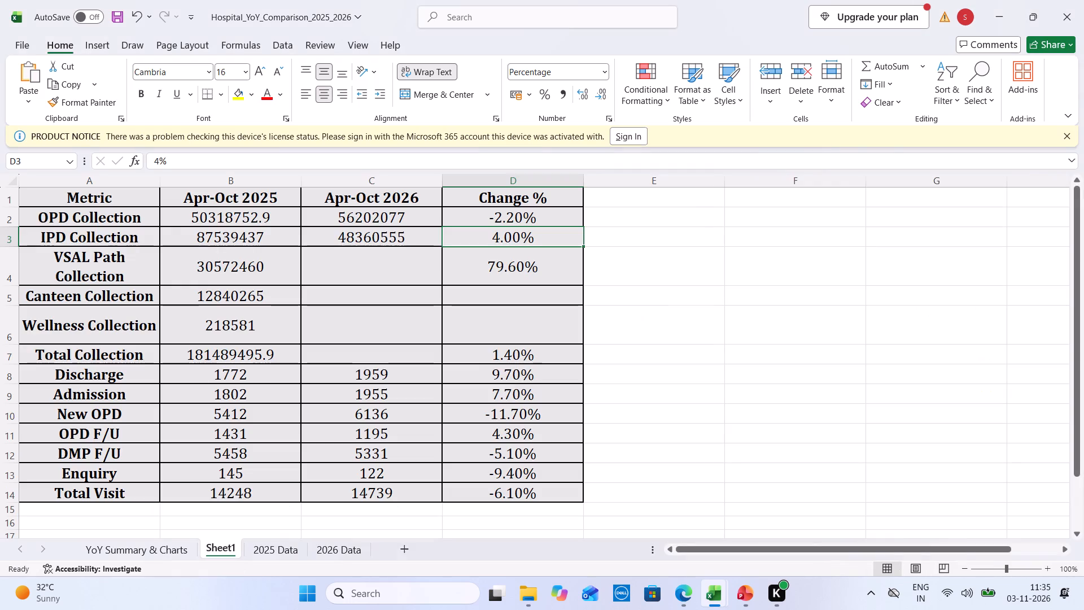
left_click(378, 247)
type("3322")
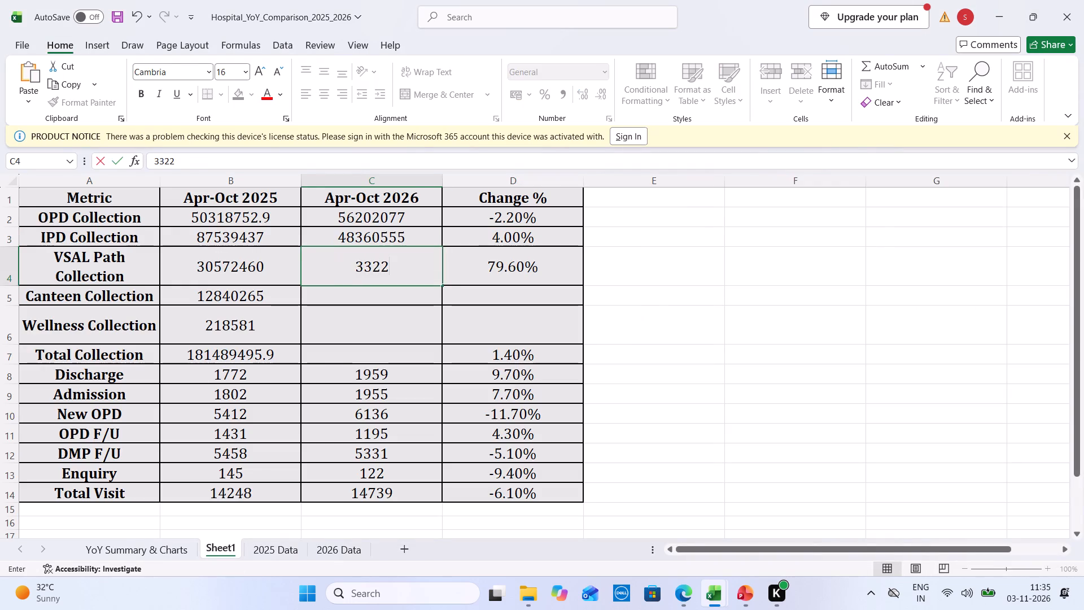
key("ctrl+Tab")
key("ctrl+Tab")
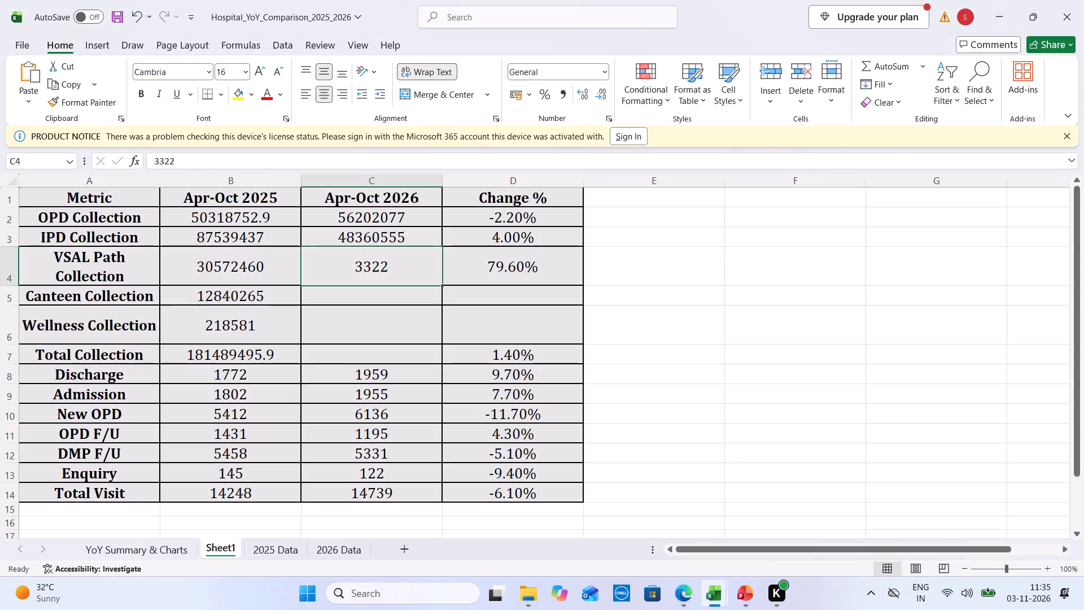
double_click(409, 269)
type("19")
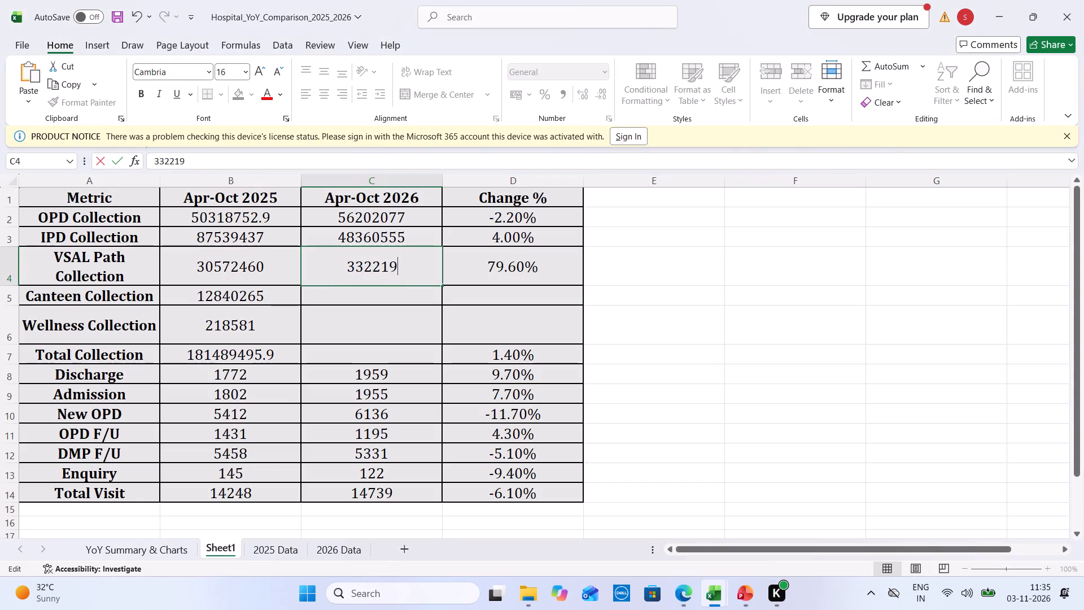
key("BackSpace")
type("596")
Sum Khopoli's Satva Foods figures for Apr-26 to Oct-26 and enter 14272090 as the comparison table's Apr-Oct 2026 Canteen Collection.
key("ctrl+Tab")
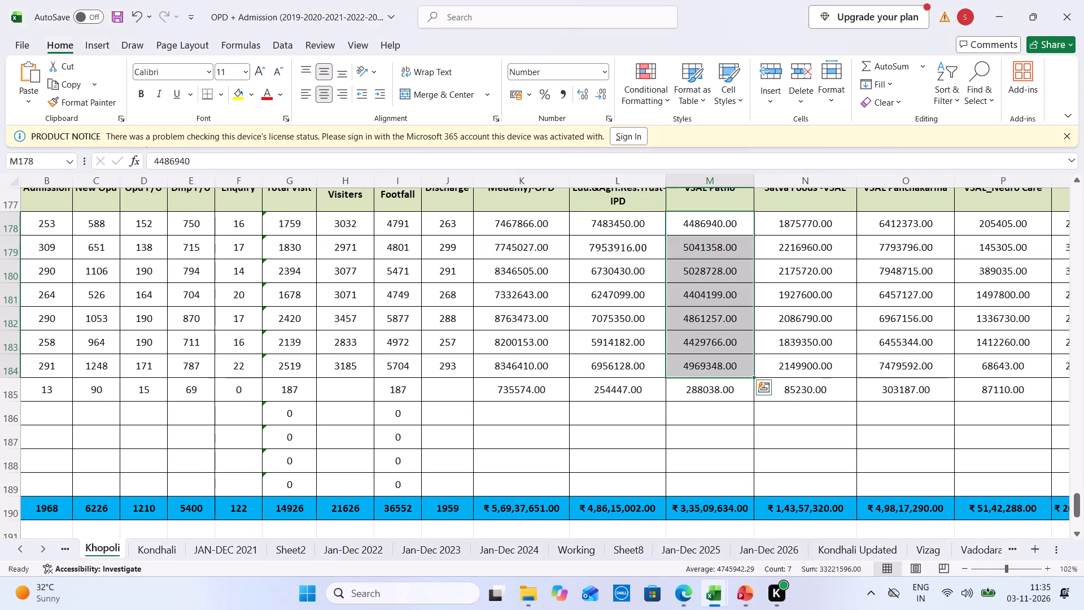
left_click_drag(795, 225, 790, 363)
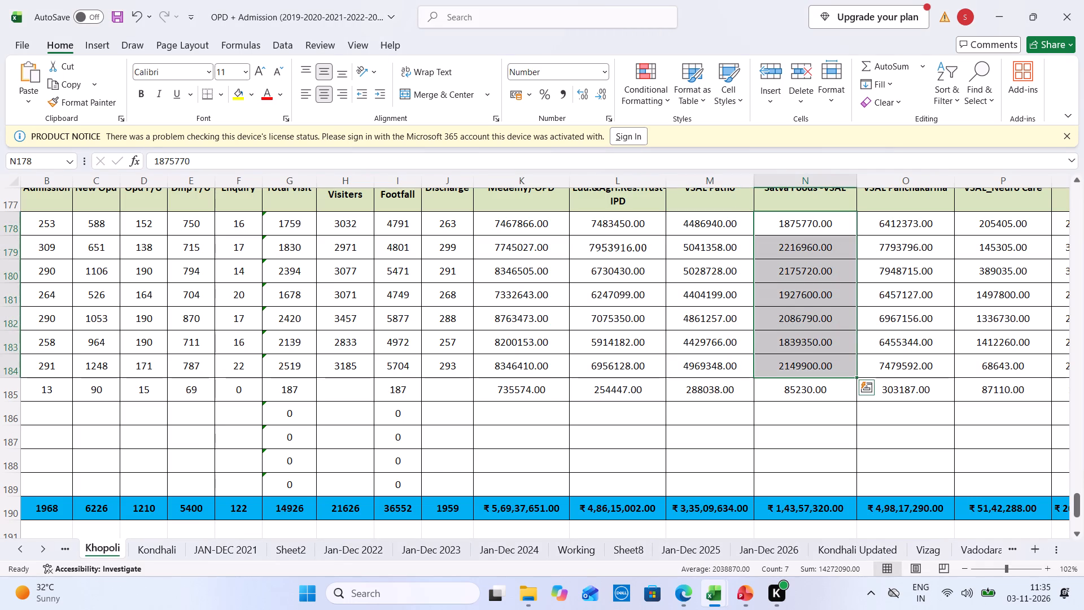
key("ctrl+Tab")
left_click(412, 297)
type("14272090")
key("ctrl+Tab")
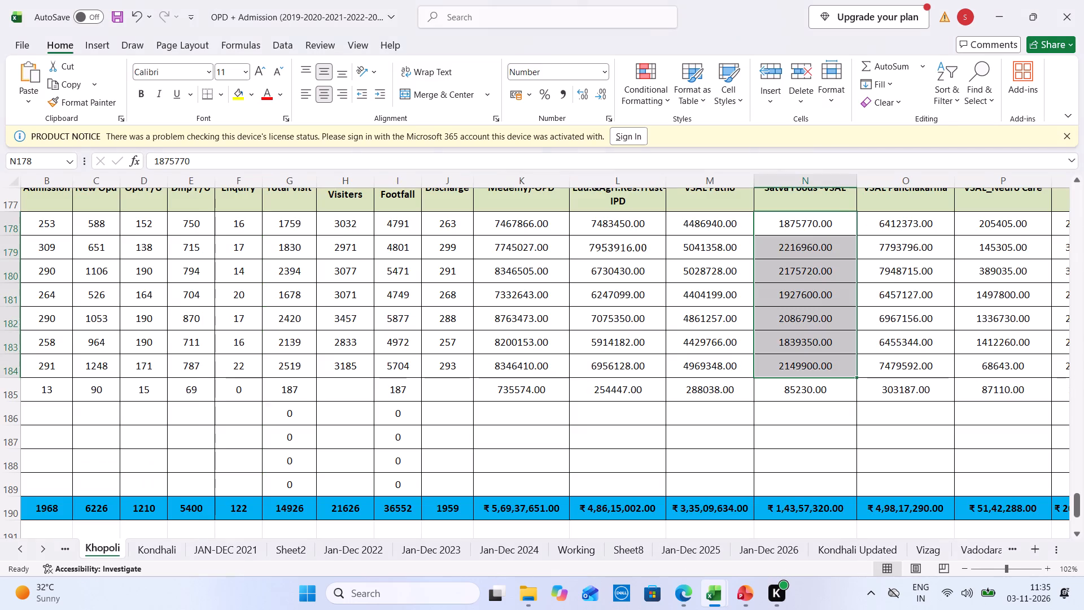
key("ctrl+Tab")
Sum Khopoli's Wellness figures for Apr-26 to Oct-26 and enter 139018 as the comparison table's Apr-Oct 2026 Wellness Collection.
left_click(372, 334)
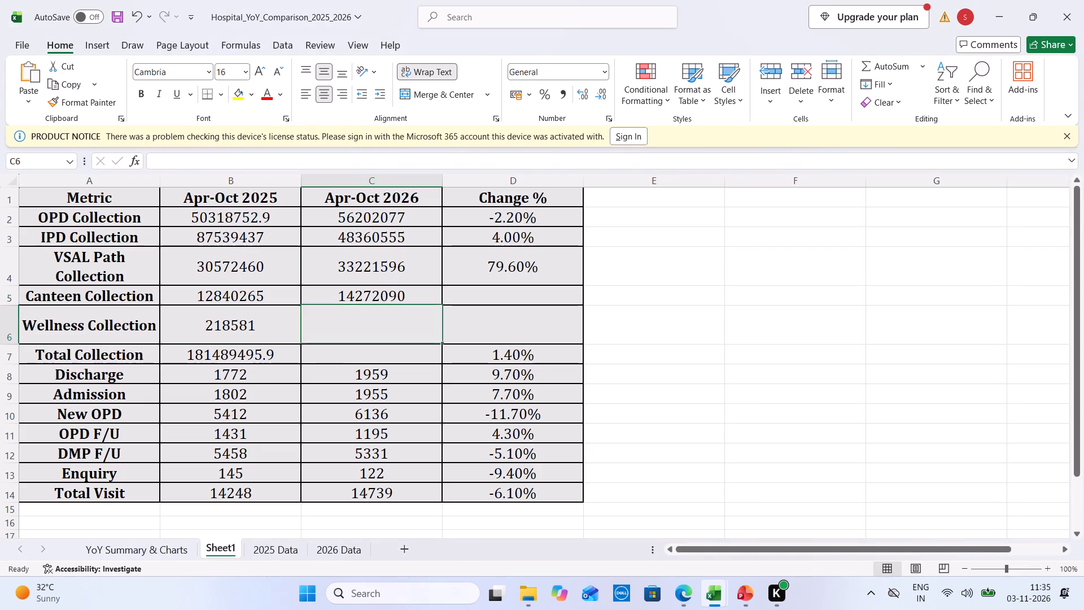
key("ctrl+Tab")
key("Right")
key("Right")
key("Right")
key("Right")
key("Right")
key("Right")
key("Right")
key("Right")
key("Right")
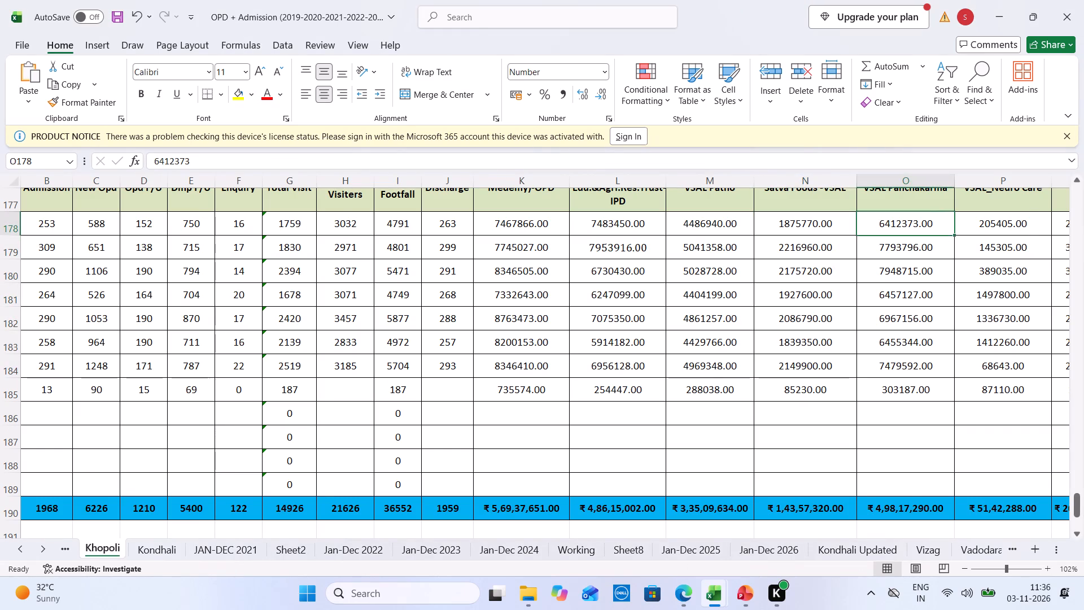
key("Right")
left_click_drag(822, 229, 813, 351)
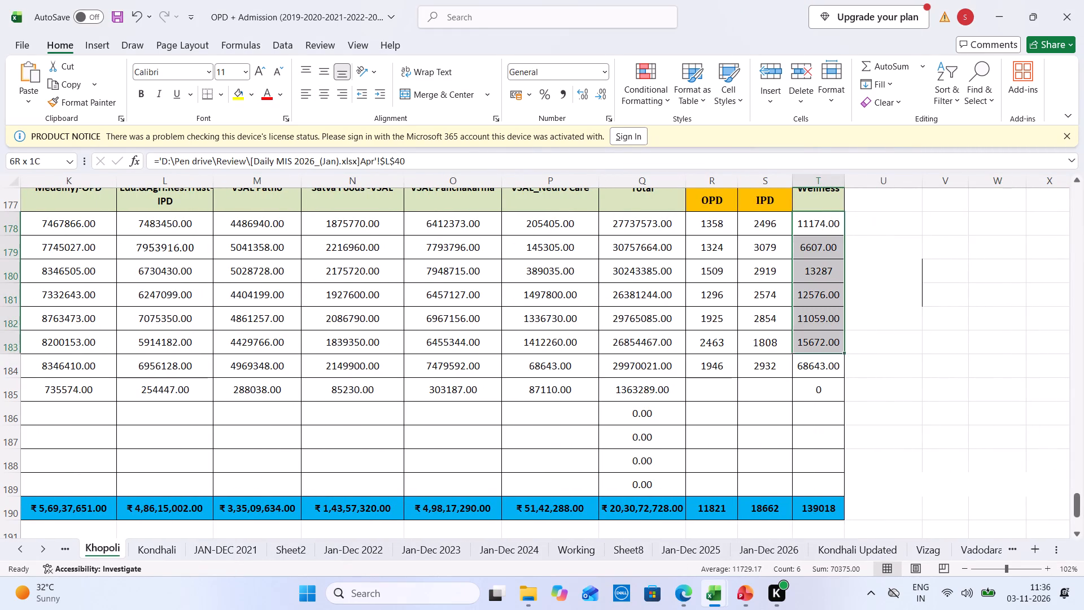
left_click_drag(813, 351, 813, 357)
key("ctrl+Tab")
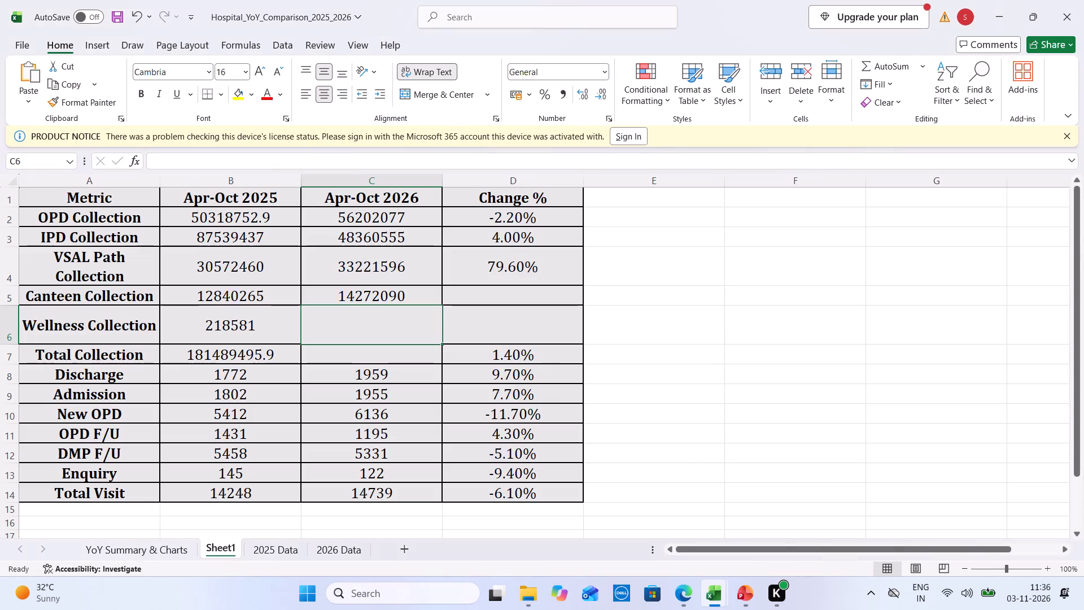
left_click(331, 319)
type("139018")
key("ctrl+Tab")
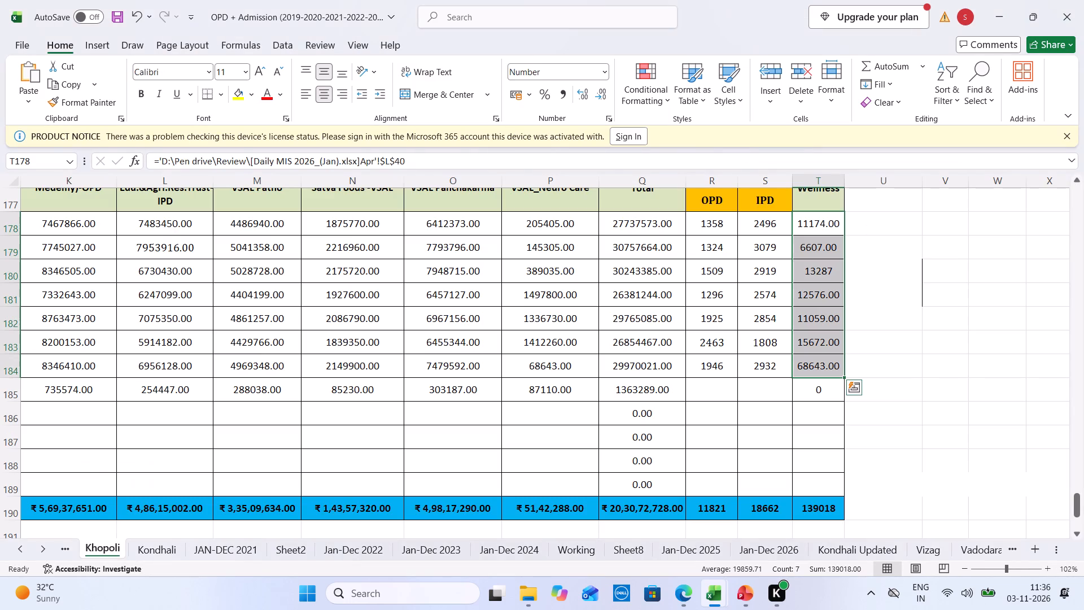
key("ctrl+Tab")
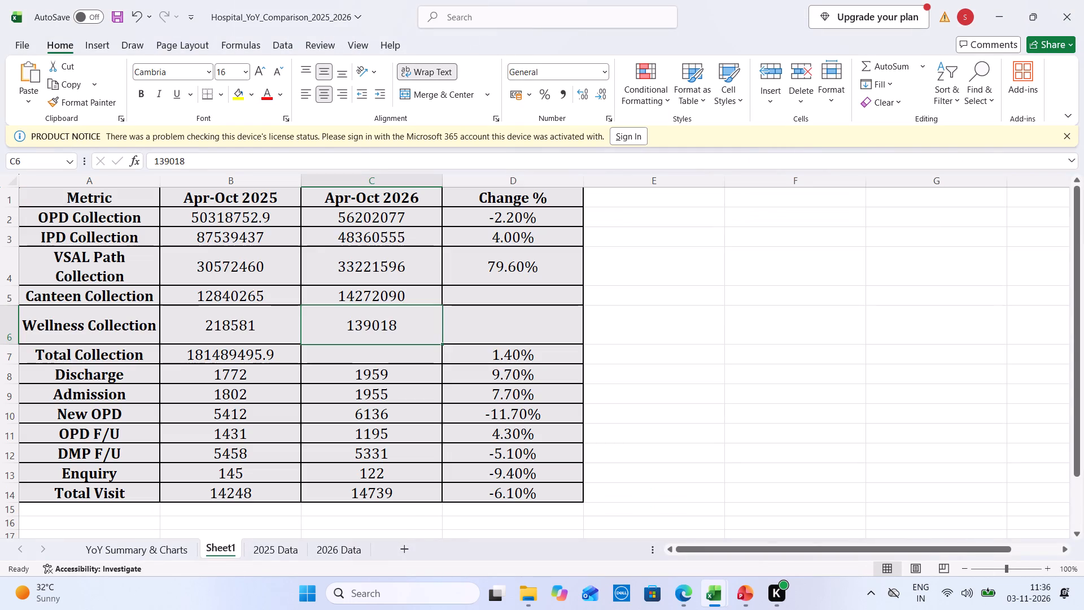
Sum Khopoli's VSAL Panchakarma figures for Apr-26 to Oct-26 and begin entering the sum, starting 4951410, in the Apr-Oct 2026 Total Collection cell.
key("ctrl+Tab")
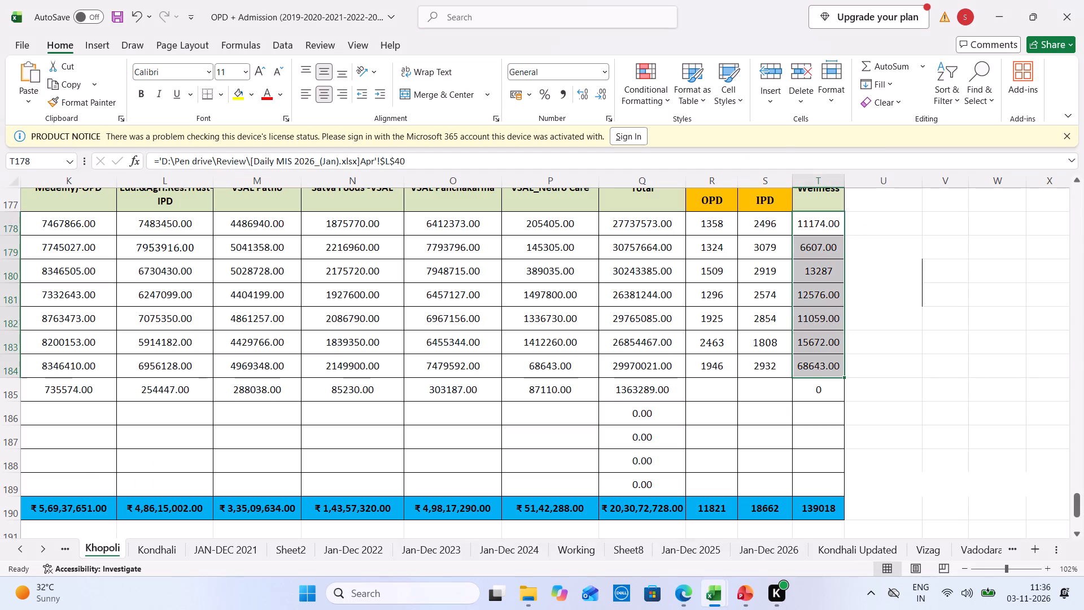
left_click_drag(434, 212, 440, 362)
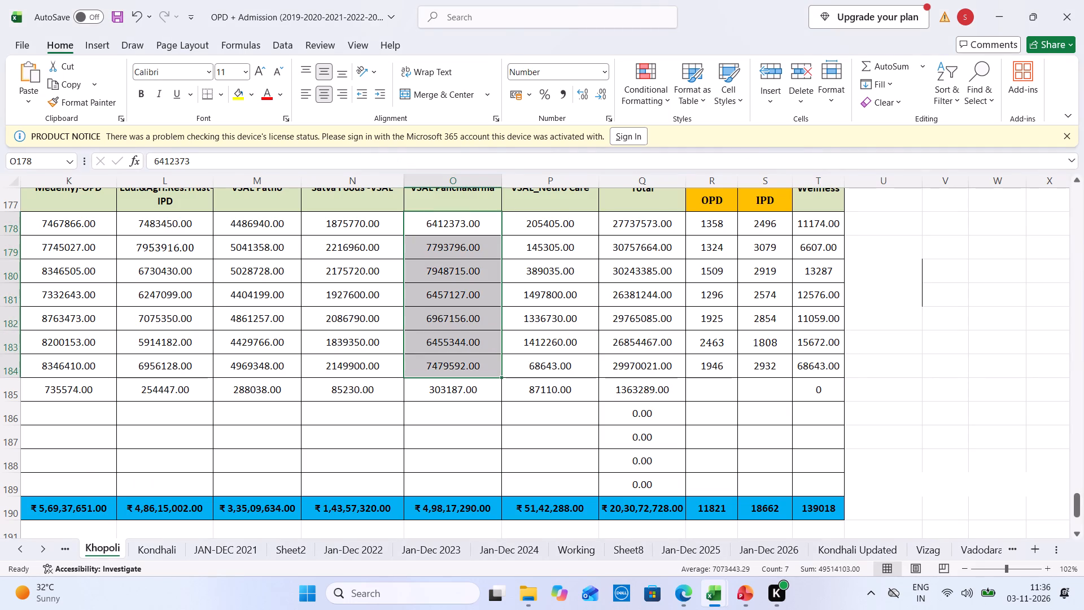
key("ctrl+Tab")
left_click(391, 351)
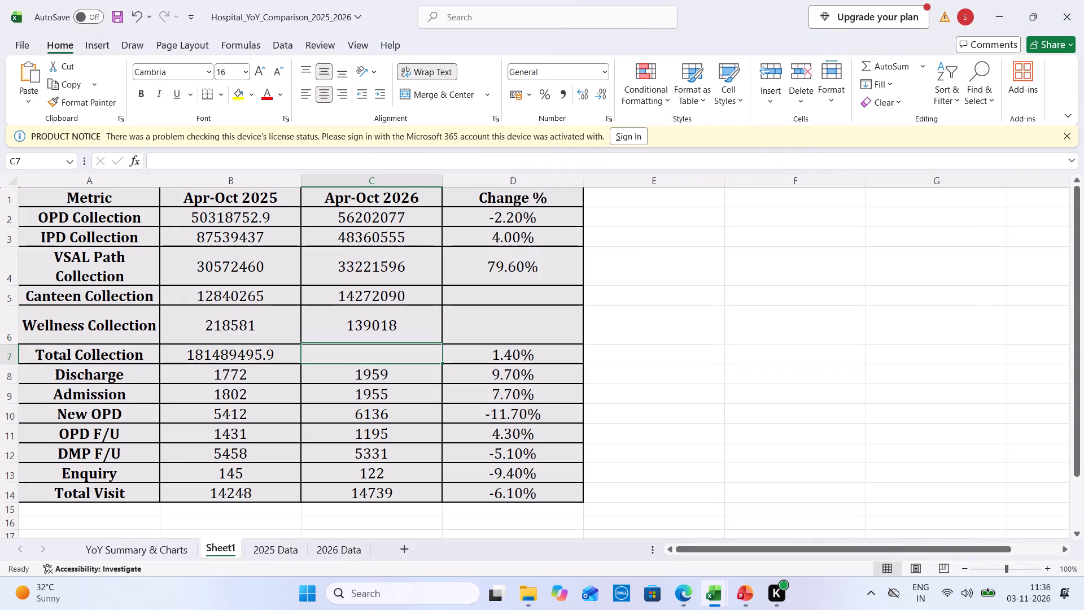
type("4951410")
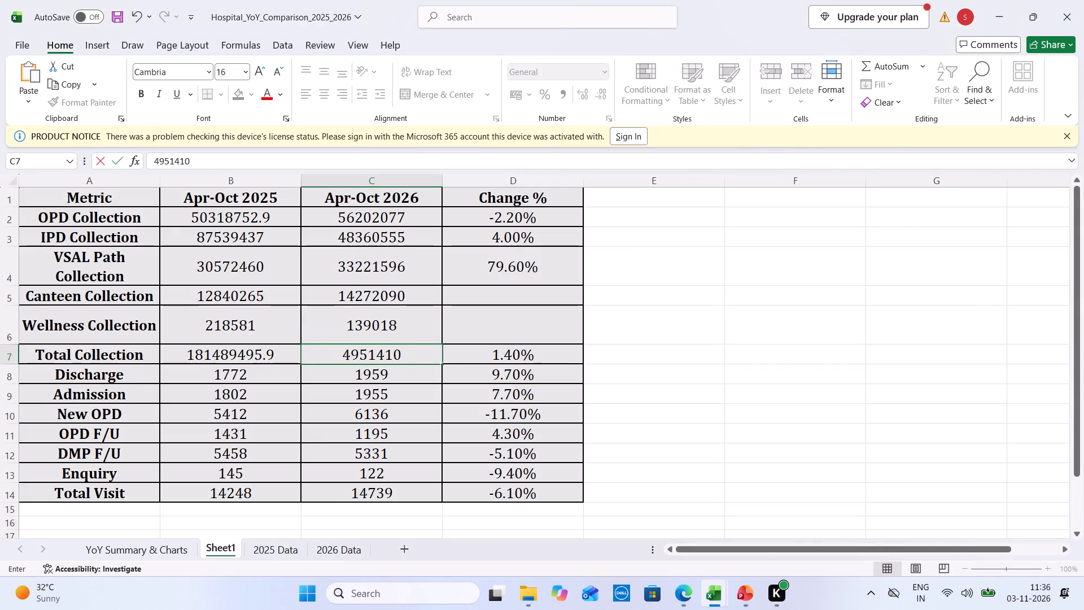
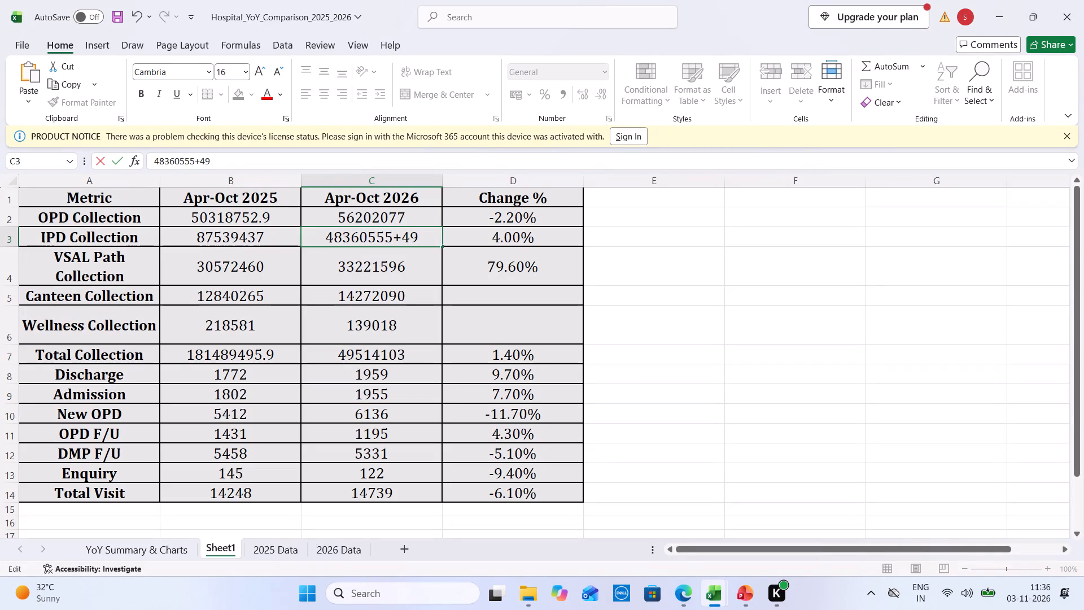
Set the Apr-Oct 2026 IPD Collection to =48360555+49514103 and clear the misplaced value from the Apr-Oct 2026 Total Collection.
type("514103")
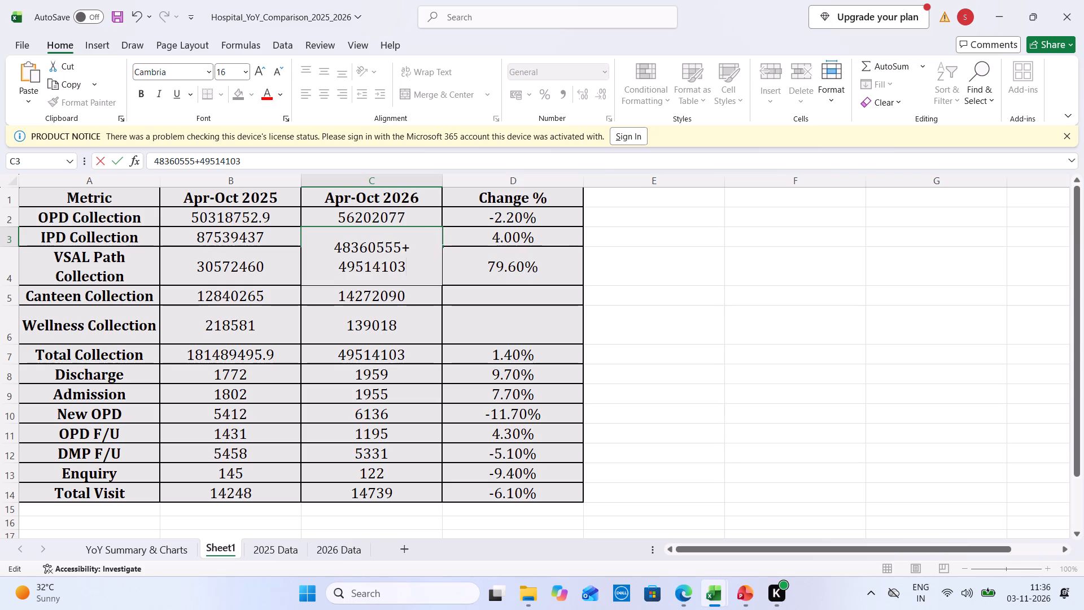
left_click(372, 350)
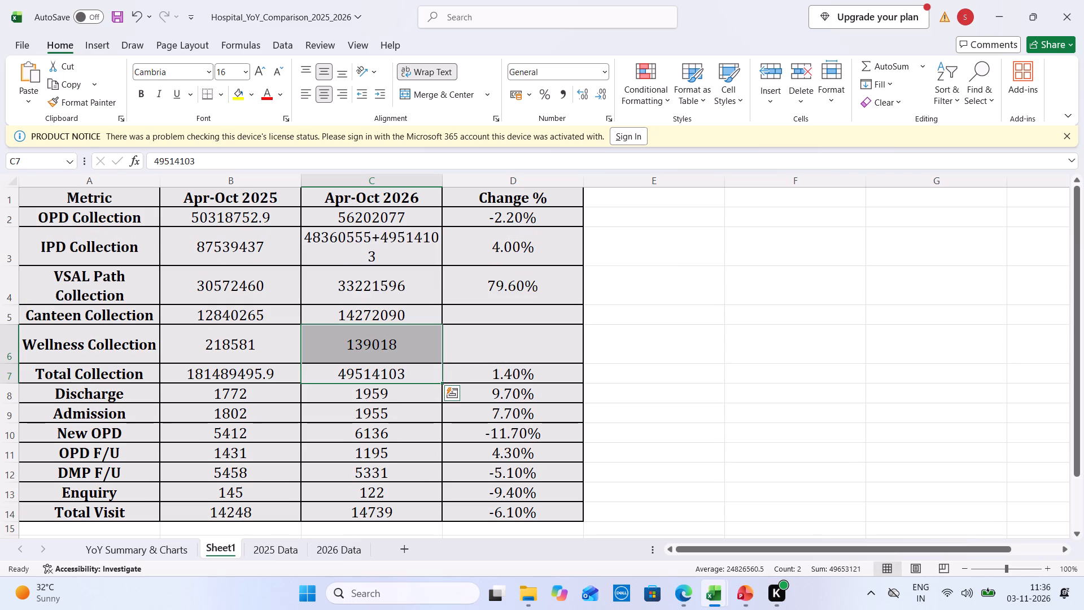
left_click(358, 367)
key("BackSpace")
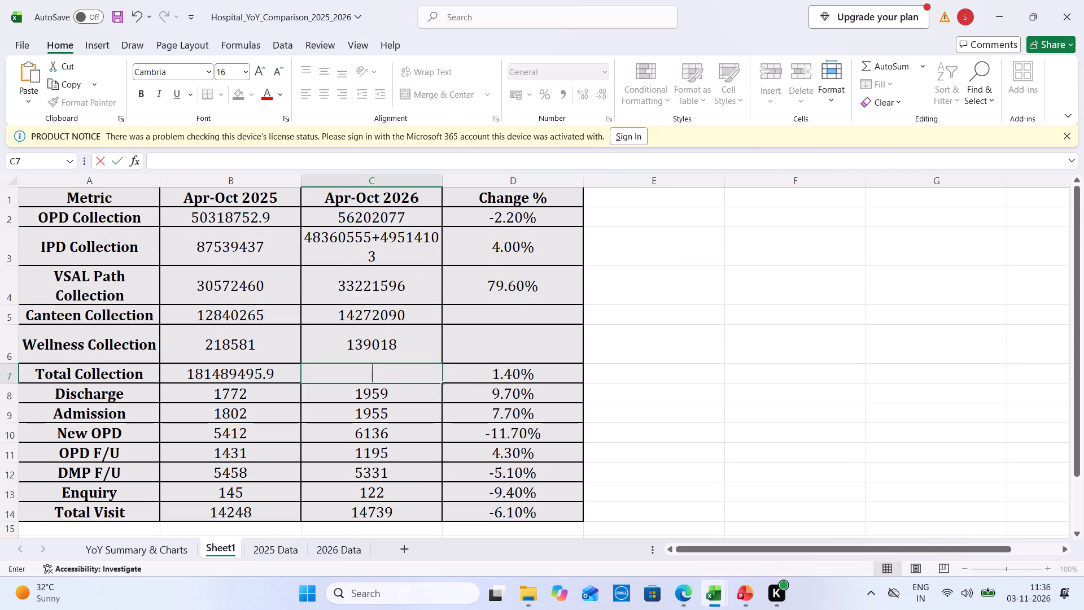
double_click(309, 233)
key("equal")
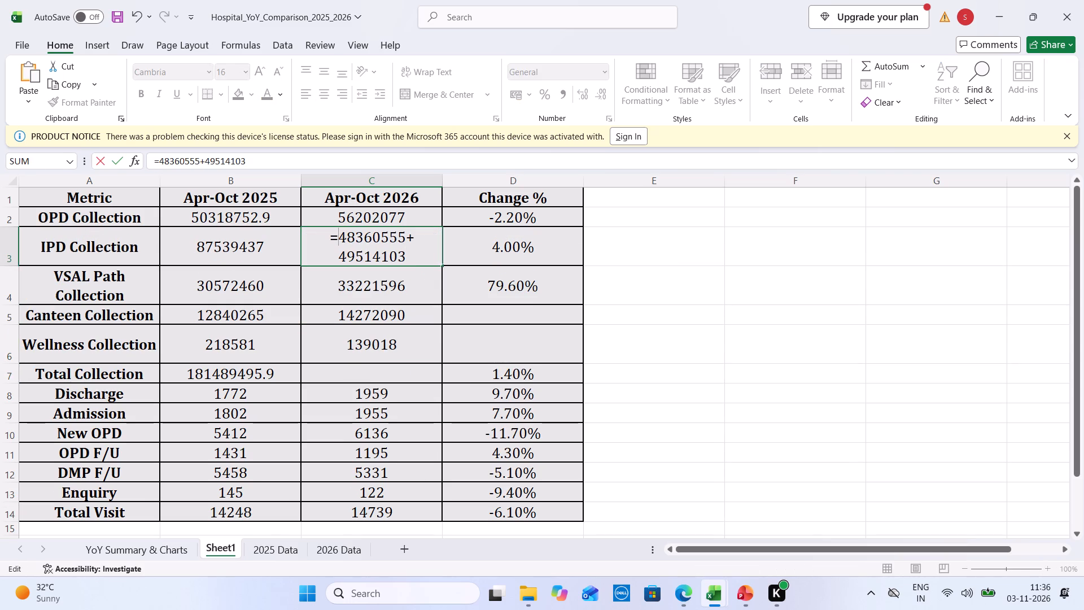
left_click(677, 280)
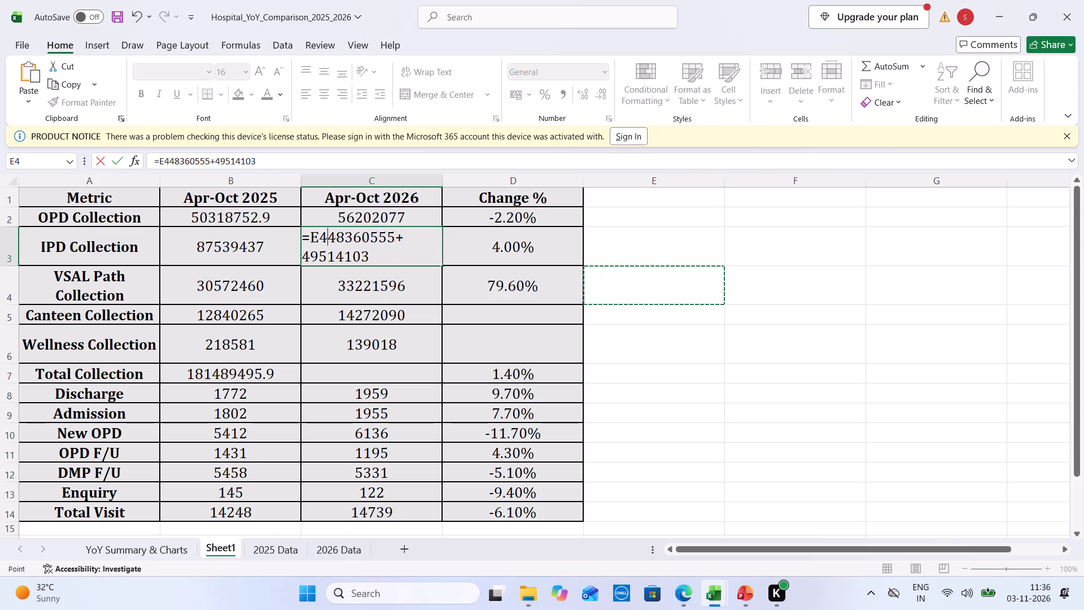
key("BackSpace")
key("BackSpace")
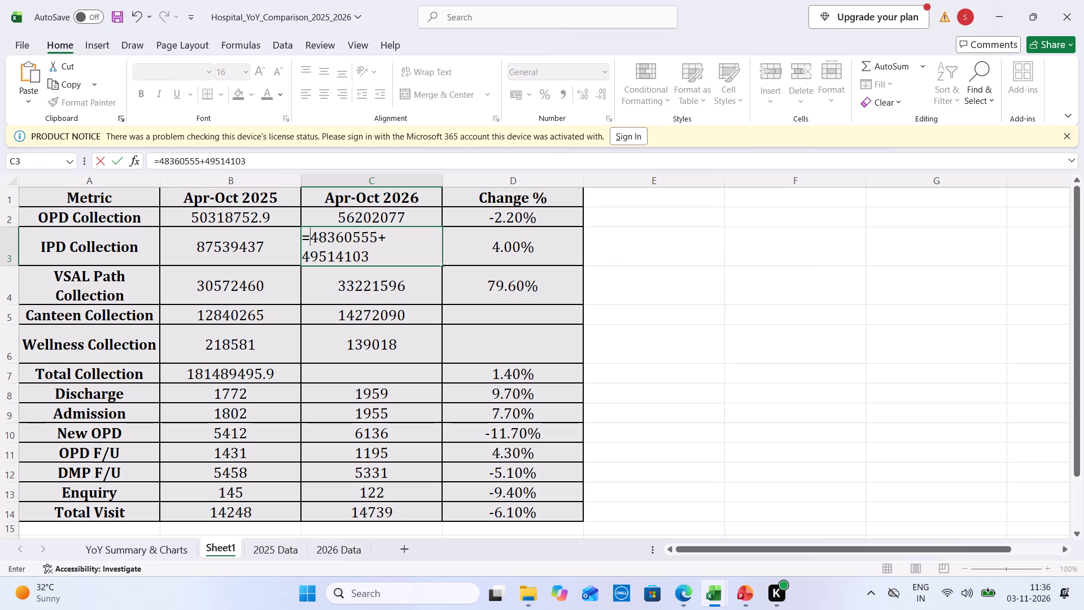
left_click(408, 260)
key("Return")
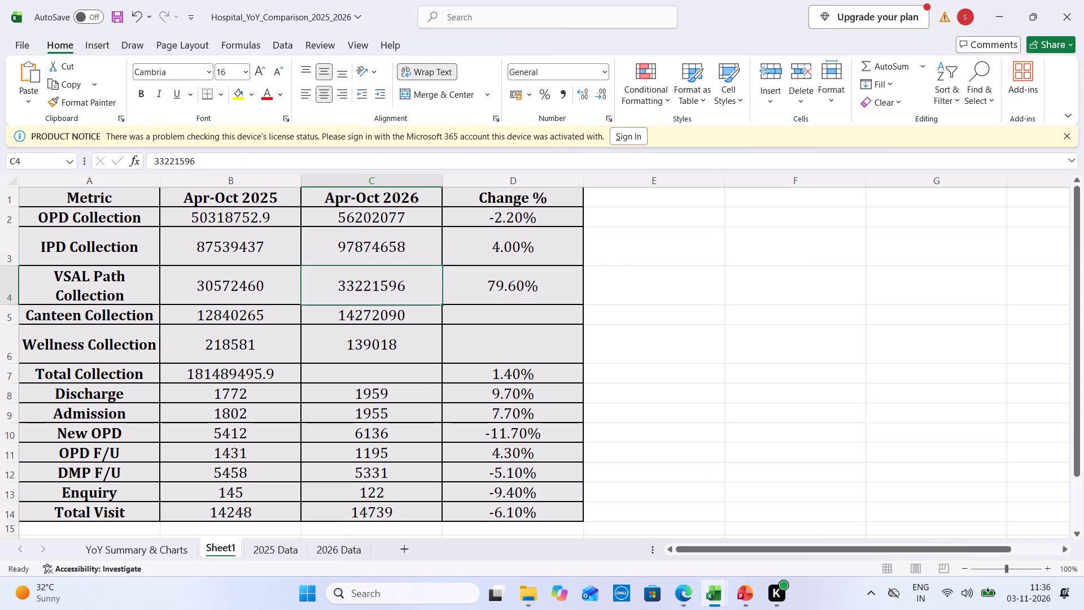
left_click(397, 250)
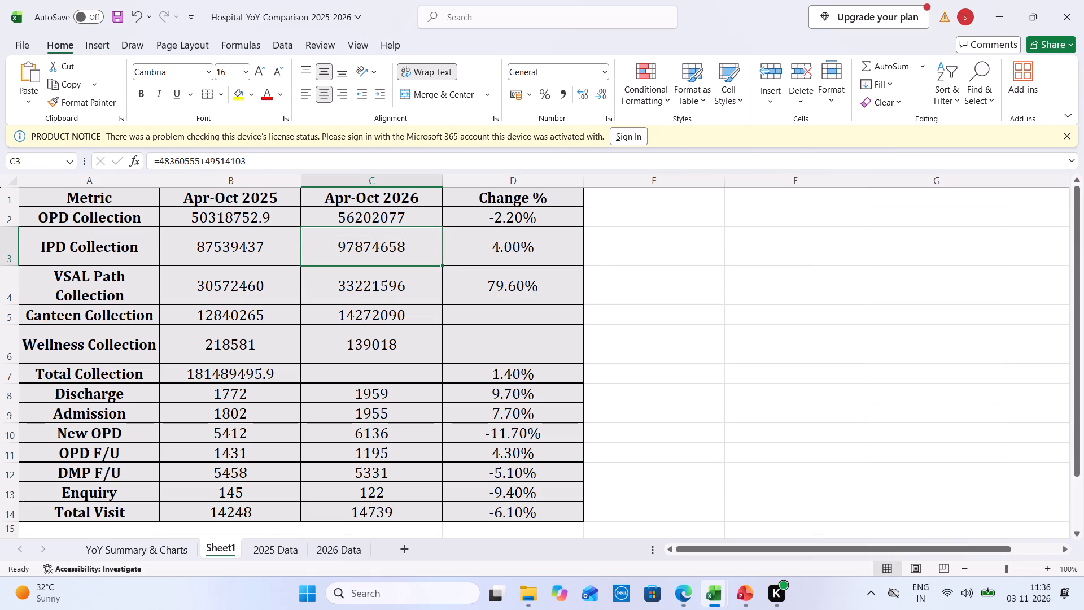
left_click(509, 251)
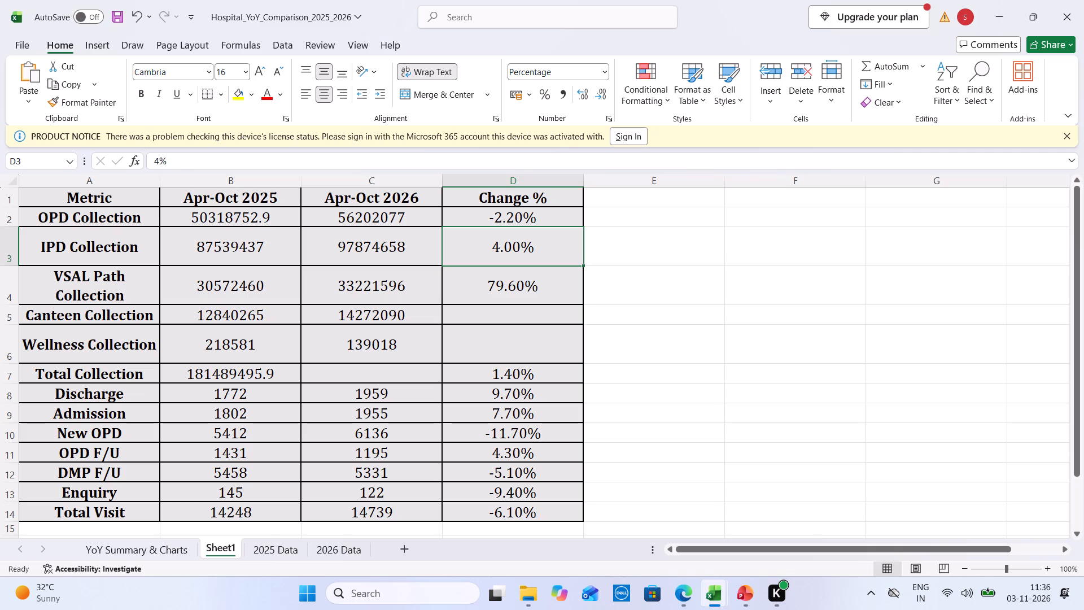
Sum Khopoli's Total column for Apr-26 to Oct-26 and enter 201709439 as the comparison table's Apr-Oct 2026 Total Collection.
left_click(381, 376)
key("ctrl+Tab")
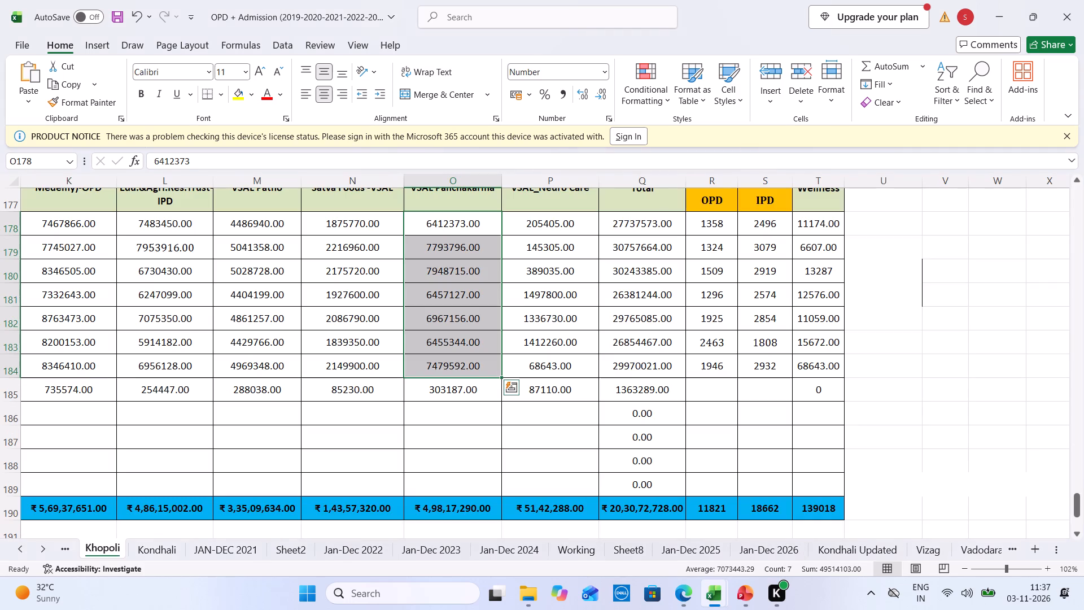
left_click_drag(642, 220, 650, 362)
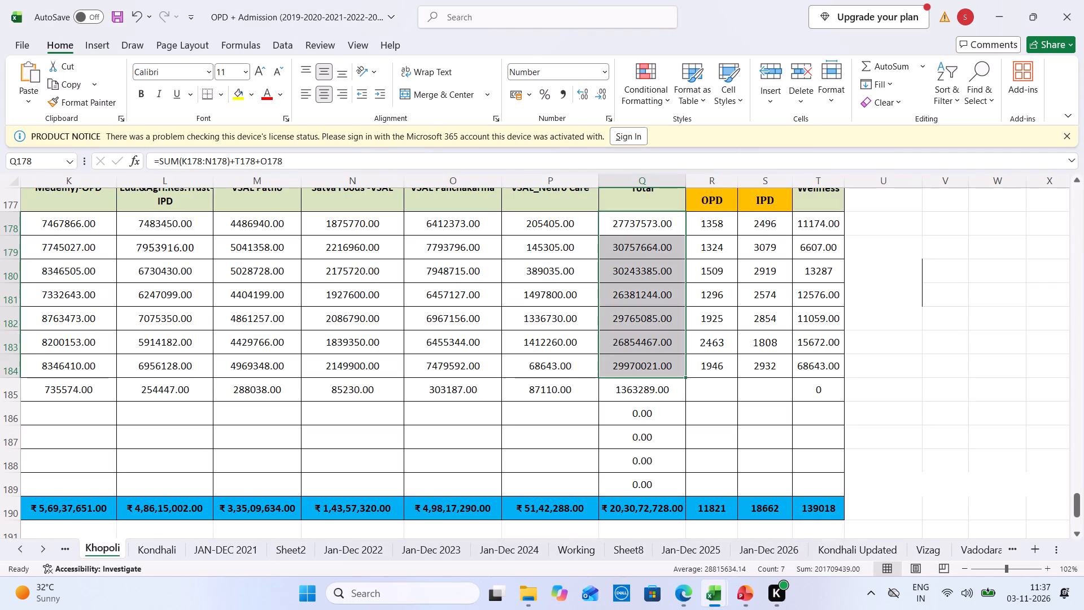
key("ctrl+Tab")
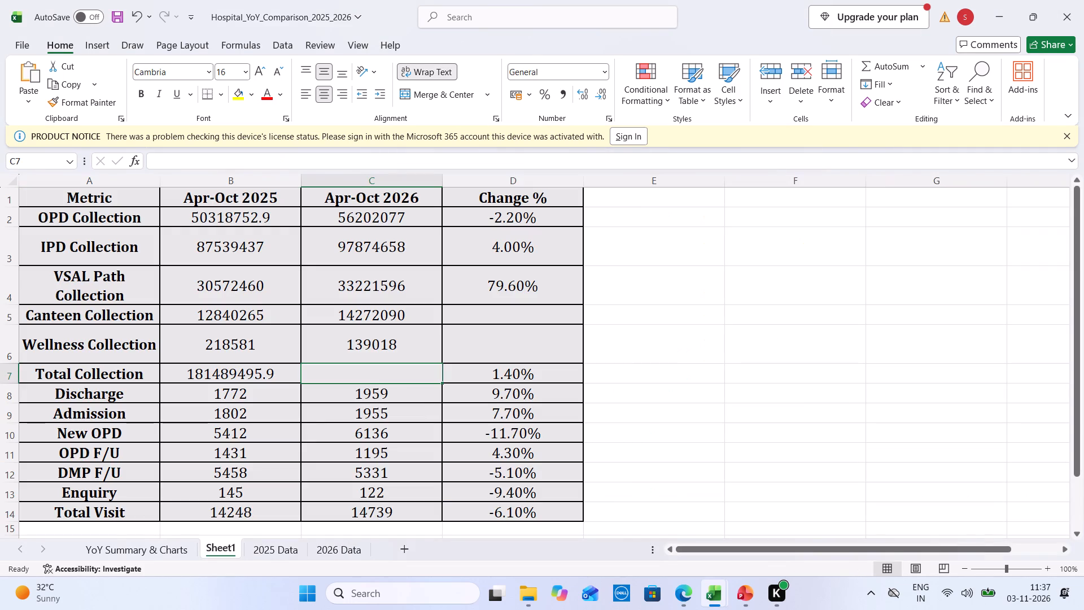
left_click(348, 377)
type("20170")
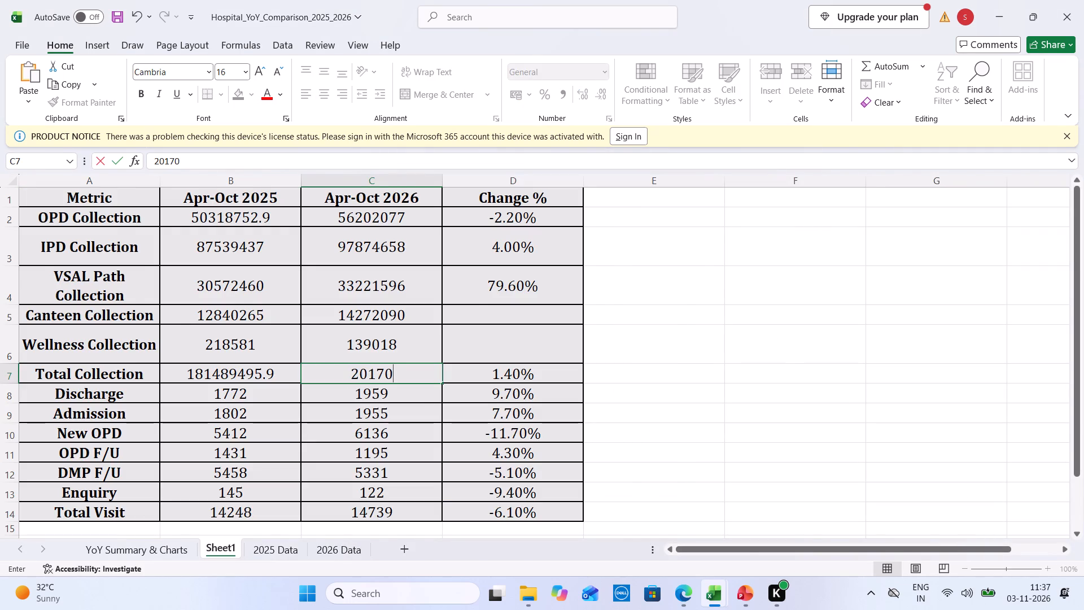
key("ctrl+Tab")
key("ctrl+Tab")
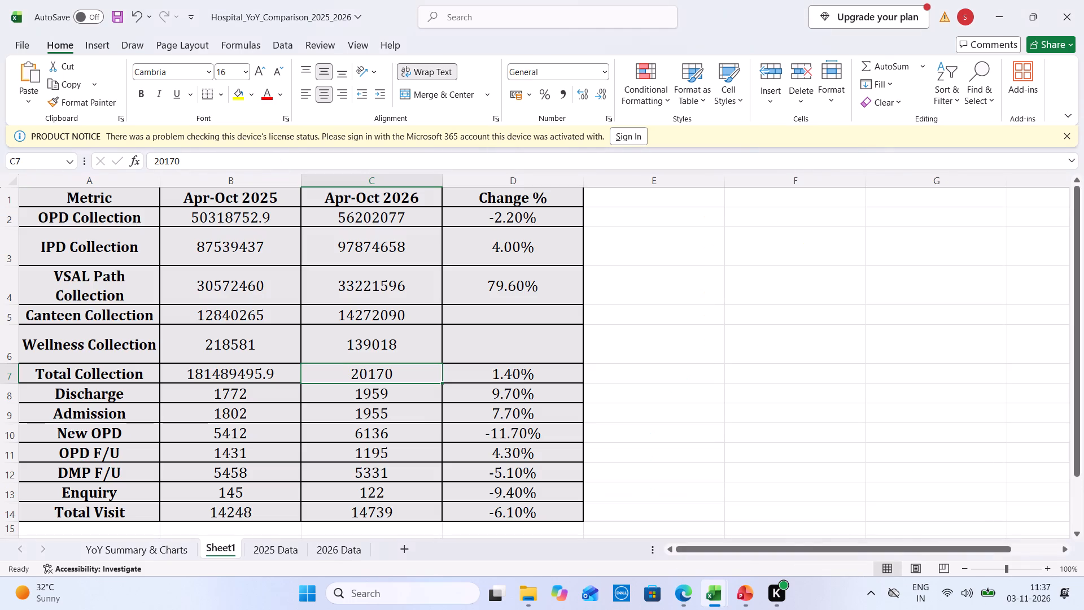
double_click(406, 373)
type("9439")
key("Tab")
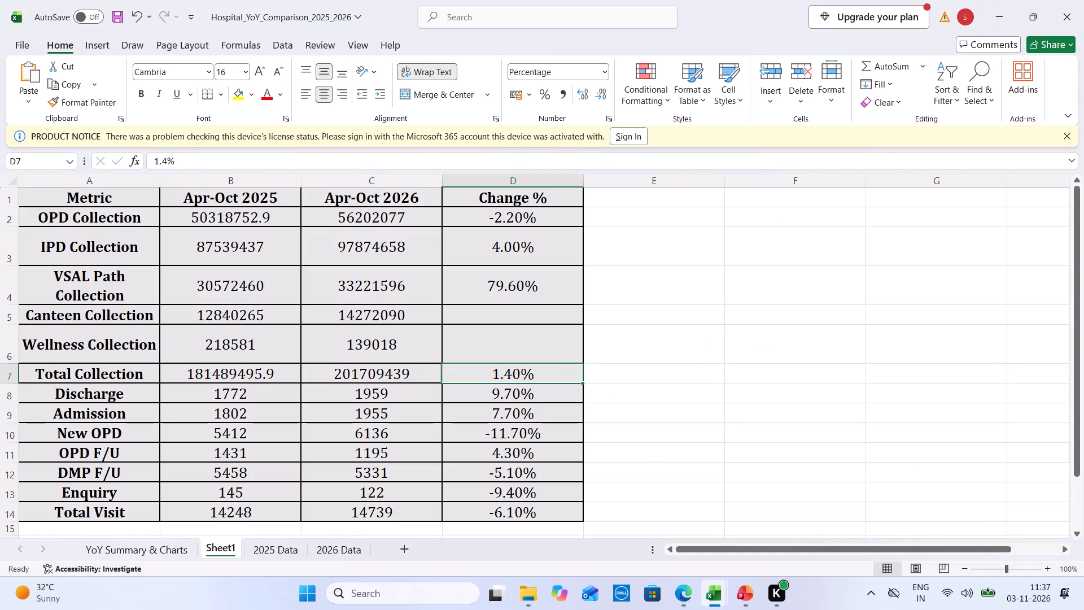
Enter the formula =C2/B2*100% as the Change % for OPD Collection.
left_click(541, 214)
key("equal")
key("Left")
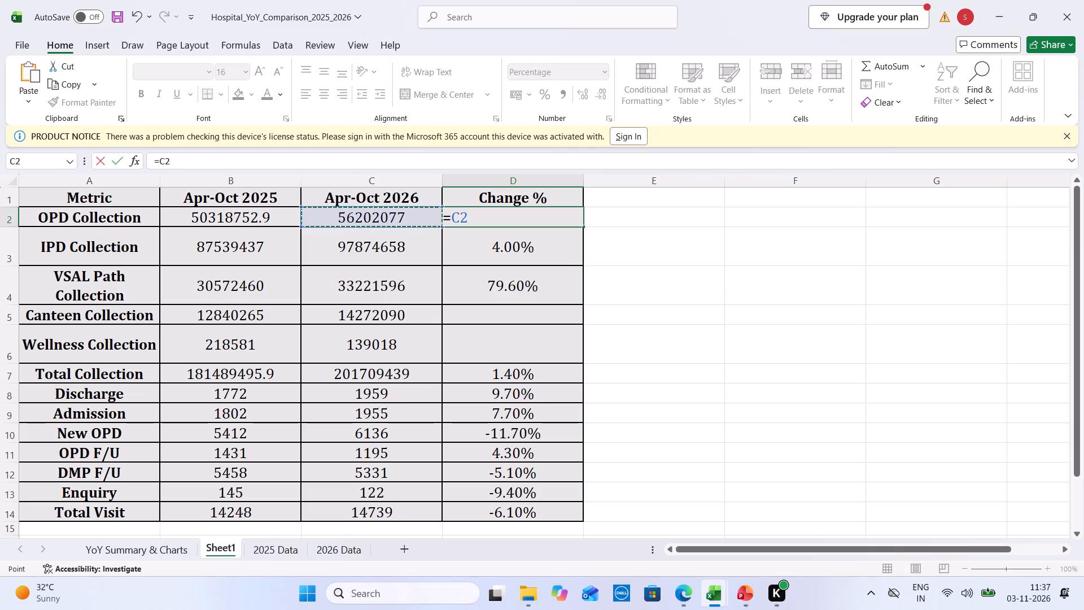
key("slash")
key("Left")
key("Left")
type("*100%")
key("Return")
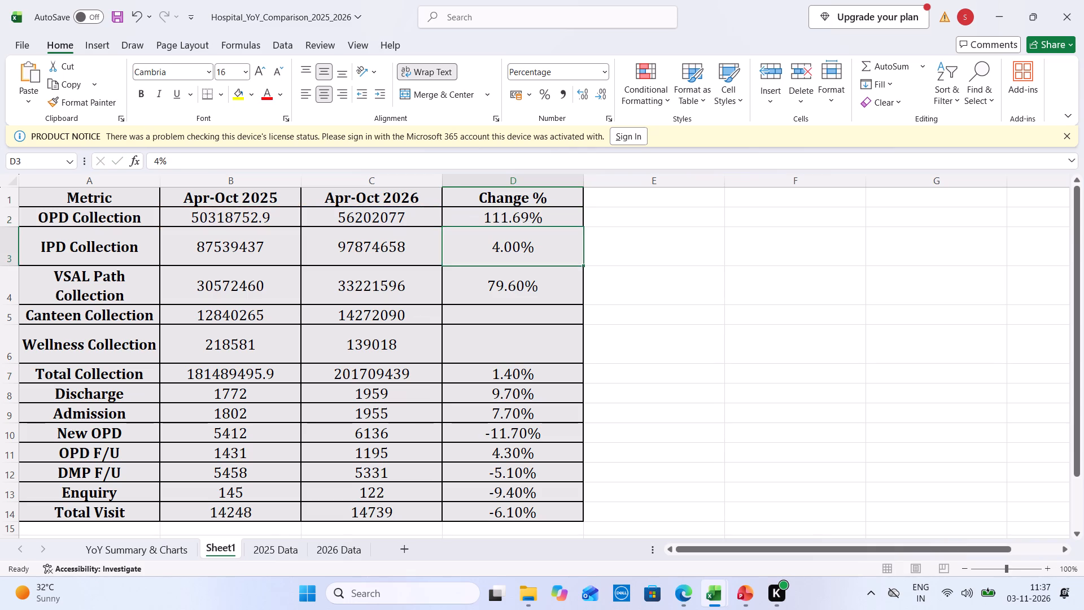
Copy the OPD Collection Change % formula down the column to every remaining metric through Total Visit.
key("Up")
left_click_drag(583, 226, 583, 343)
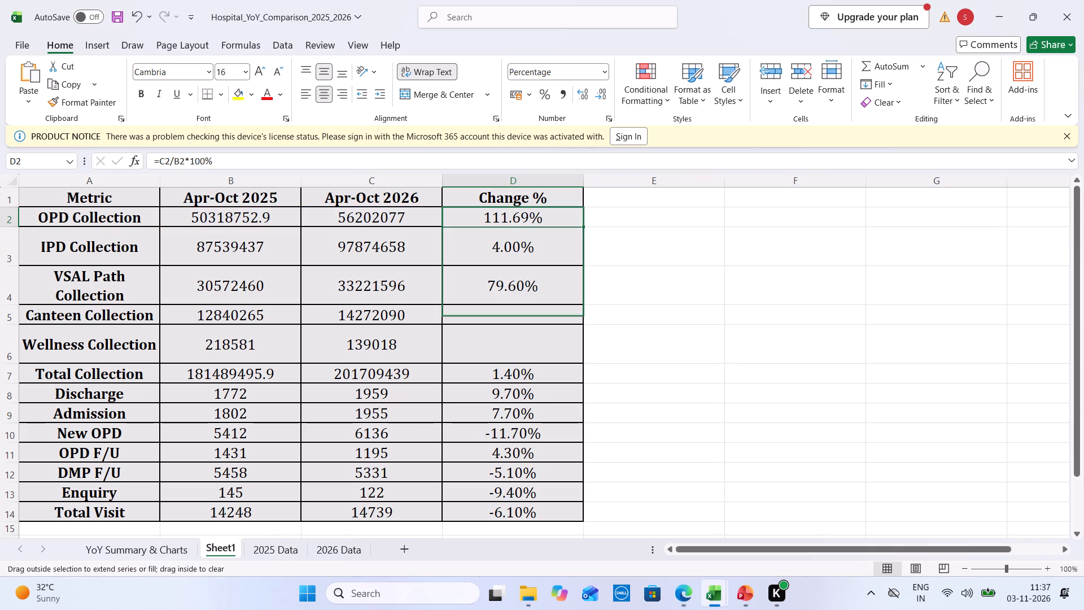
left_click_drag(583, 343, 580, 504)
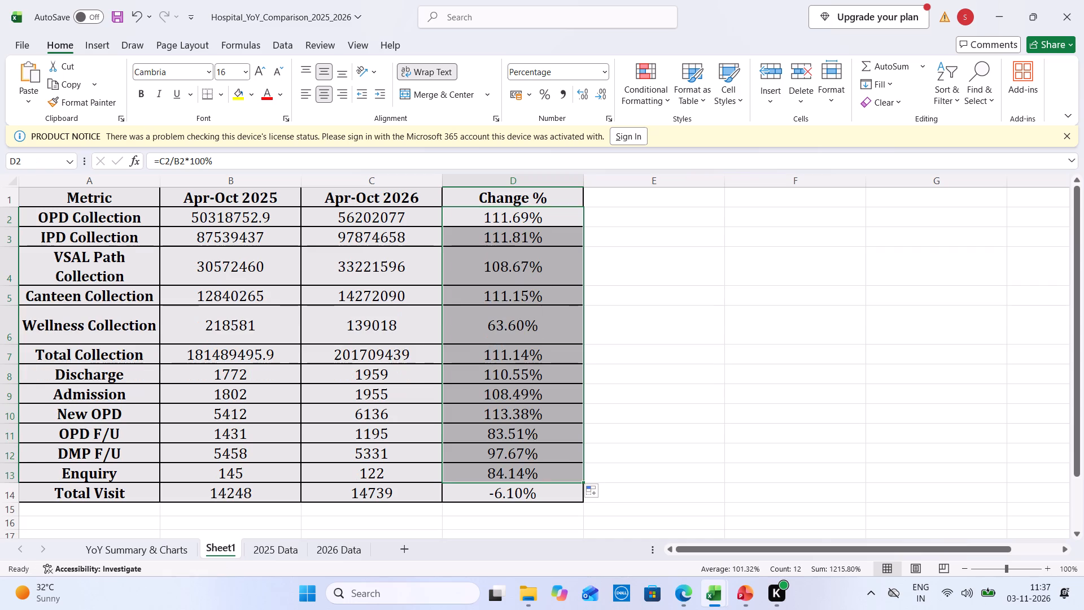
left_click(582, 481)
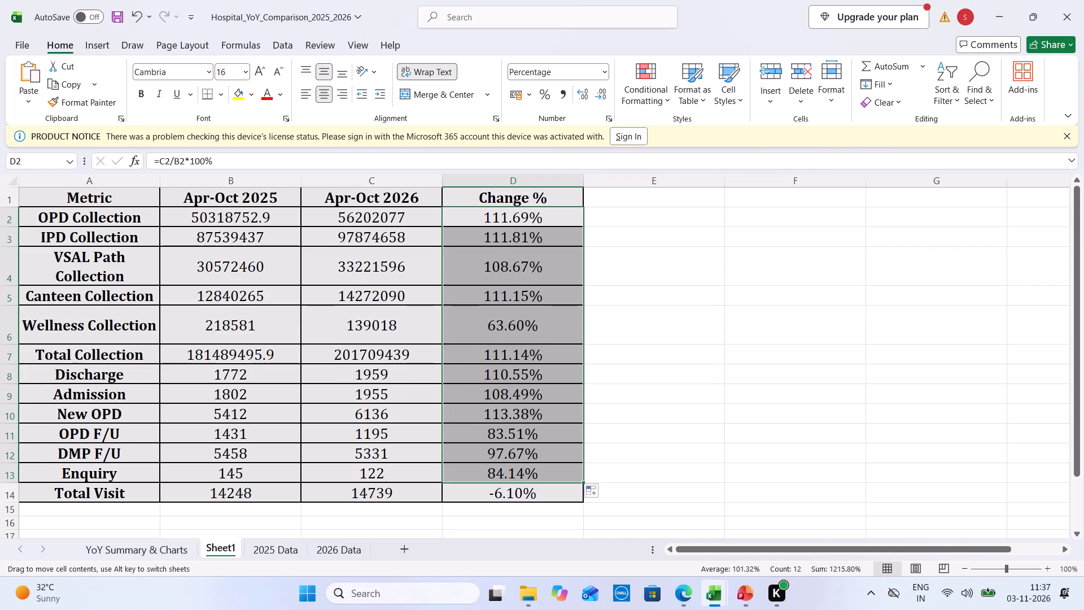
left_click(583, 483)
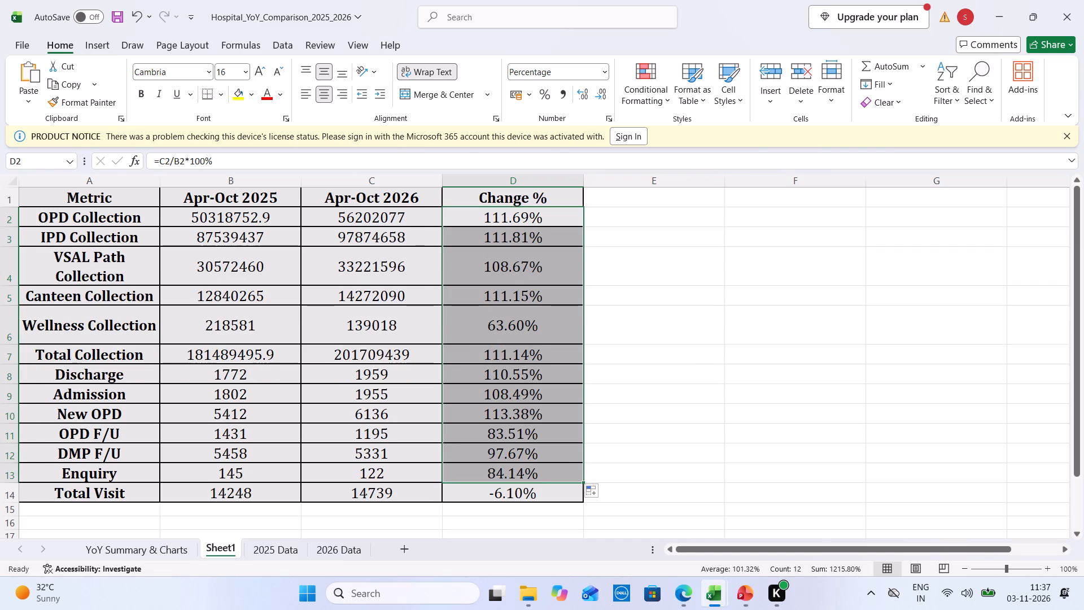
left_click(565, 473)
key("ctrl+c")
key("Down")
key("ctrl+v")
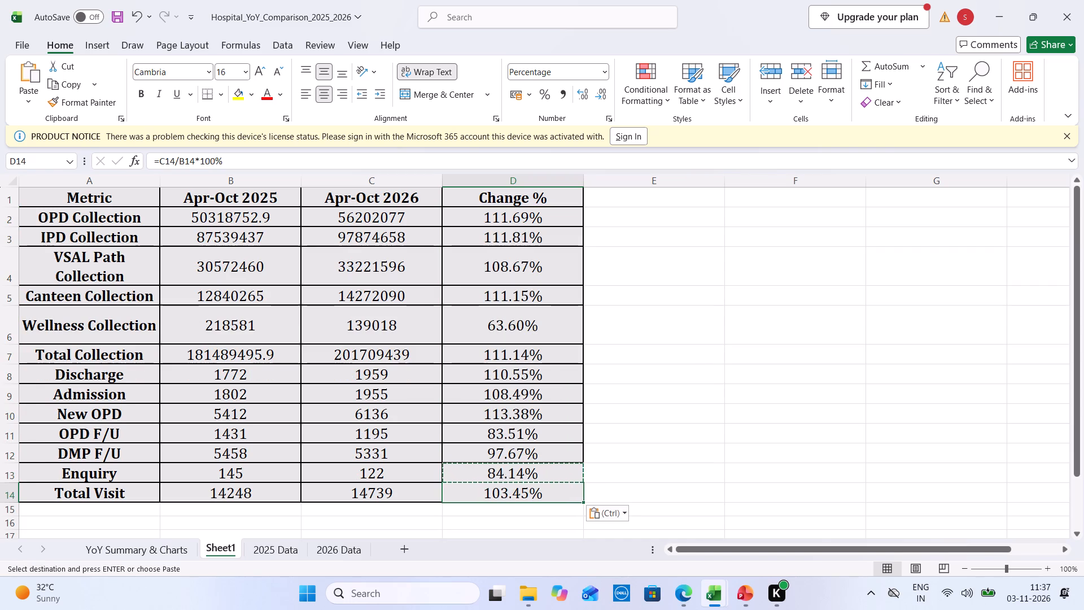
Save the hospital comparison workbook.
key("ctrl+s")
key("ctrl+s")
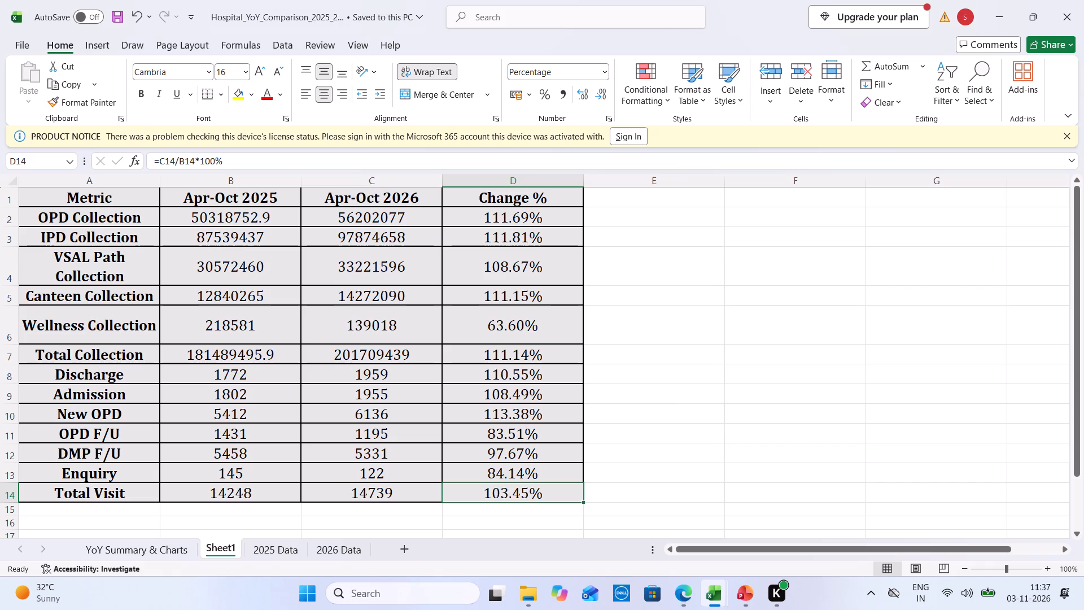
Examine the Change % formulas row by row, from OPD Collection through Total Visit.
left_click(495, 435)
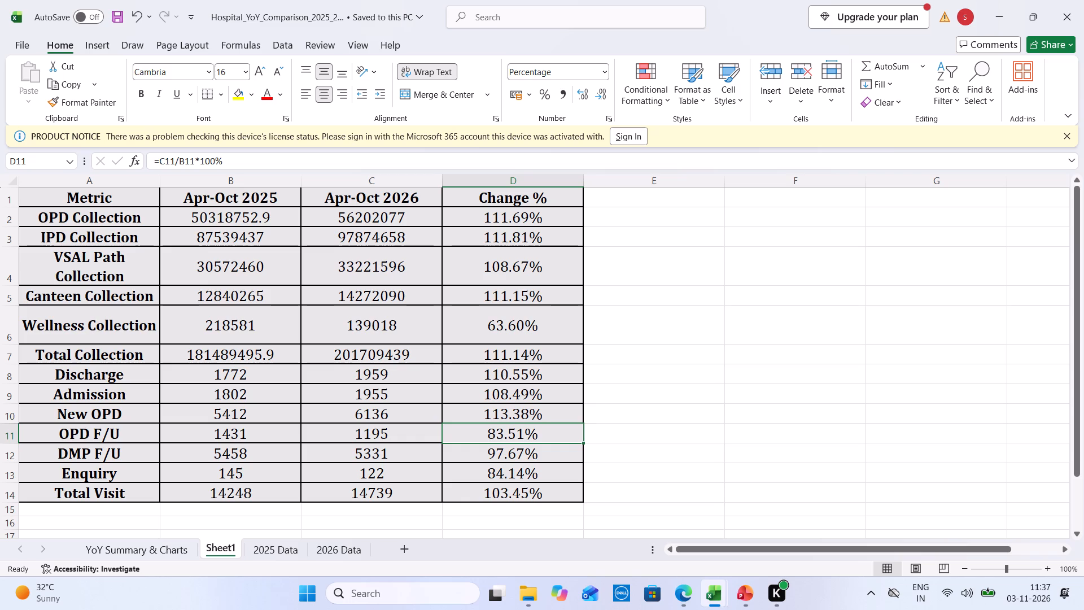
key("Up")
key("Up")
key("Up")
key("Up")
key("Up")
key("Up")
key("Up")
key("Up")
key("Up")
key("Up")
key("Up")
key("Down")
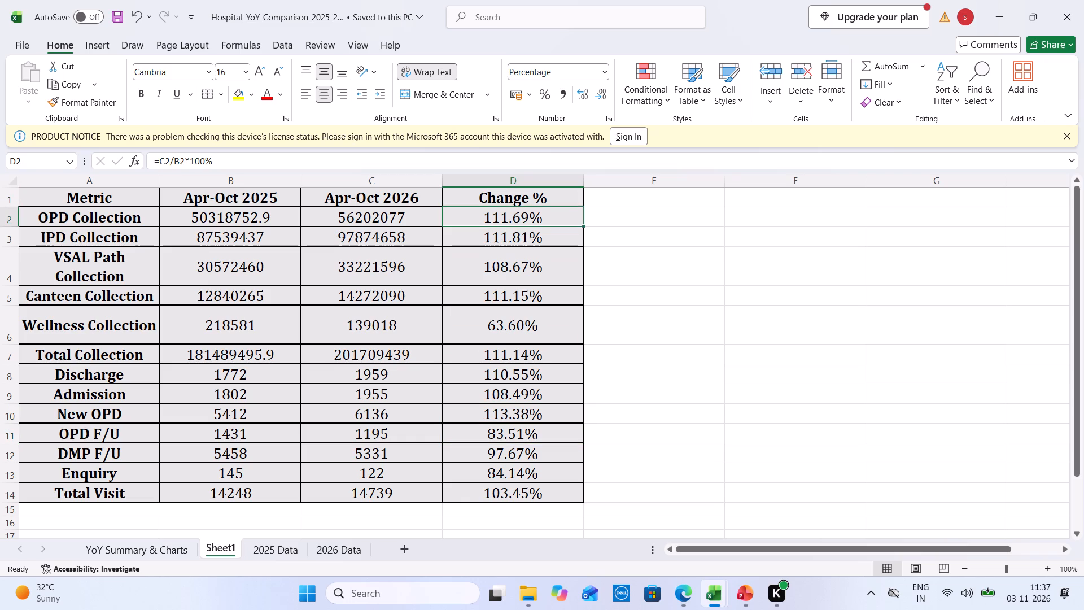
key("Down")
key("Down")
key("Down")
key("Down")
key("Down")
key("Down")
key("Down")
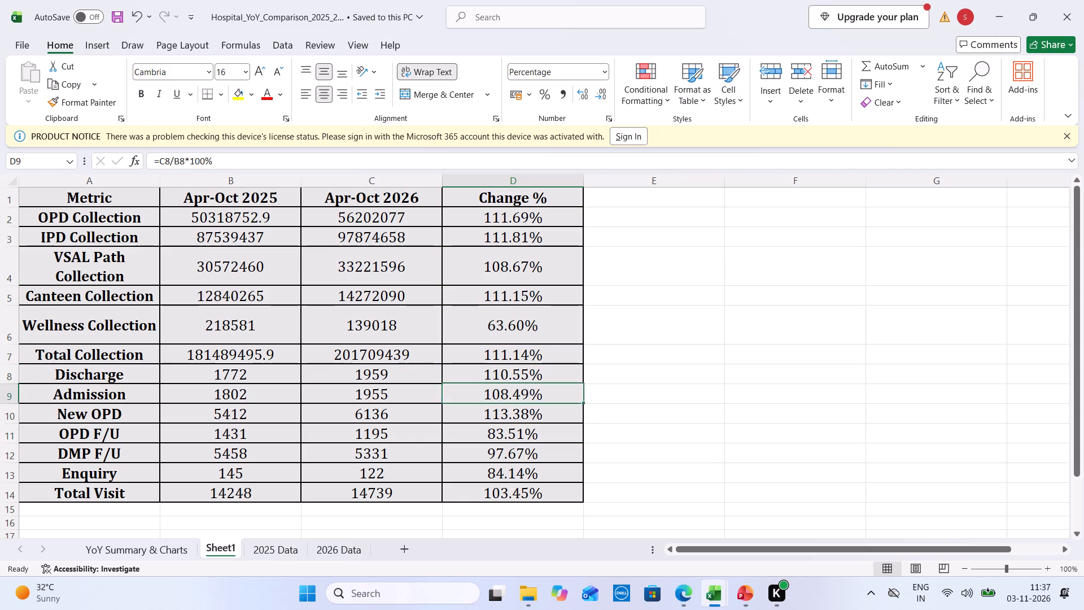
key("Down")
key("Down")
key("Down")
key("Down")
key("Down")
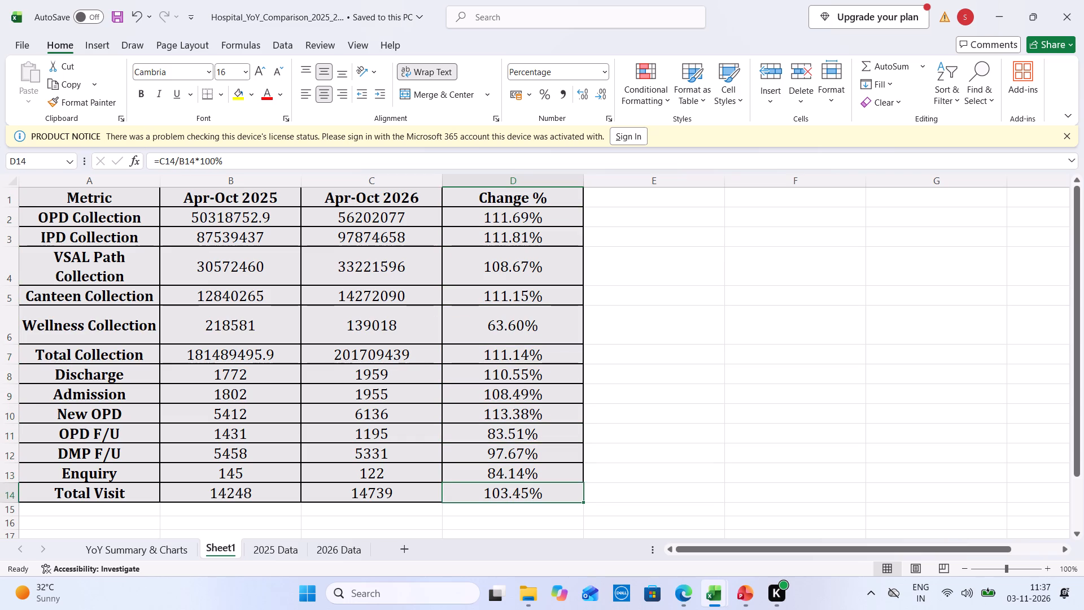
key("Down")
key("Up")
key("Up")
key("Up")
key("Up")
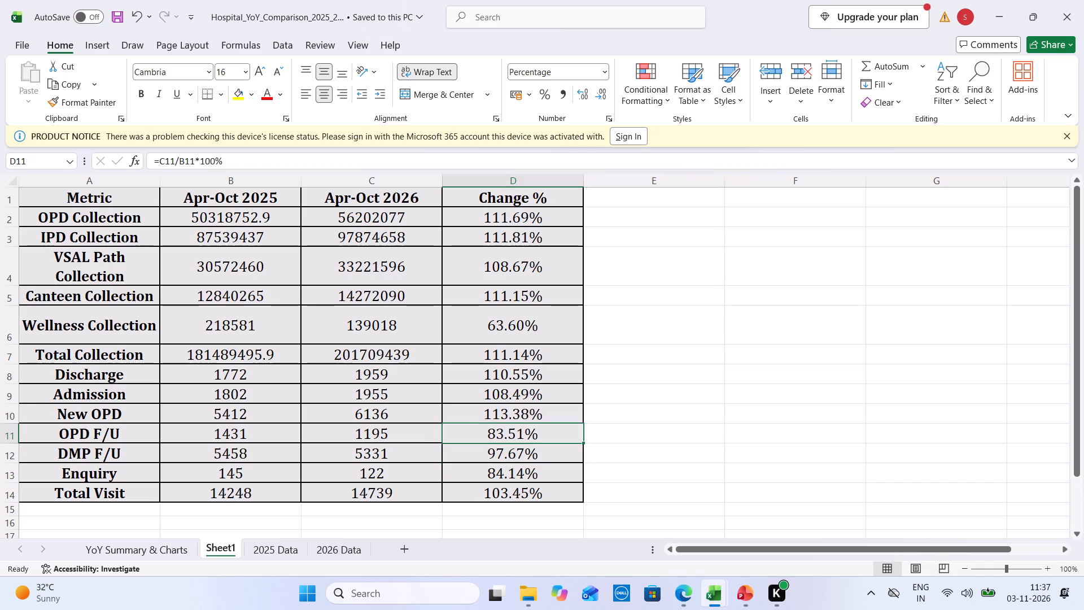
key("Up")
key("Up")
key("Up")
key("Up")
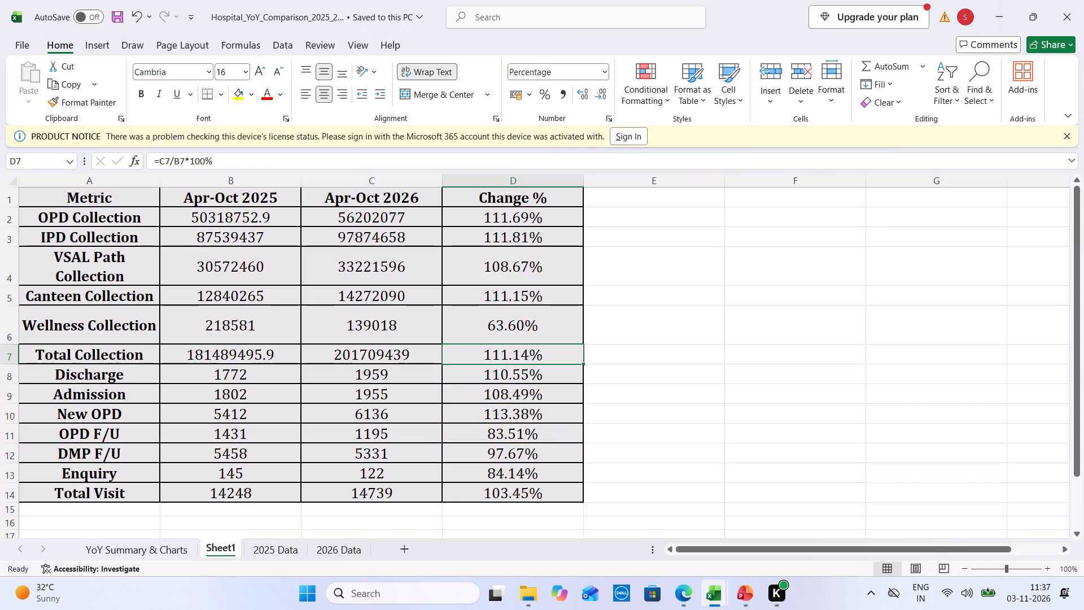
key("Down")
key("Down")
key("Down")
key("Down")
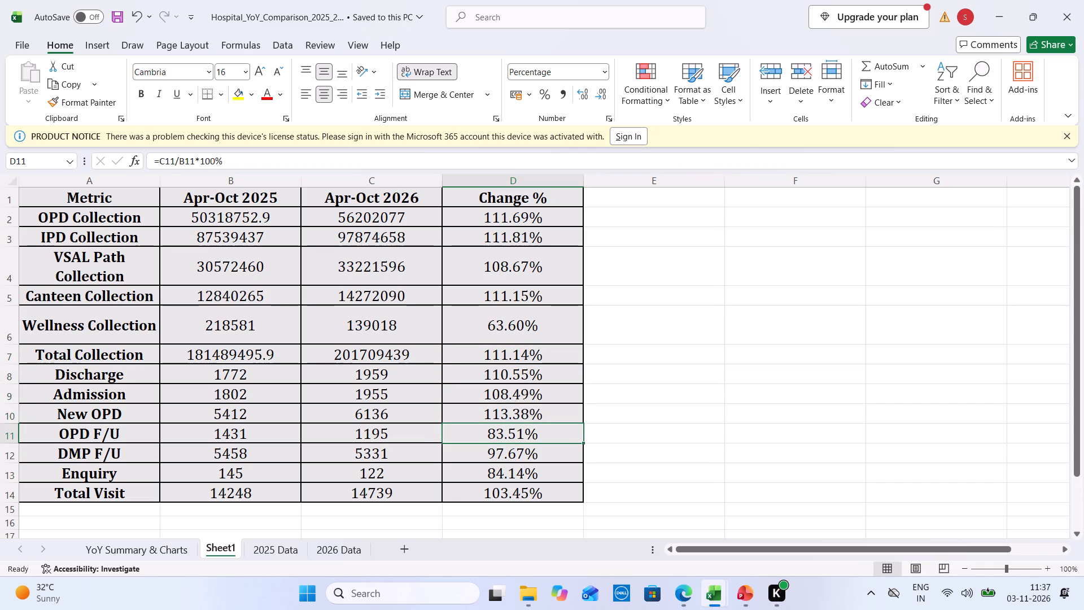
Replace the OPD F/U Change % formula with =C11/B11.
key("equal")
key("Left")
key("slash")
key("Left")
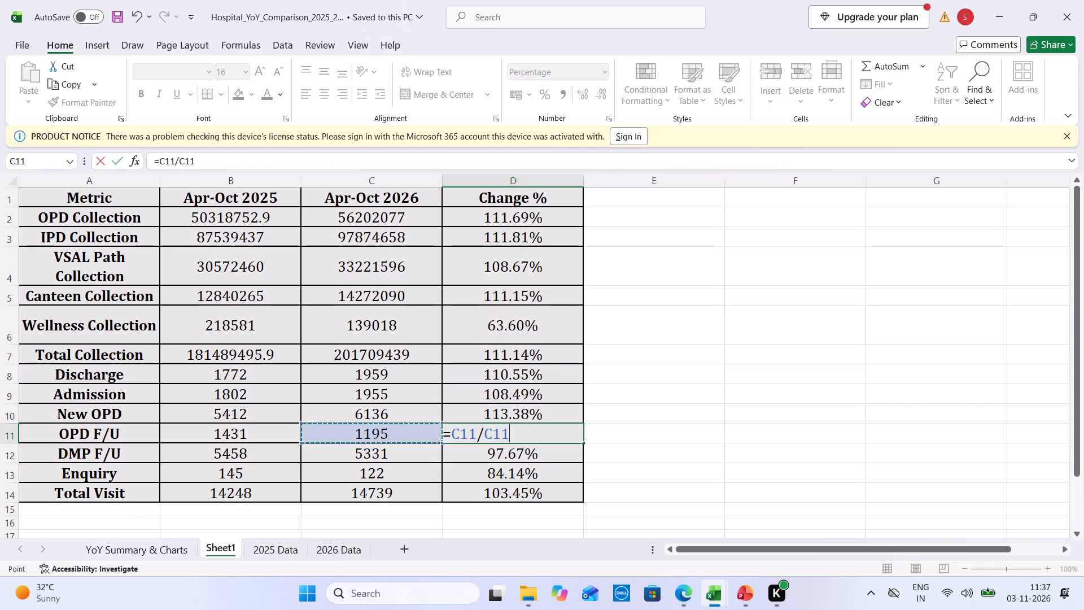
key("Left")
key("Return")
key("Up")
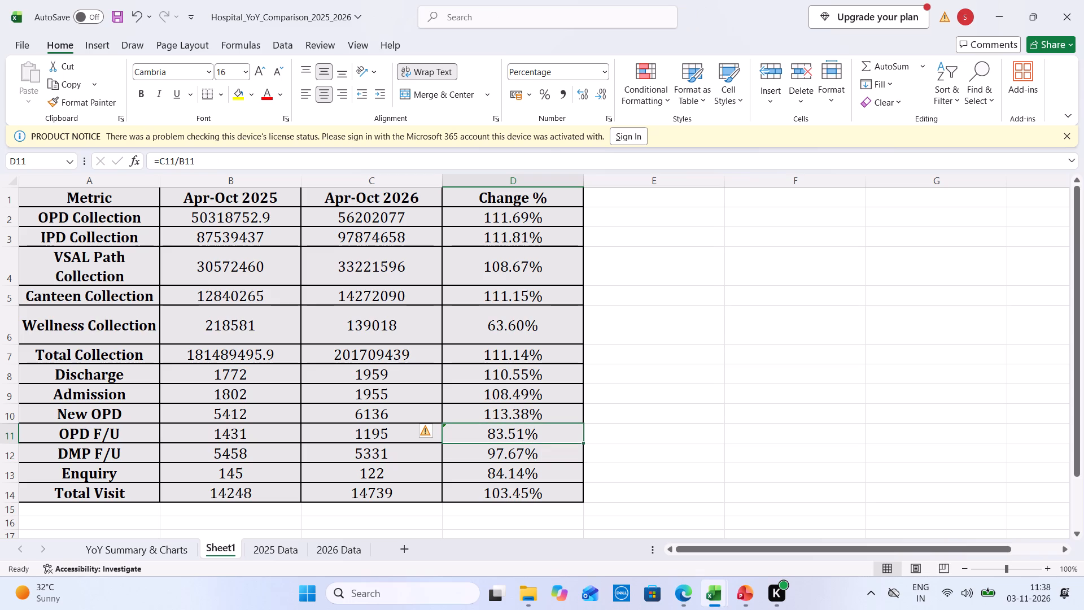
Clear the contents of all Change % cells from OPD Collection through Total Visit, keeping the column header.
left_click_drag(548, 214, 550, 499)
right_click(550, 499)
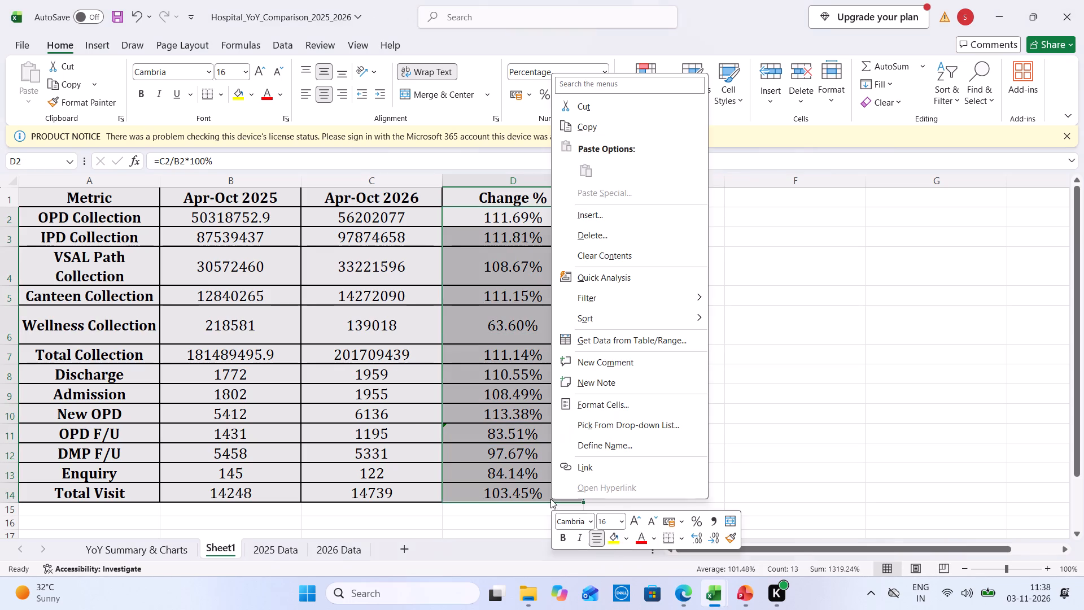
left_click(610, 253)
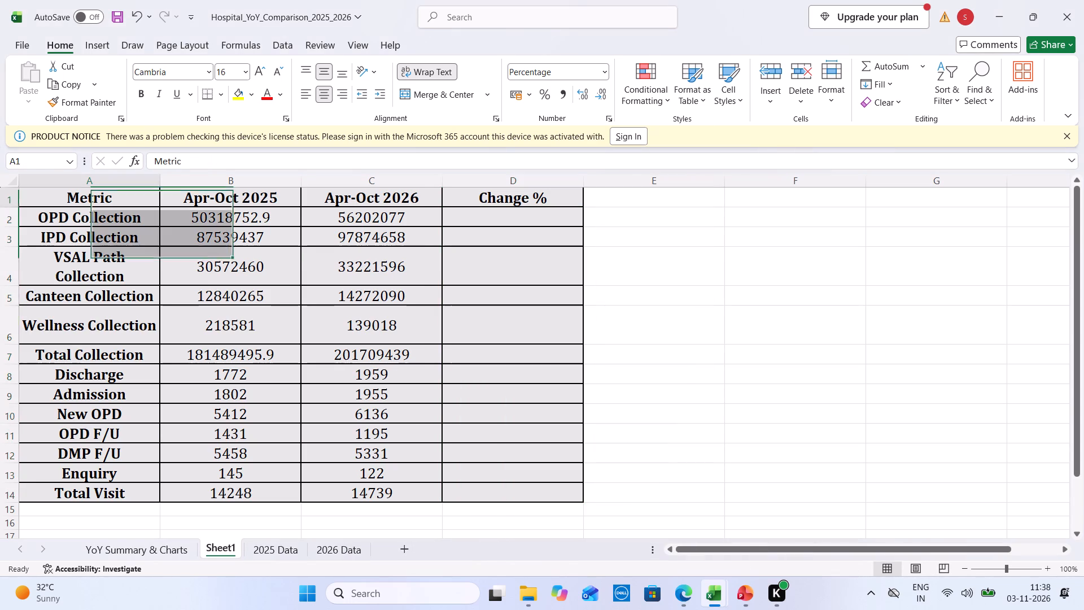
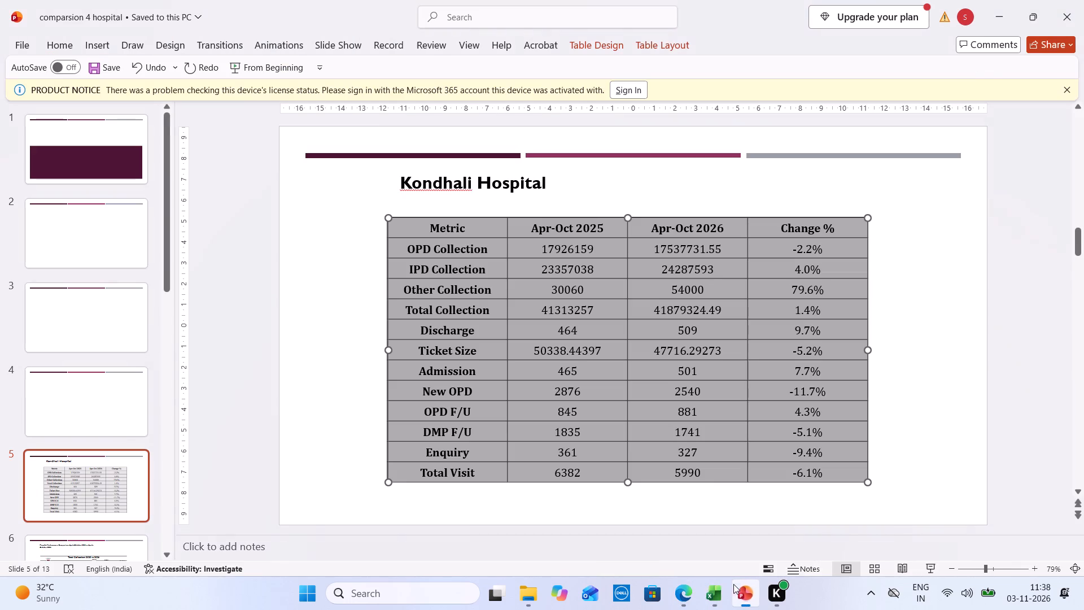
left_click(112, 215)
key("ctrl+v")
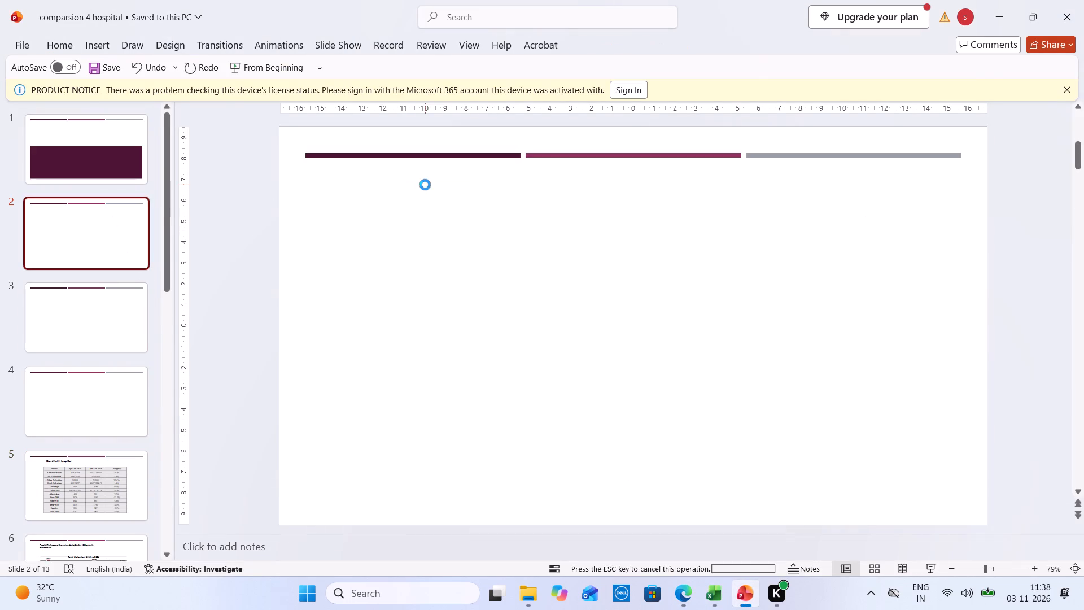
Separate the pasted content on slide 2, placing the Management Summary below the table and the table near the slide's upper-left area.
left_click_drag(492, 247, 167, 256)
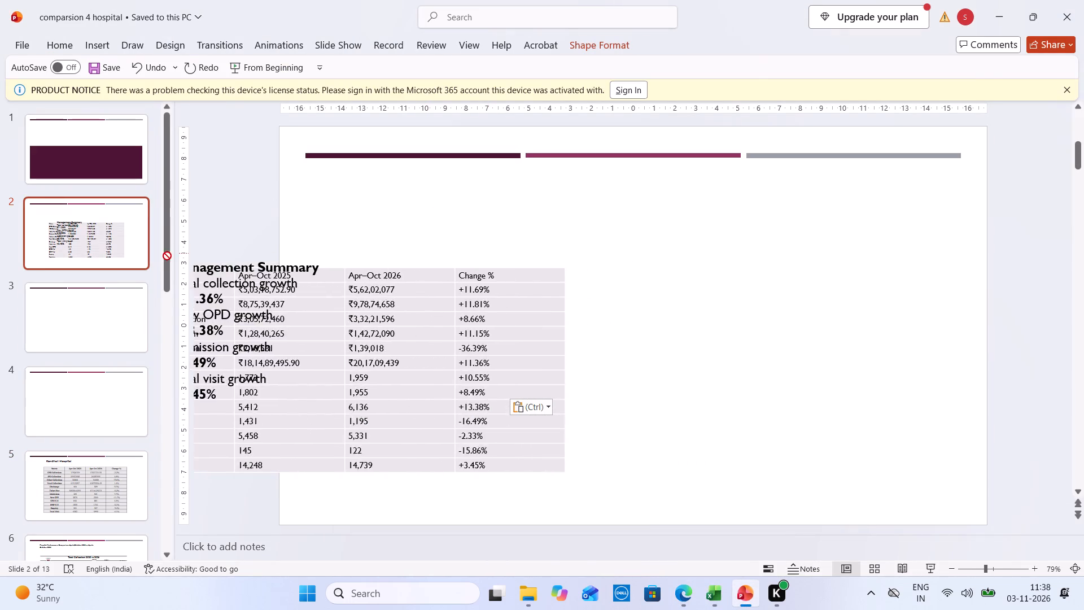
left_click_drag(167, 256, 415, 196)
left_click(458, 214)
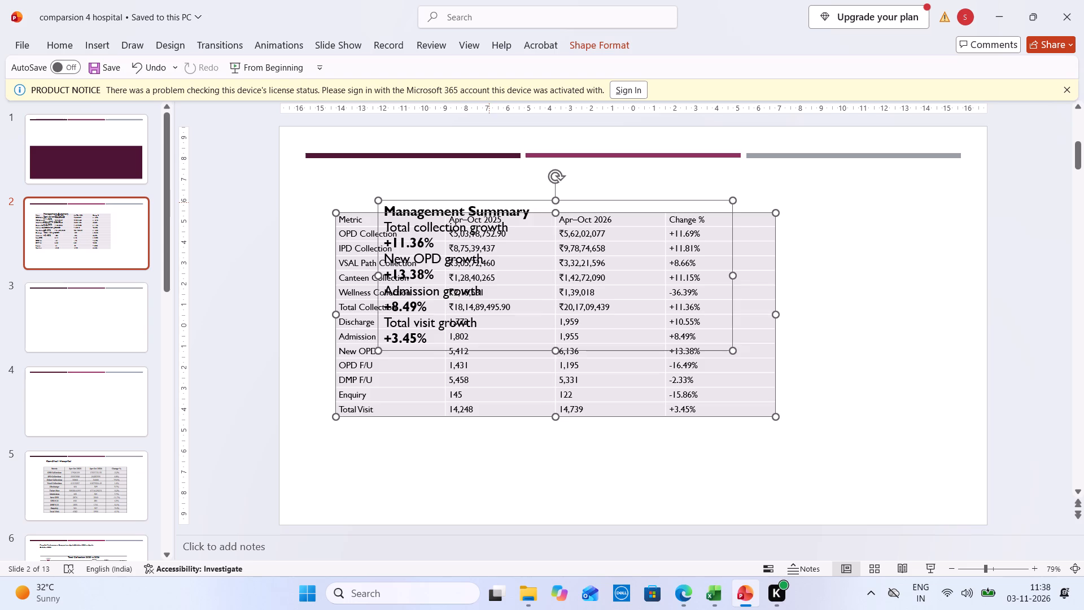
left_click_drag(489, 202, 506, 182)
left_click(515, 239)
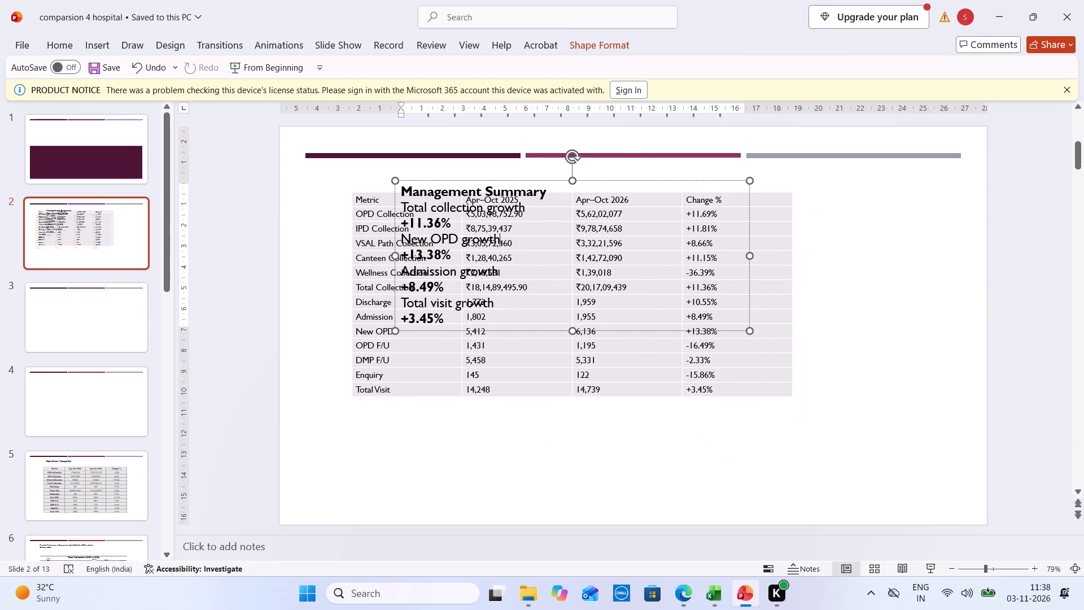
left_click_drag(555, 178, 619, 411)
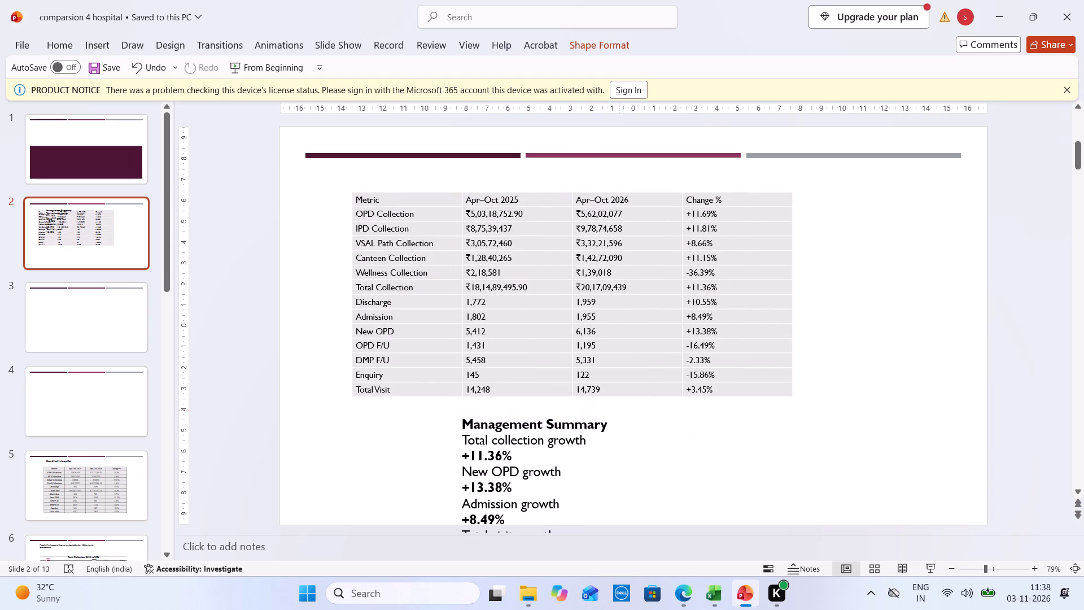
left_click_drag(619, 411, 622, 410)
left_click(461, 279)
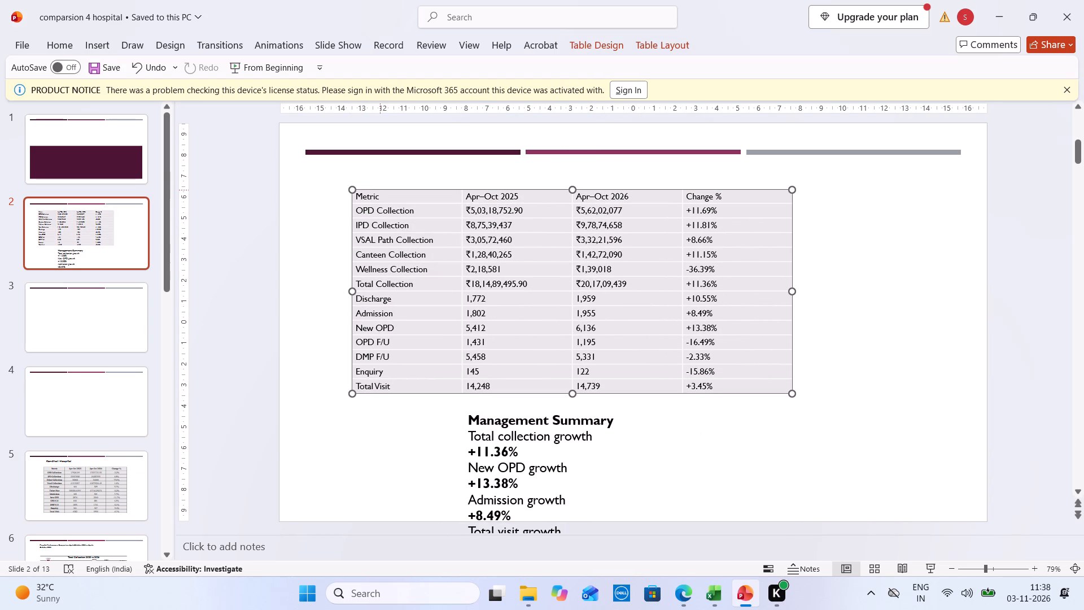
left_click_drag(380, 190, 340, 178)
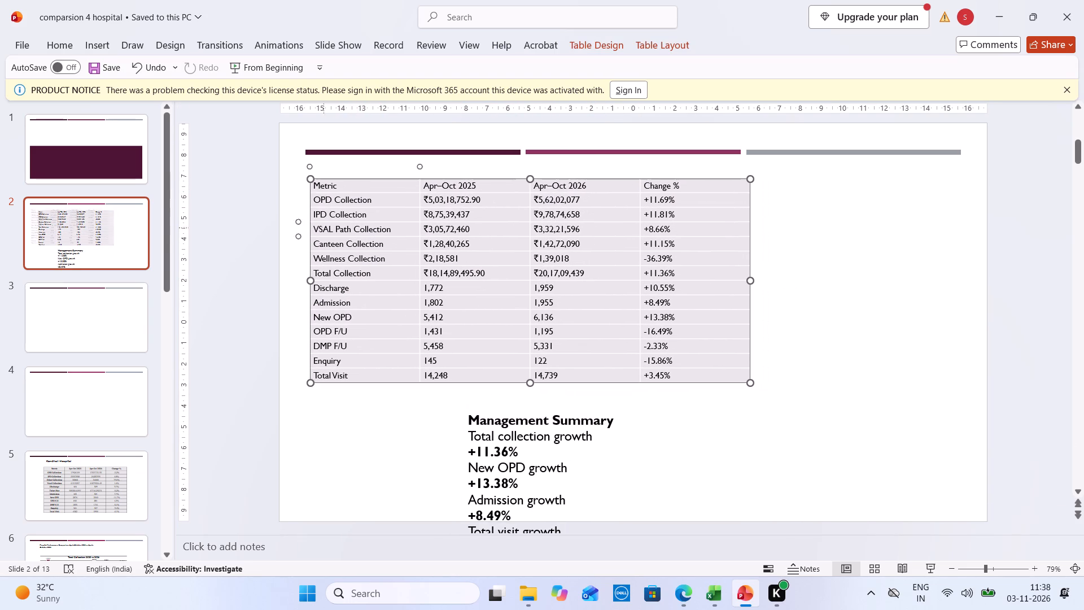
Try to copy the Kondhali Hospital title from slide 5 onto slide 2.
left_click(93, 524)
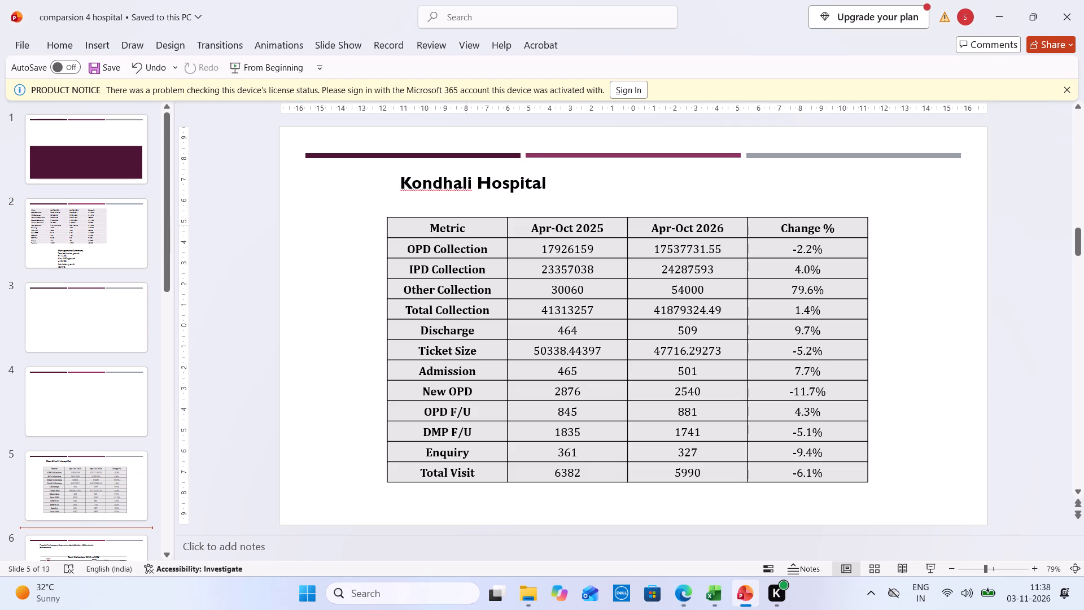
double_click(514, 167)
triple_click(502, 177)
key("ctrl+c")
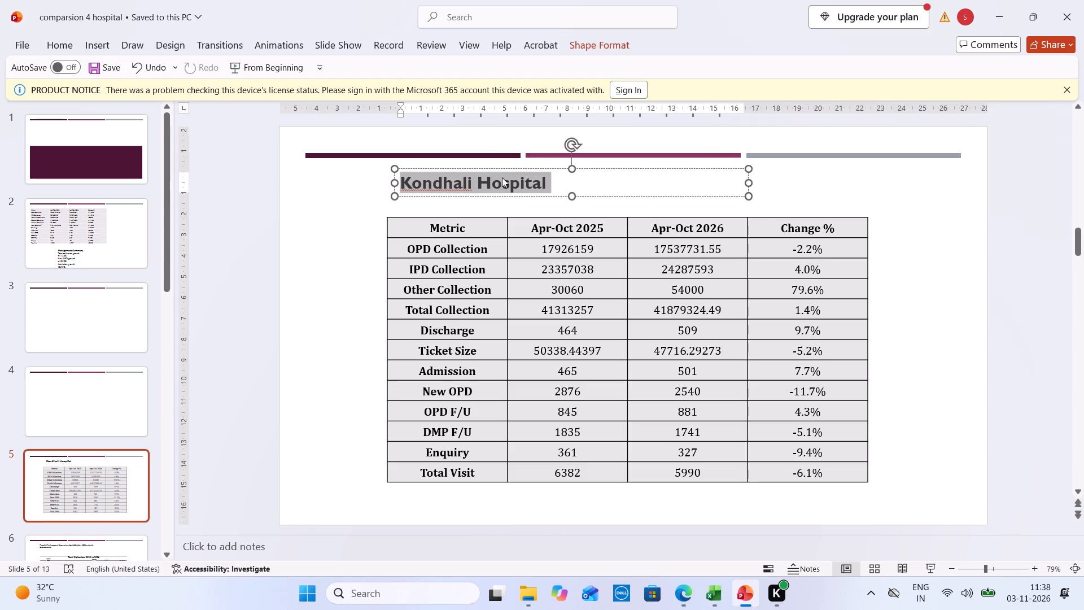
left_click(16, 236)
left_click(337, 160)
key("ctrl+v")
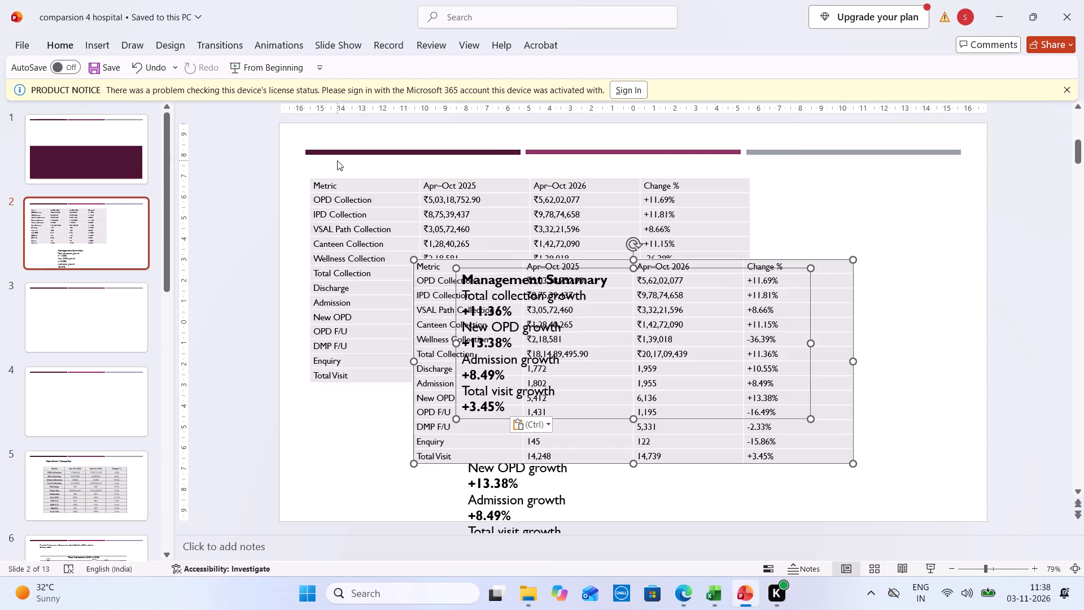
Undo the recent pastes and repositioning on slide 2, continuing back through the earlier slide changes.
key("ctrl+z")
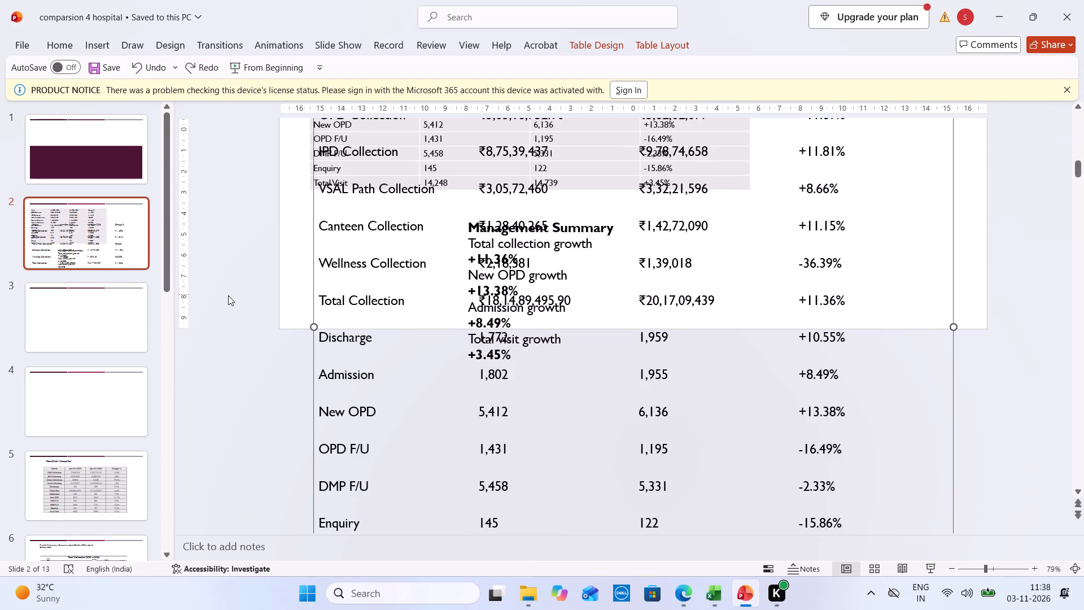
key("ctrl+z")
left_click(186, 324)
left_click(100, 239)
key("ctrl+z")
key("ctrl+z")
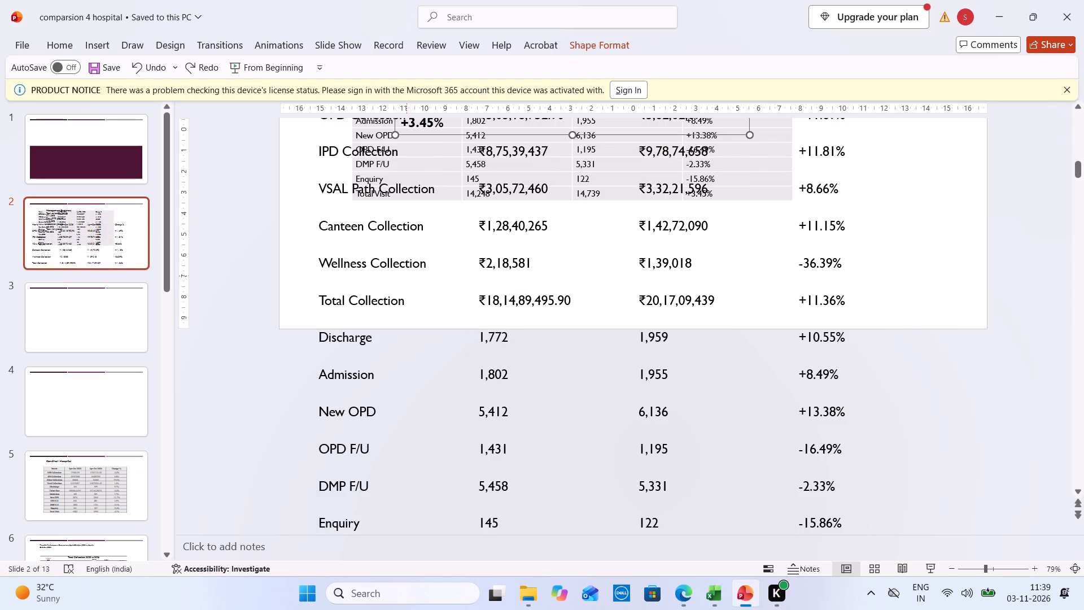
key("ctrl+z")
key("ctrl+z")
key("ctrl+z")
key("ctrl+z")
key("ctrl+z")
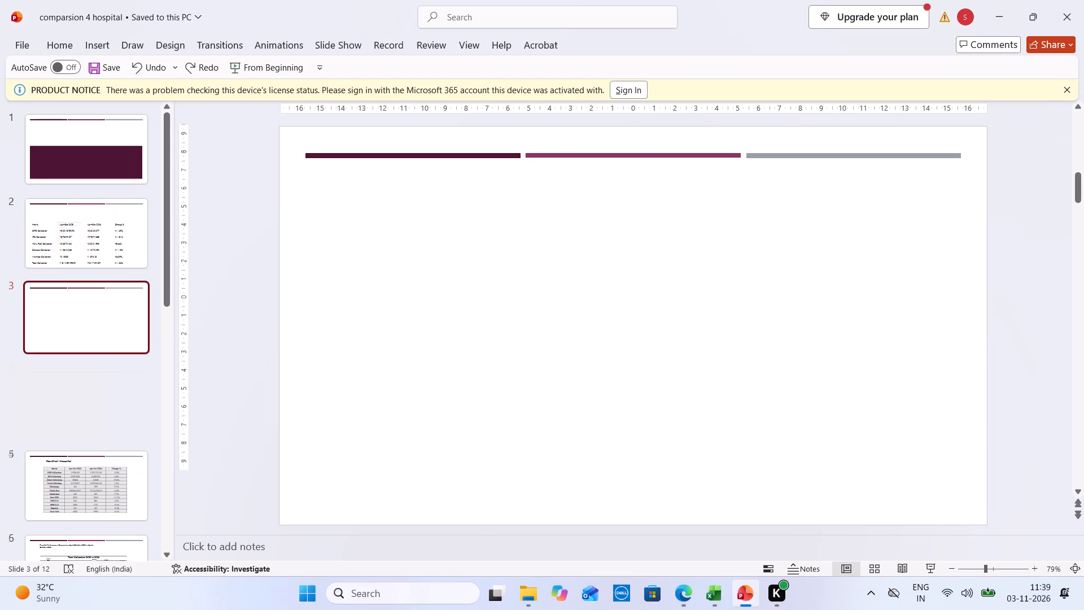
Paste the copied comparison table and Management Summary onto blank slide 3.
right_click(400, 258)
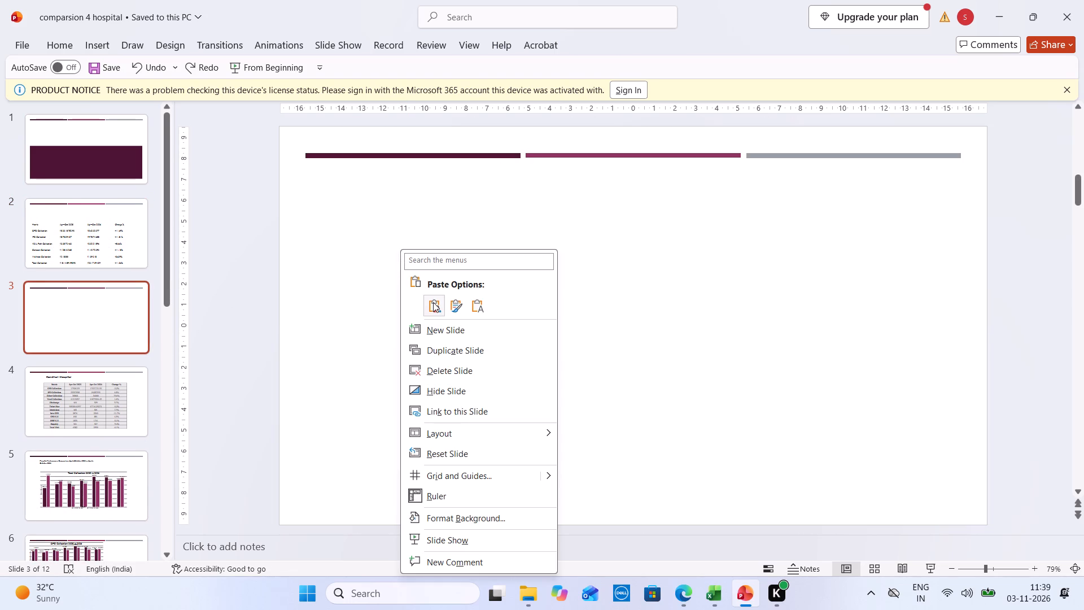
left_click(433, 302)
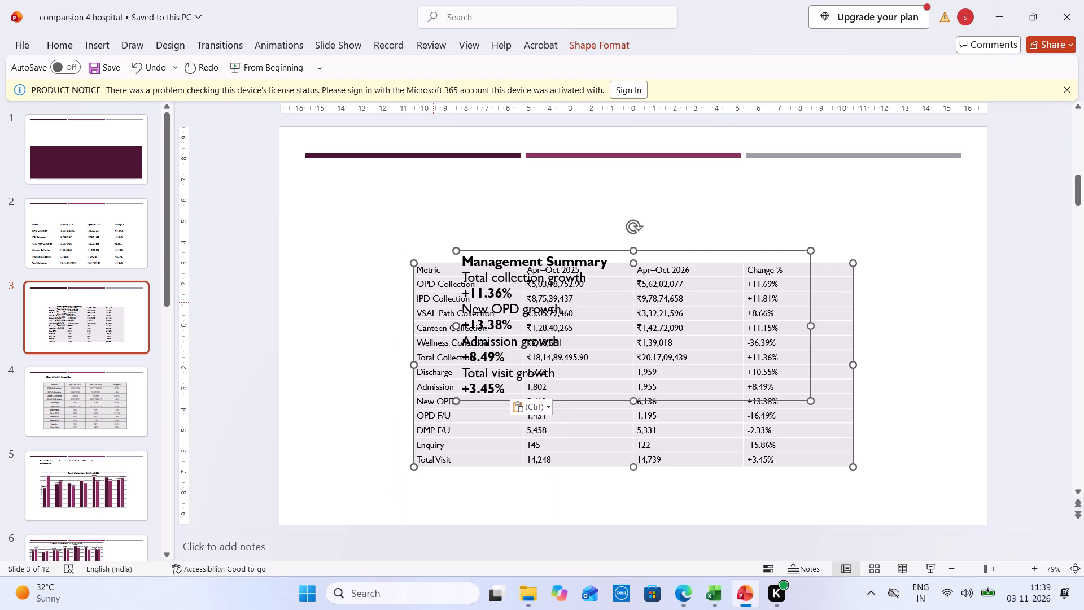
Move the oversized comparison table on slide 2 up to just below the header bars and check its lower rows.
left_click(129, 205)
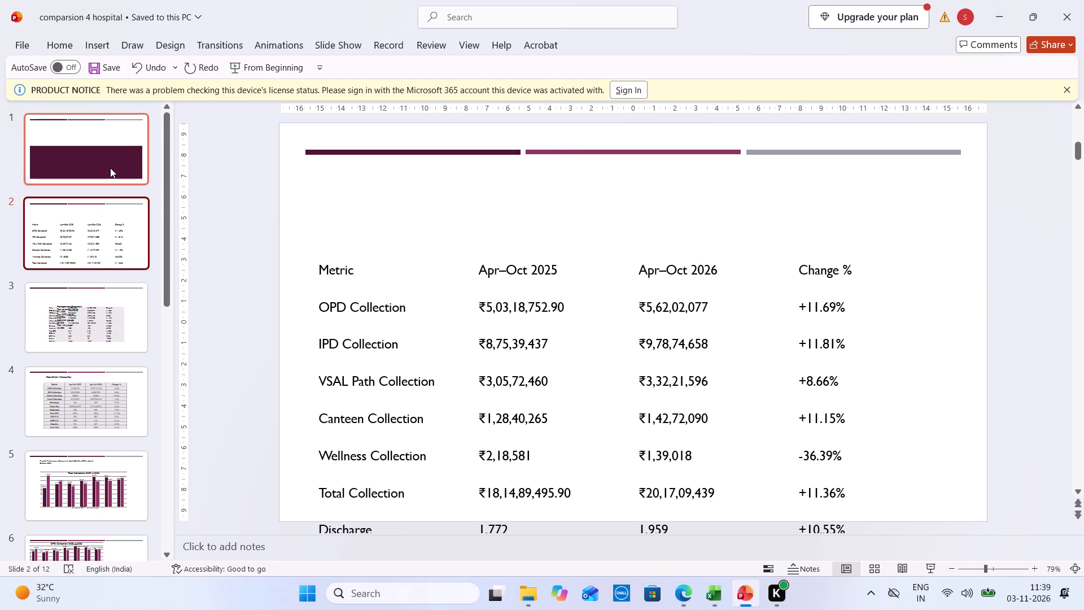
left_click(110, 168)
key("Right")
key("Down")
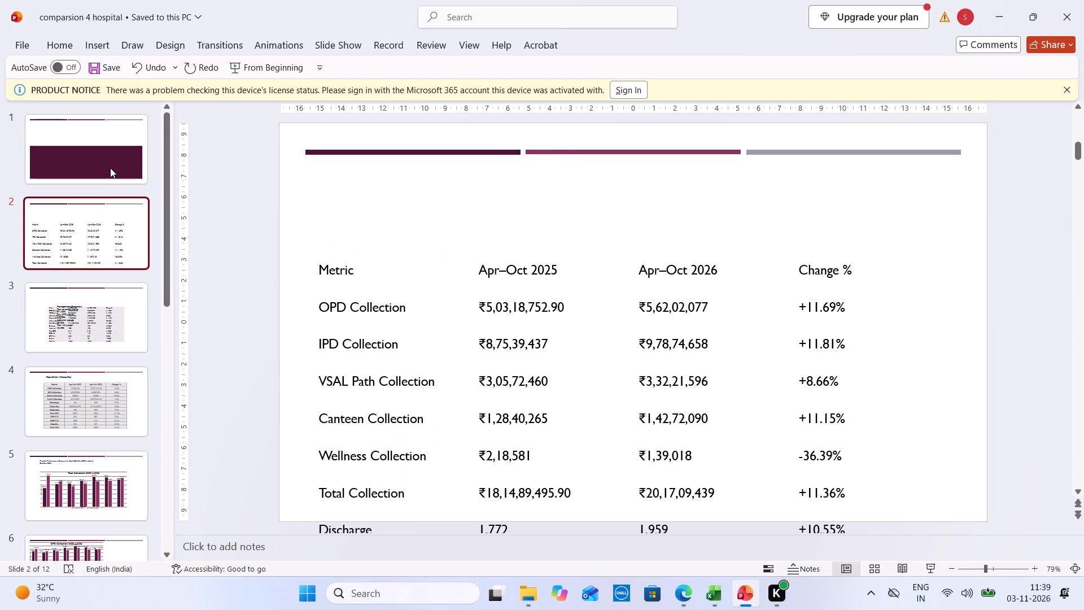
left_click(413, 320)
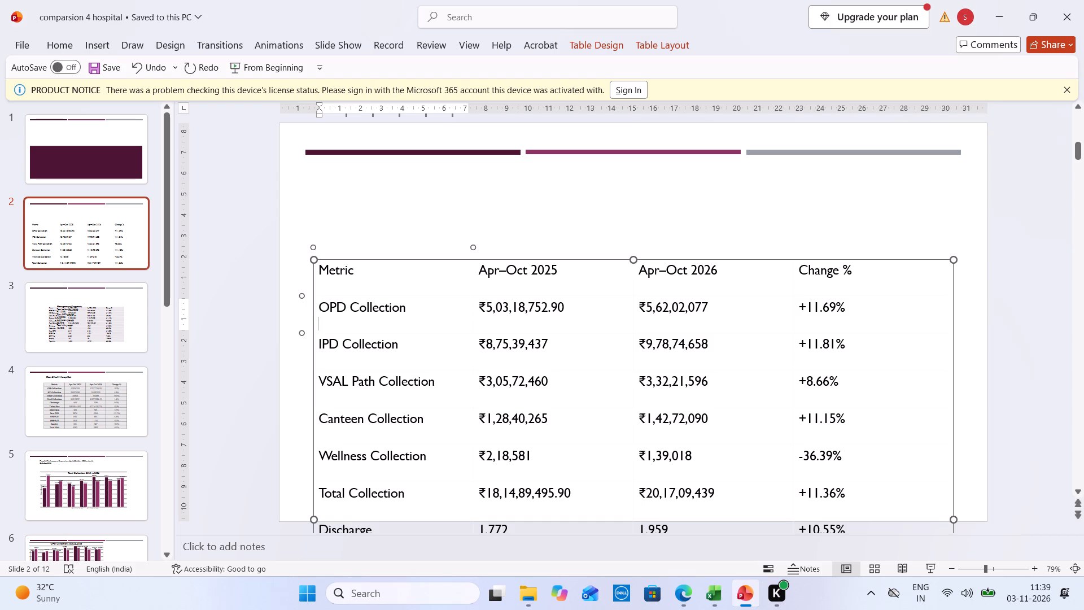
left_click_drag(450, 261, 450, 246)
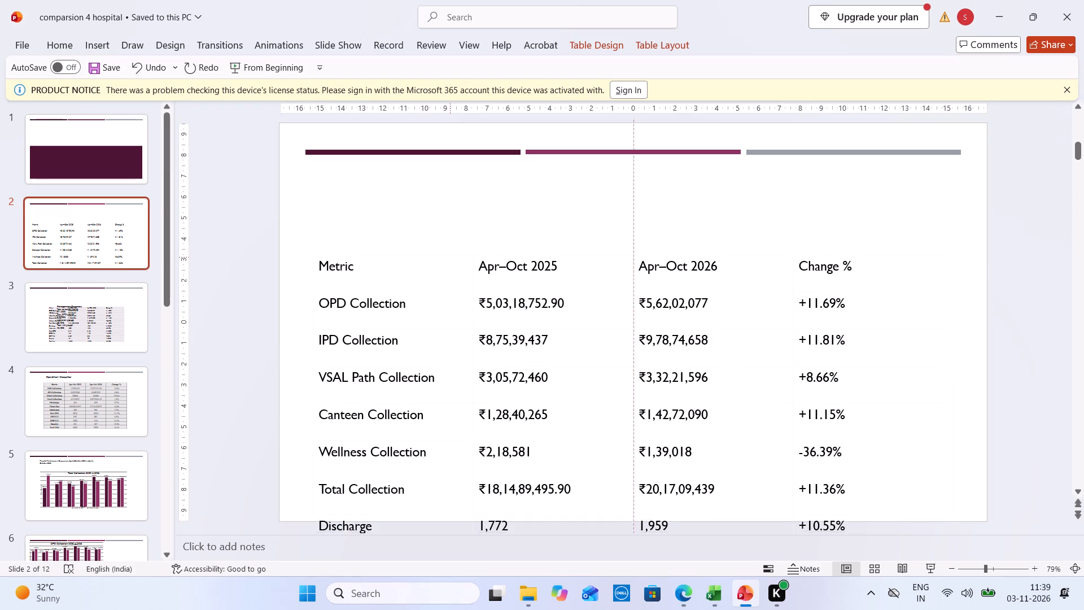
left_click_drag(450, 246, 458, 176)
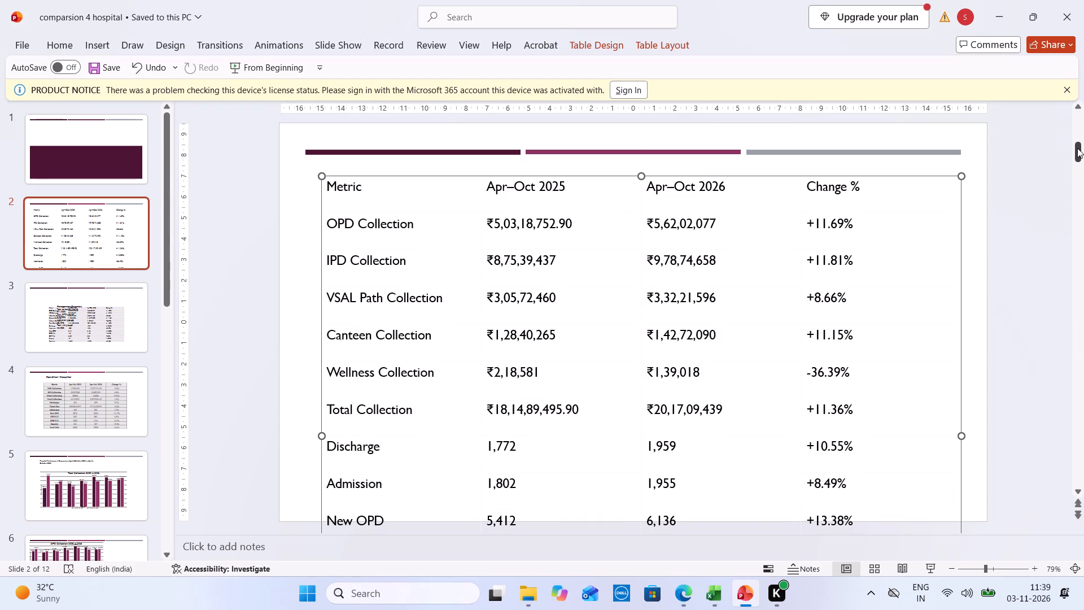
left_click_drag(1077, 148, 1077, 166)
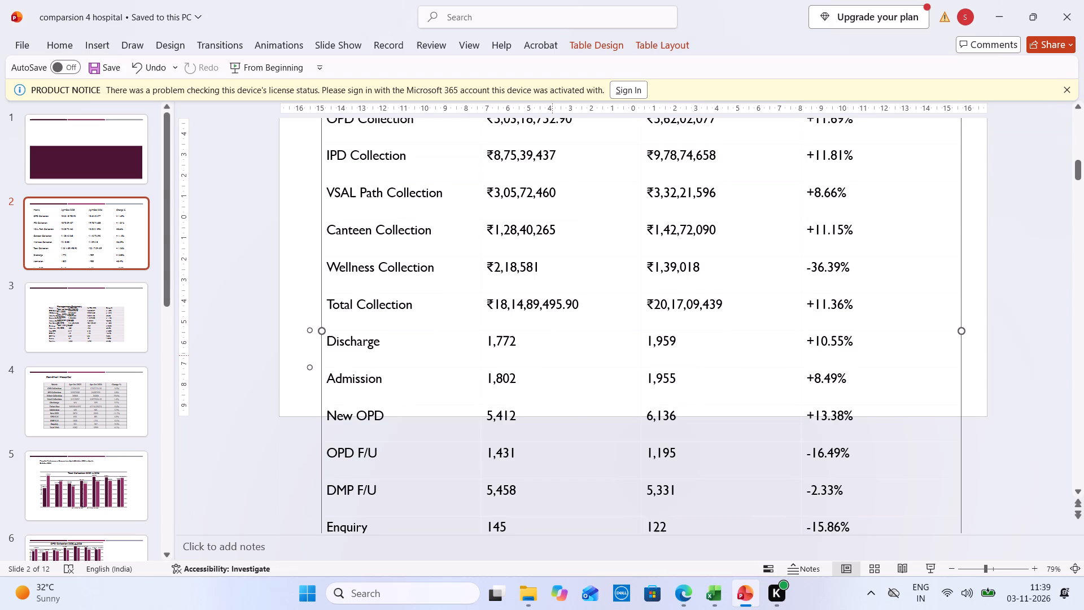
Delete slide 2 with the oversized comparison table.
left_click(120, 313)
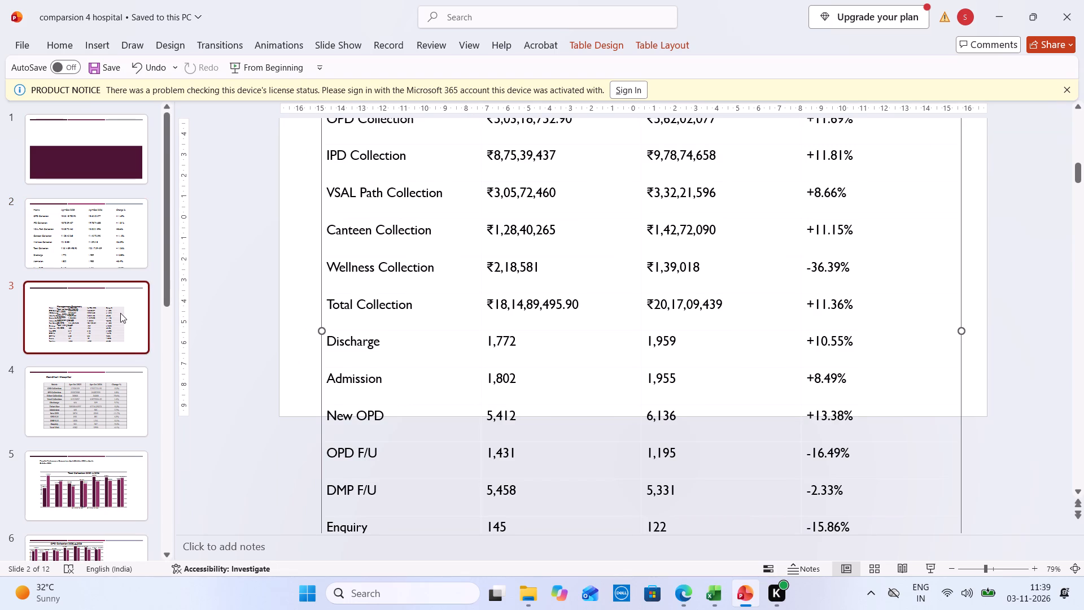
left_click(80, 219)
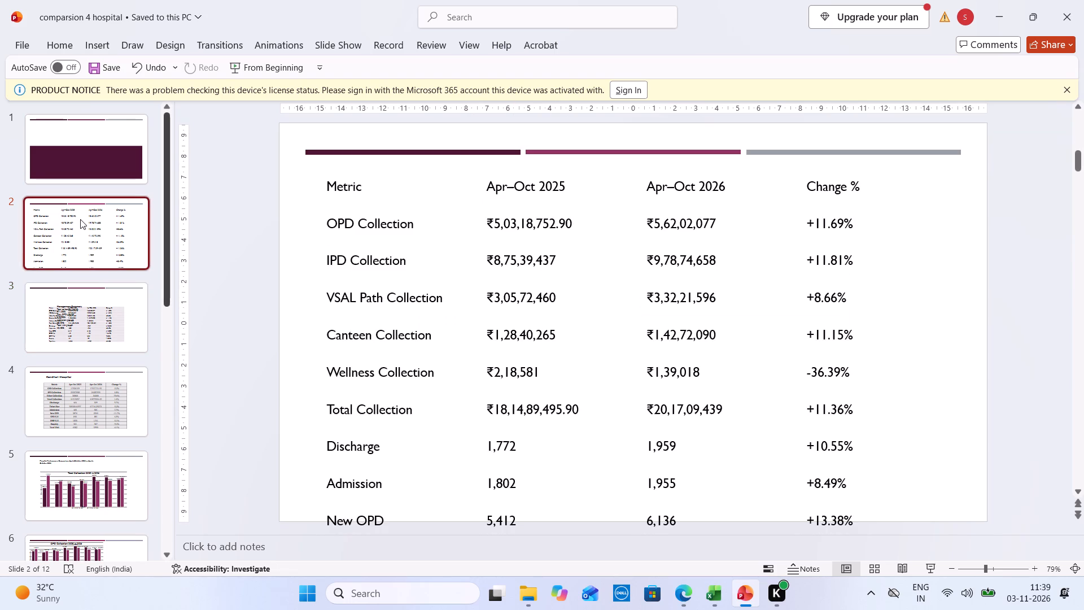
key("BackSpace")
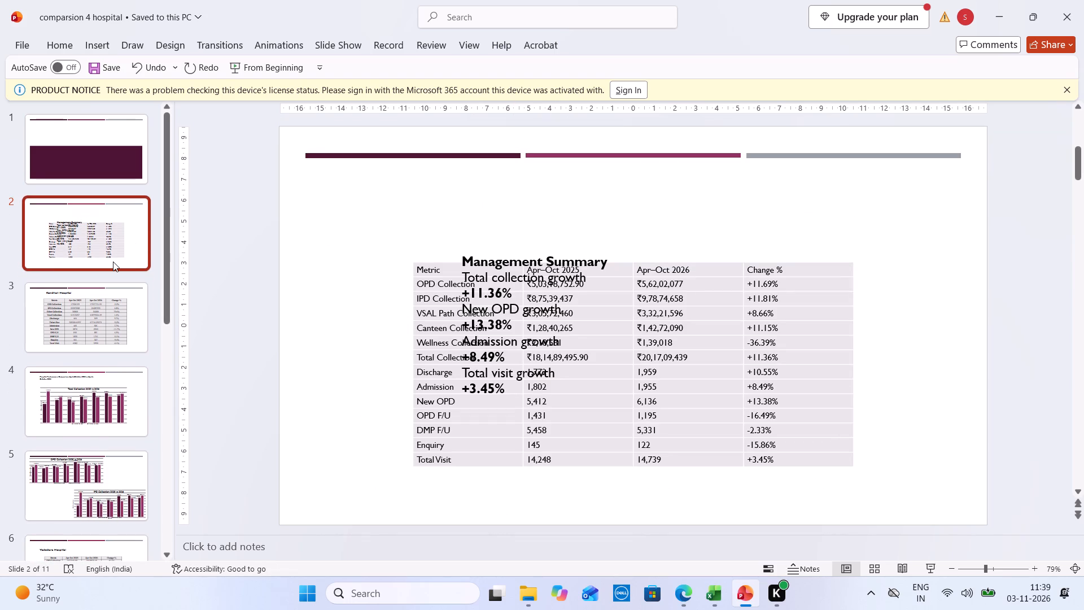
On the new slide 2, move the Management Summary below the table and shift the table toward the slide's upper left.
left_click(113, 262)
left_click(460, 318)
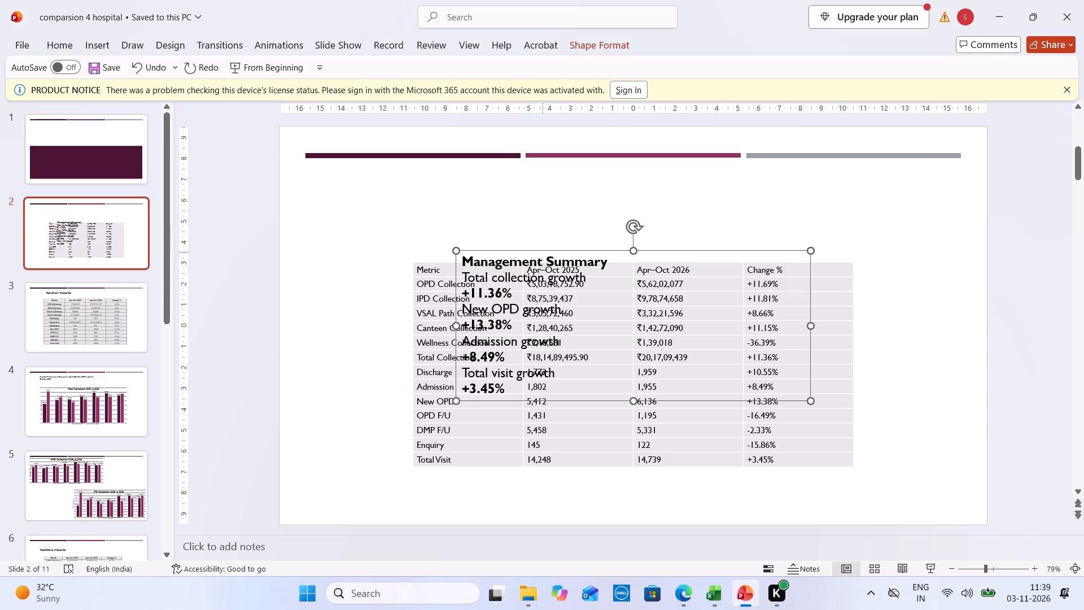
left_click_drag(543, 252, 574, 404)
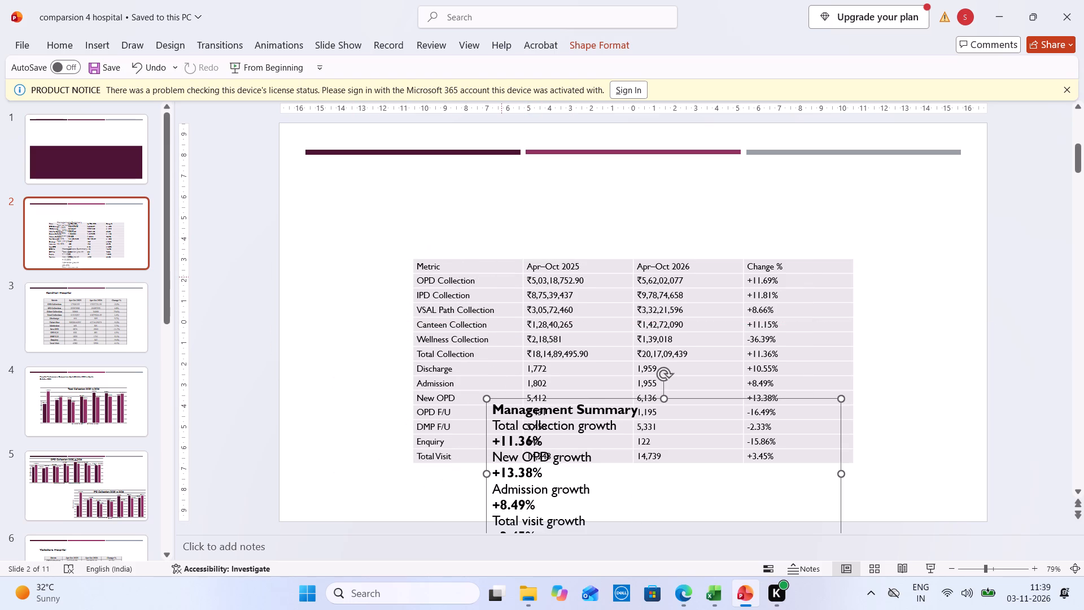
left_click(501, 277)
left_click_drag(491, 256, 390, 186)
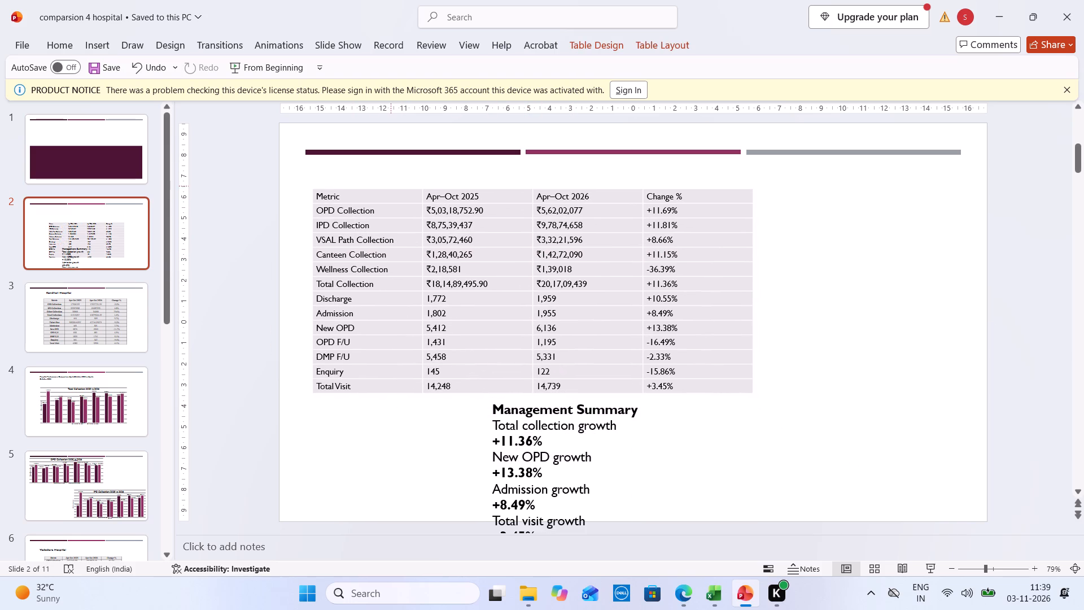
left_click_drag(390, 186, 390, 185)
Copy the Kondhali Hospital title from slide 3 and paste it onto slide 2.
left_click(84, 344)
triple_click(489, 190)
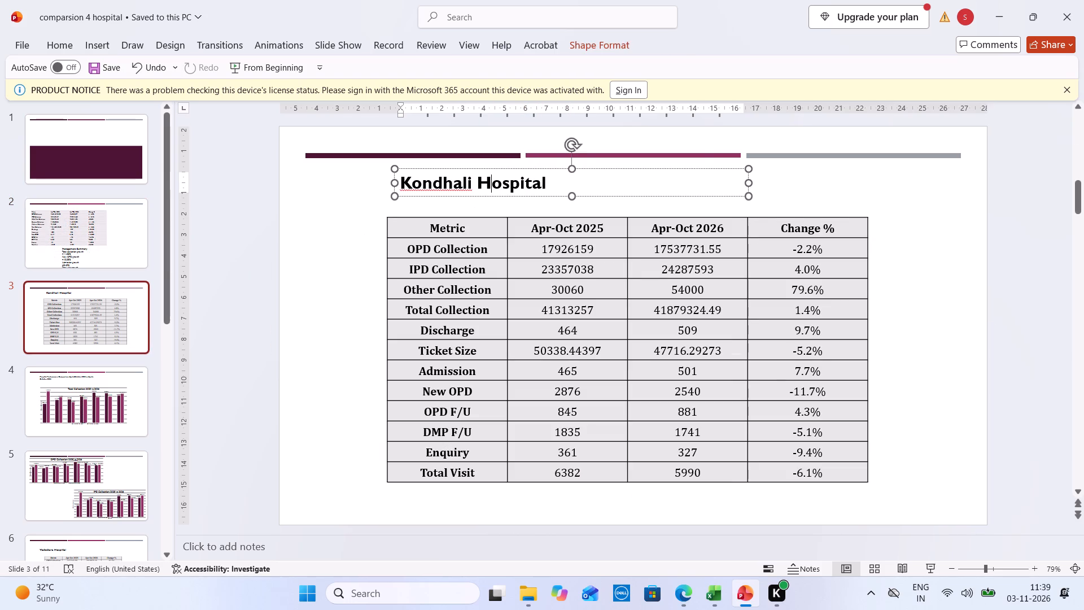
right_click(489, 190)
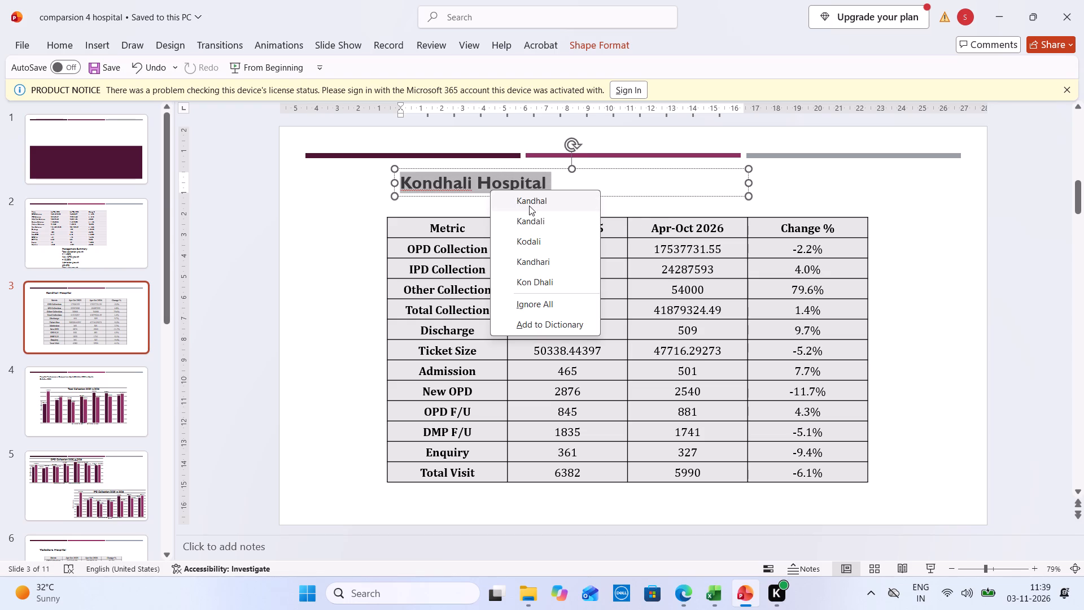
right_click(452, 185)
left_click(413, 185)
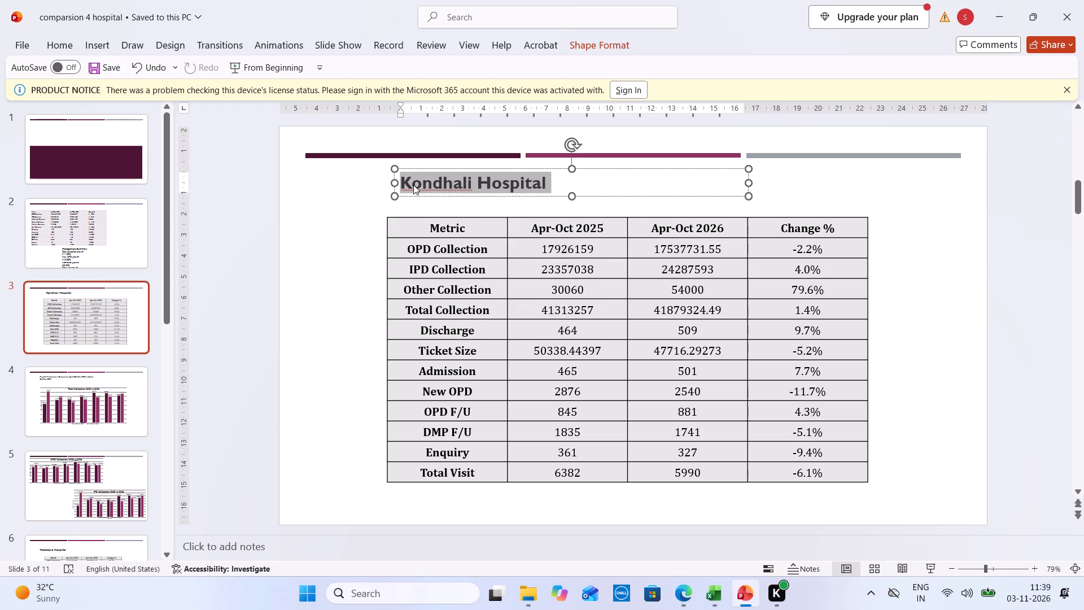
key("ctrl+c")
left_click(113, 224)
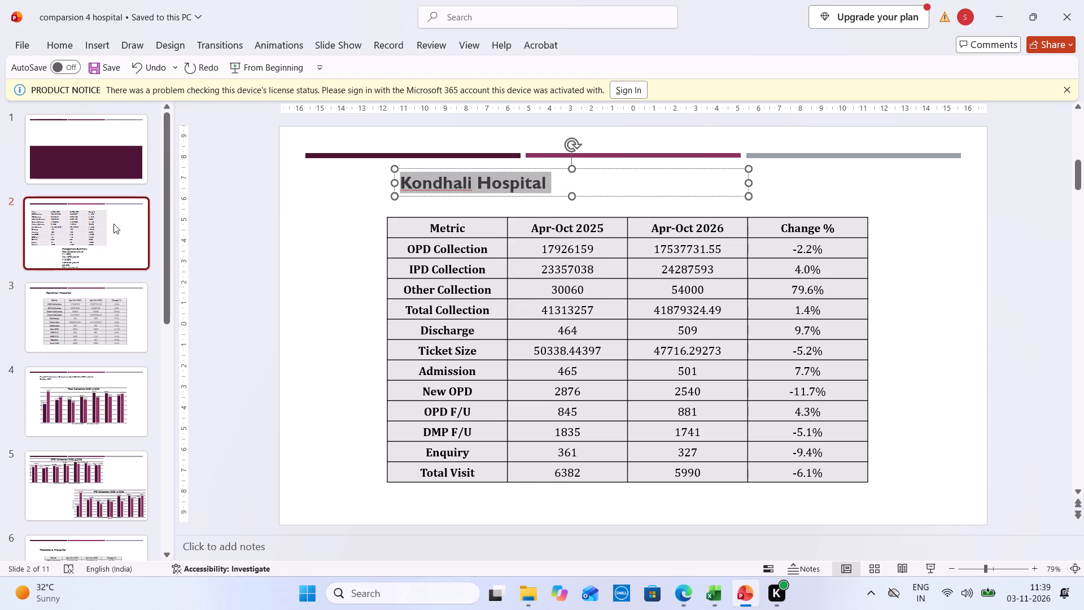
left_click(388, 162)
key("ctrl+v")
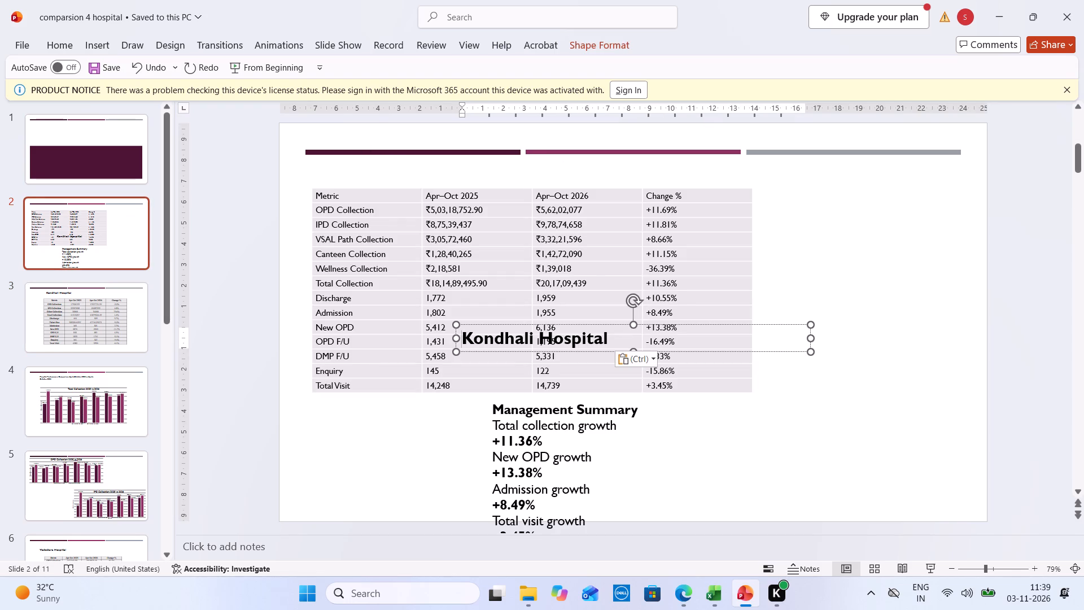
Move the pasted title just above the comparison table and change its hospital name to Khopoli.
left_click(502, 328)
left_click_drag(505, 324, 408, 180)
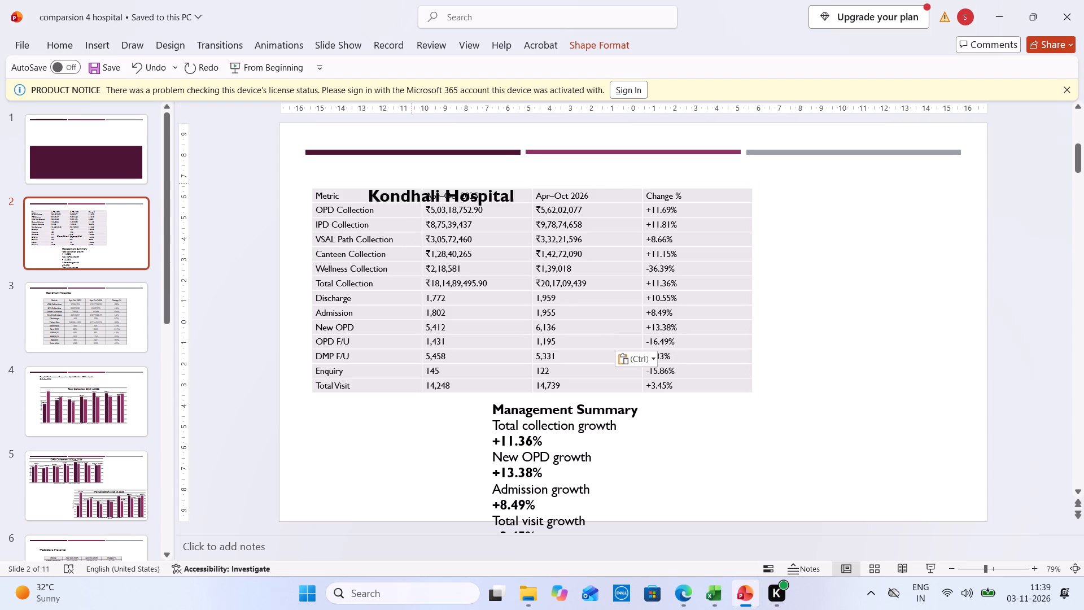
left_click_drag(408, 180, 369, 158)
double_click(358, 167)
type("Khopoli")
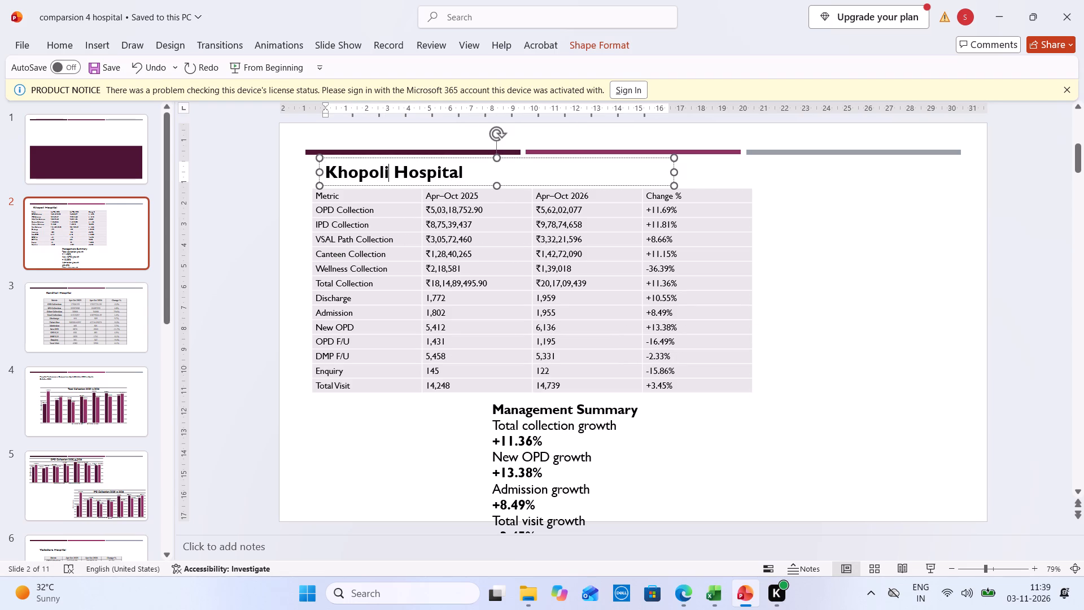
Centre the text in all cells of the Khopoli table and apply the black-gridded Medium table style.
left_click(317, 199)
left_click(317, 192)
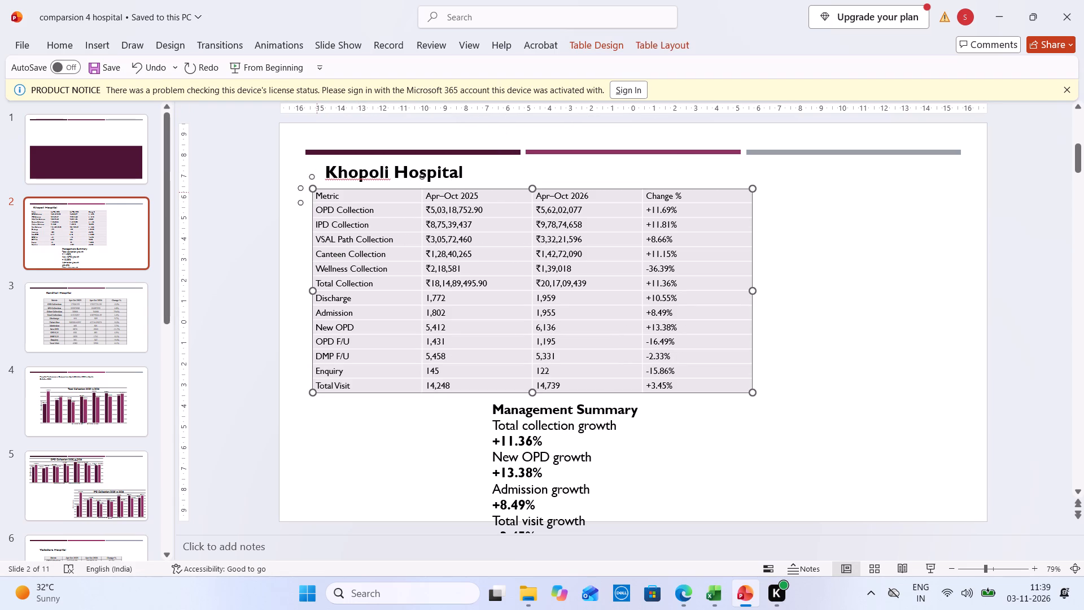
left_click(318, 194)
left_click_drag(687, 386, 641, 380)
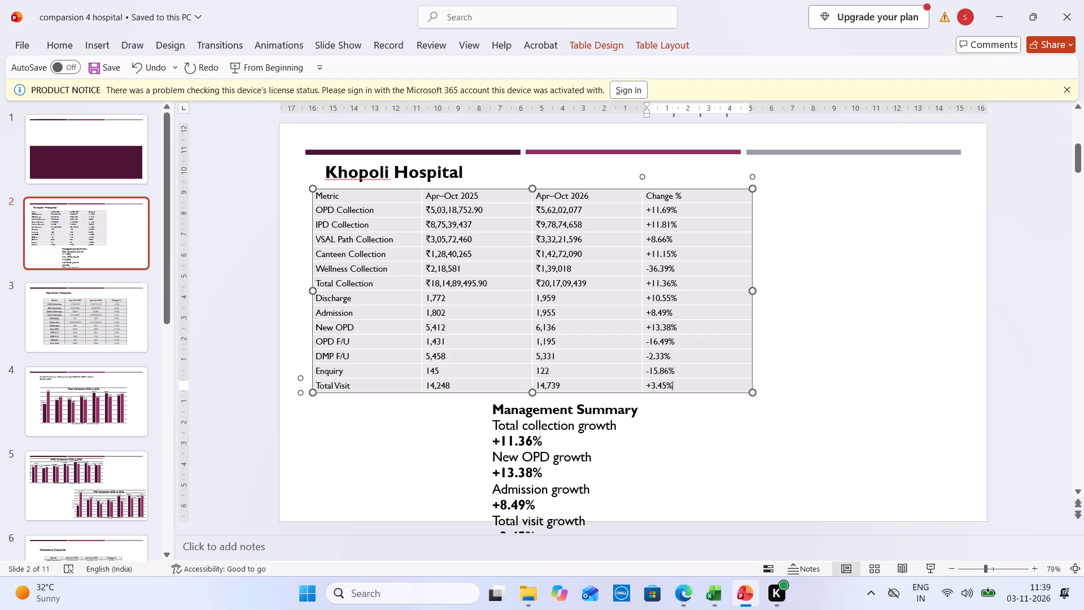
left_click_drag(641, 380, 333, 191)
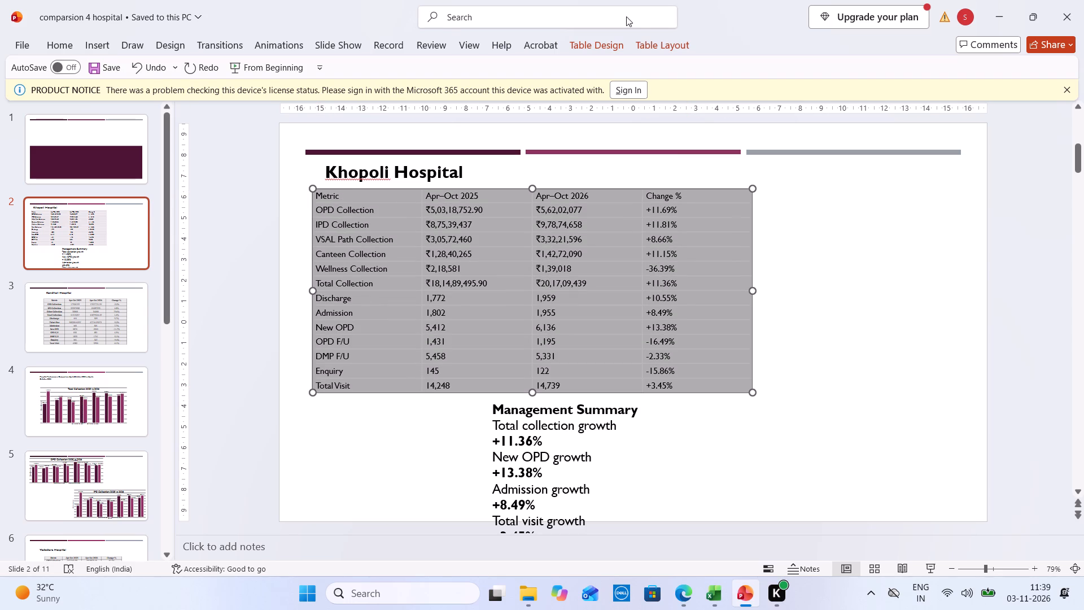
left_click(654, 44)
left_click(632, 71)
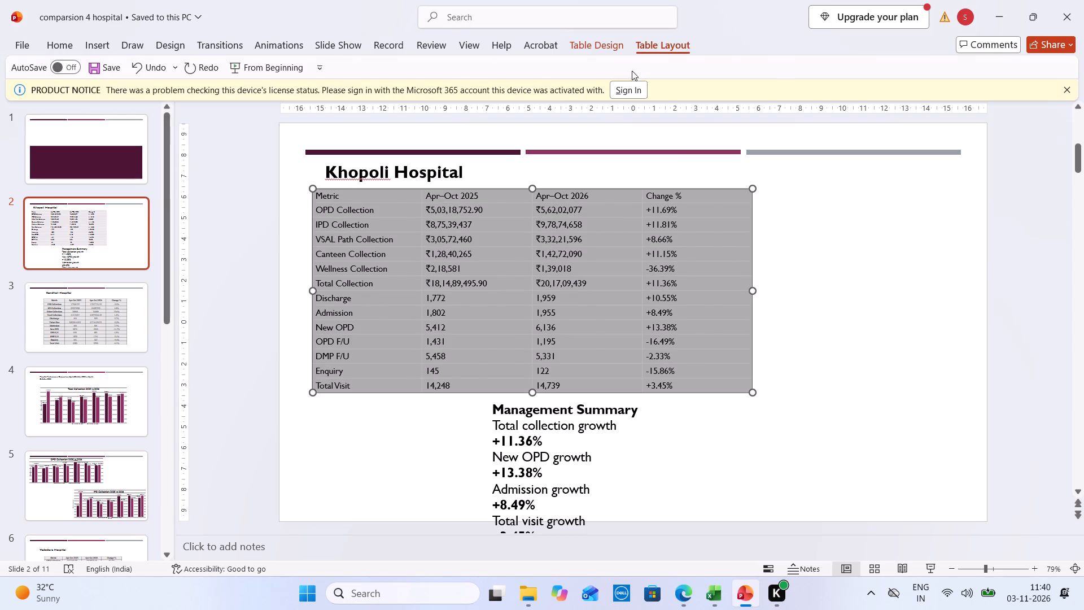
left_click(610, 54)
left_click(545, 97)
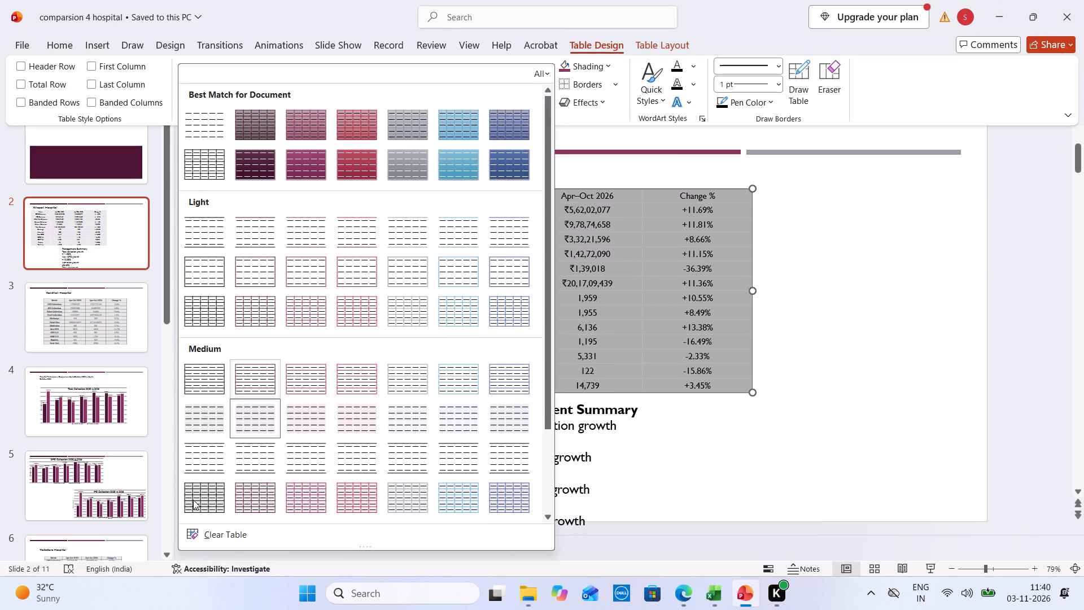
left_click(211, 501)
Format all the Khopoli table text as bold Cambria, size 16.
left_click(59, 46)
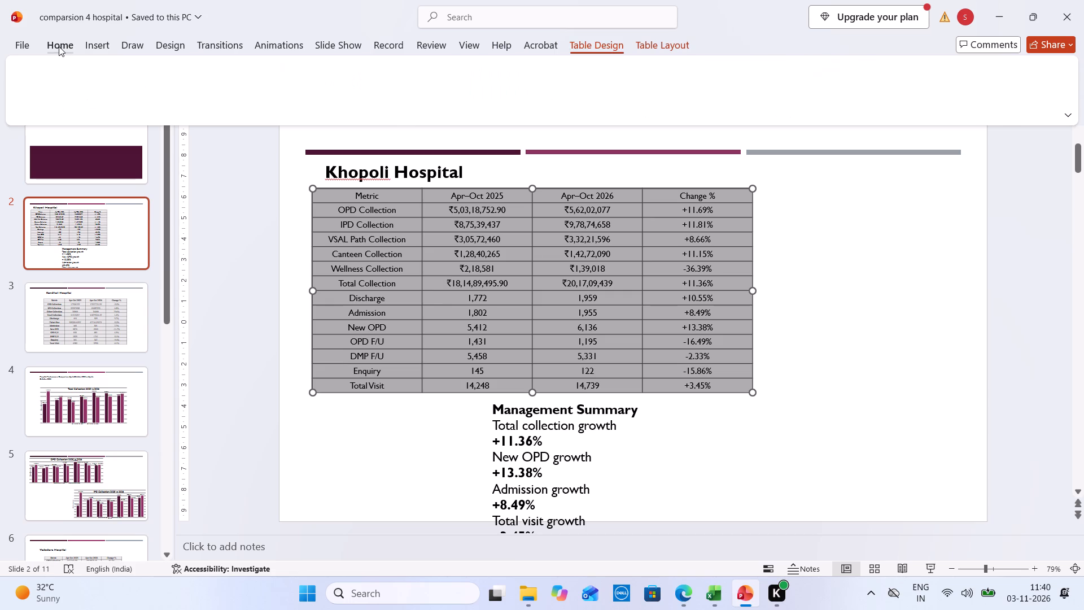
left_click(202, 91)
left_click(248, 76)
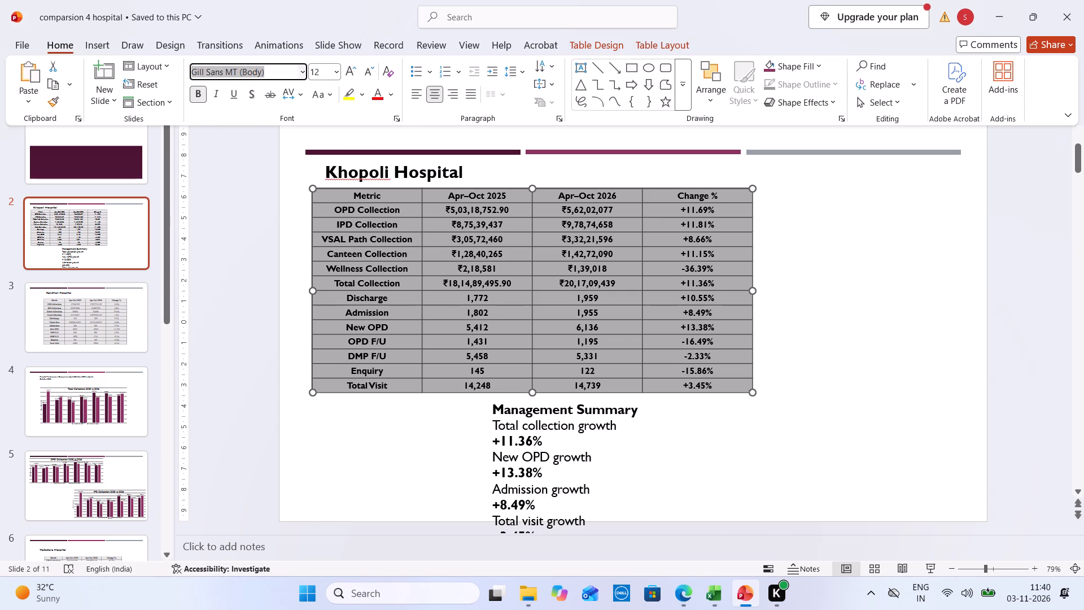
type("cam")
key("Return")
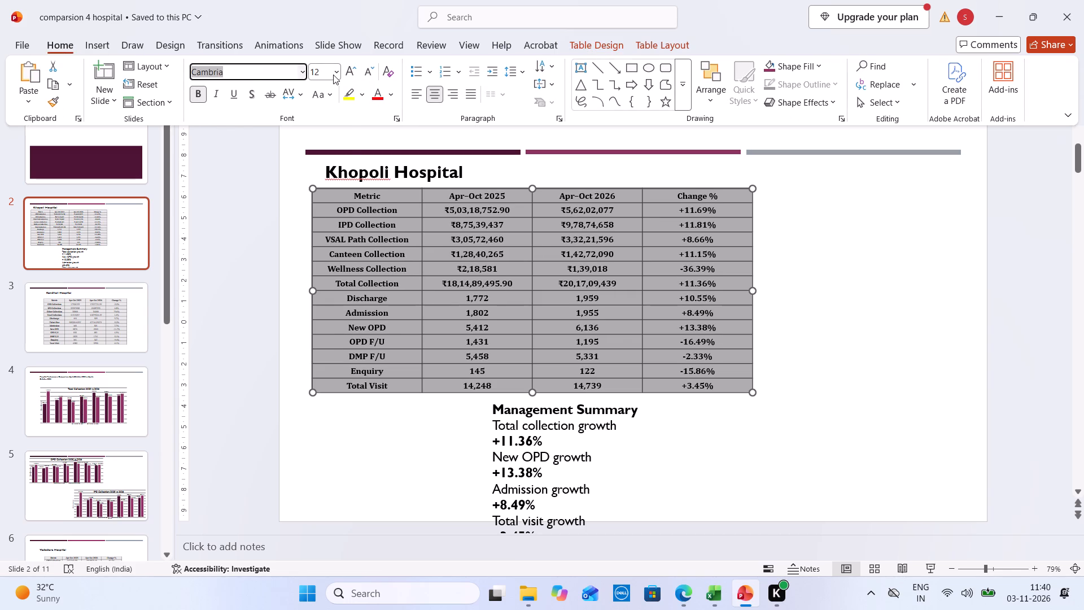
left_click(333, 75)
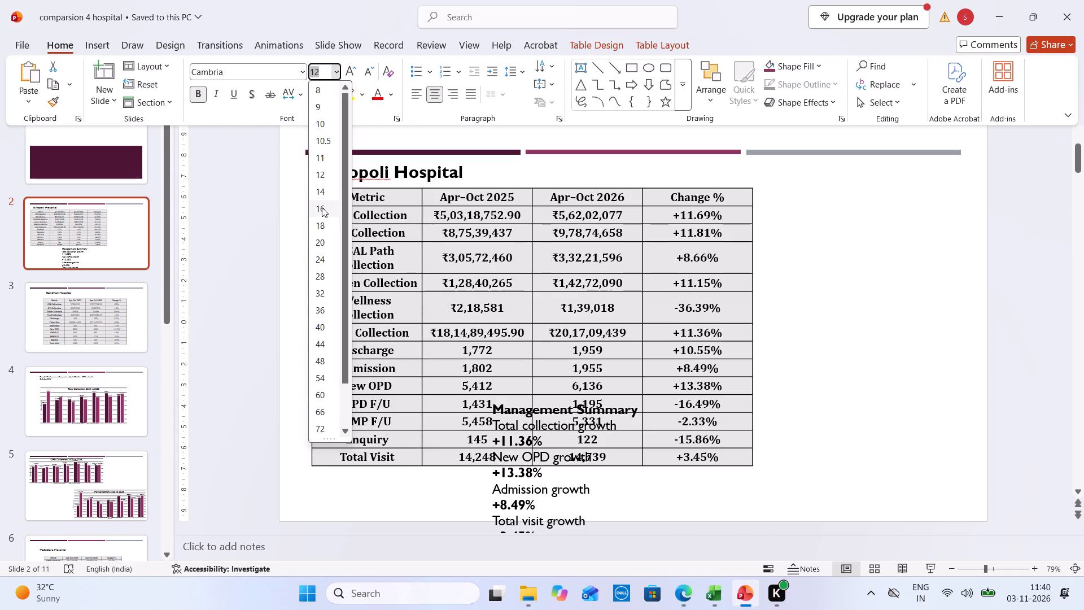
left_click(322, 207)
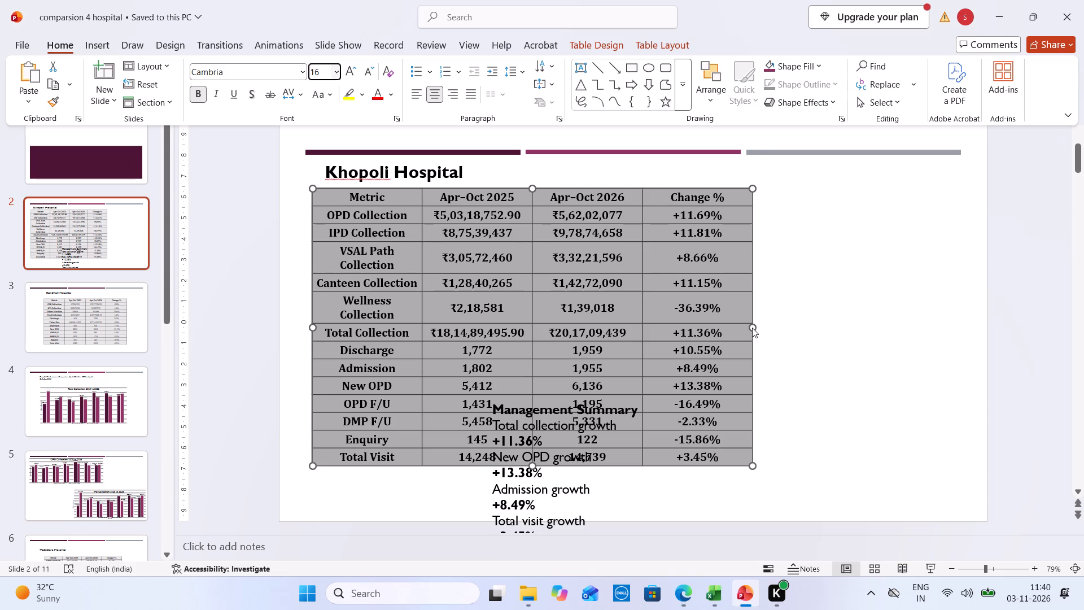
Widen the Khopoli table toward the slide's right side so every metric name fits on one line.
left_click(751, 329)
left_click_drag(751, 329, 822, 316)
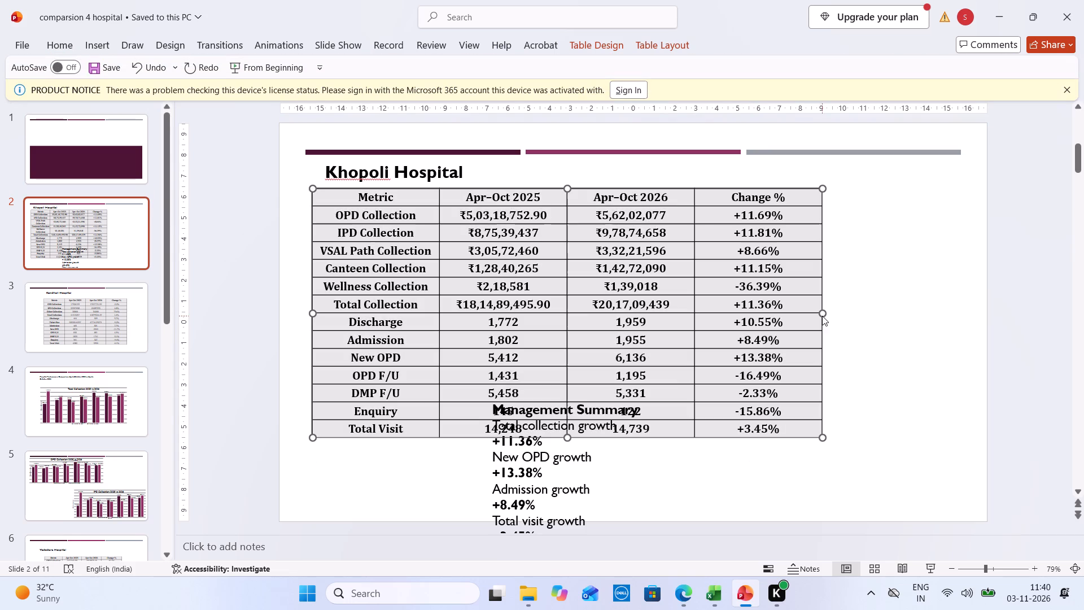
Move the Management Summary beside the table's Change % column and narrow its text box to fit within the slide.
left_click(674, 444)
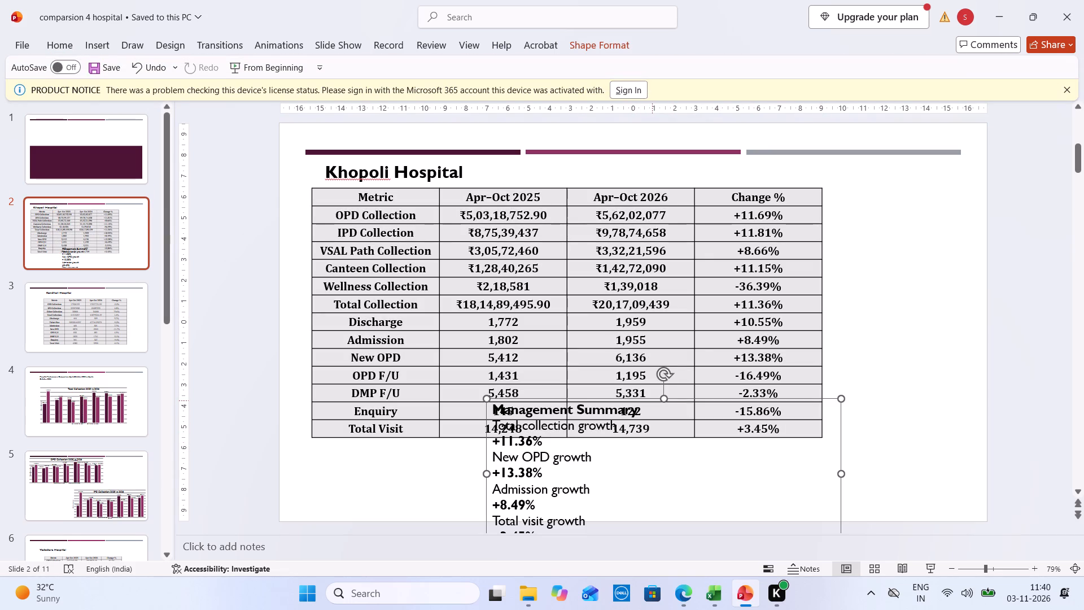
left_click_drag(653, 400, 666, 447)
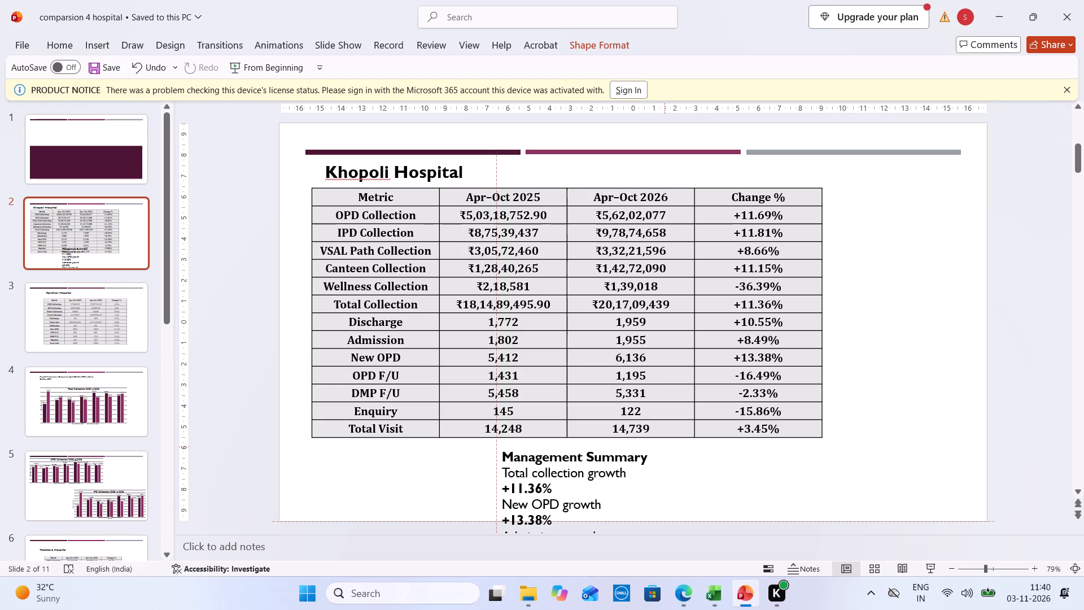
left_click_drag(666, 447, 727, 421)
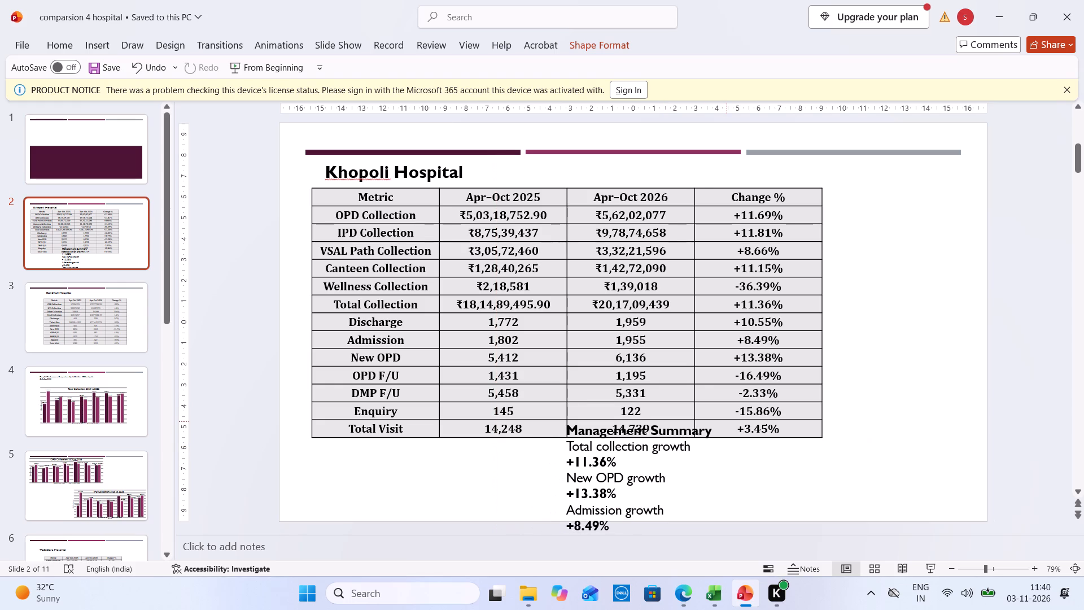
left_click_drag(727, 421, 884, 267)
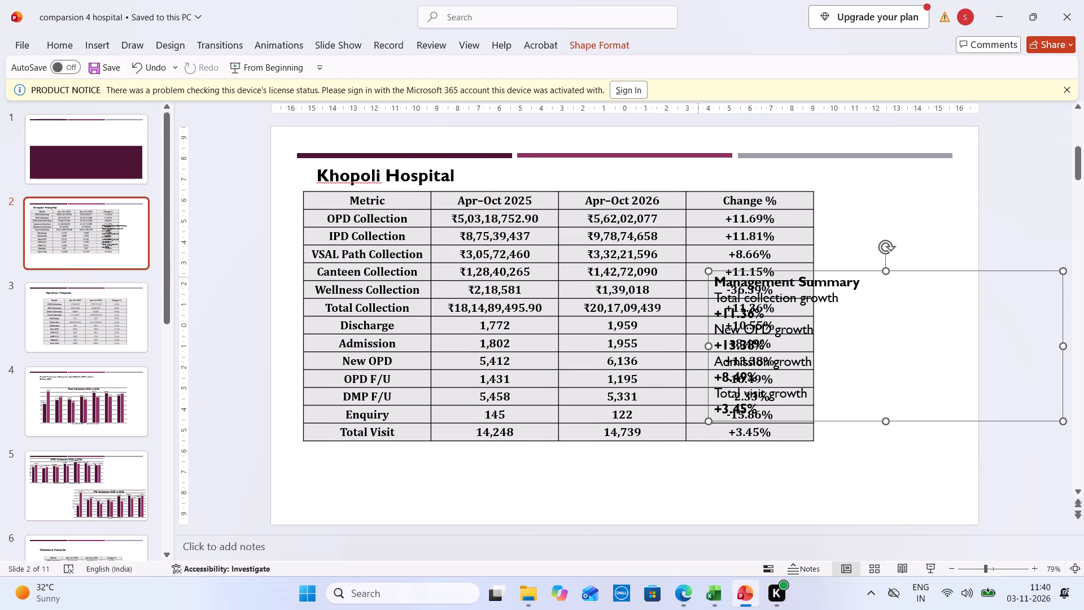
left_click_drag(711, 273, 825, 296)
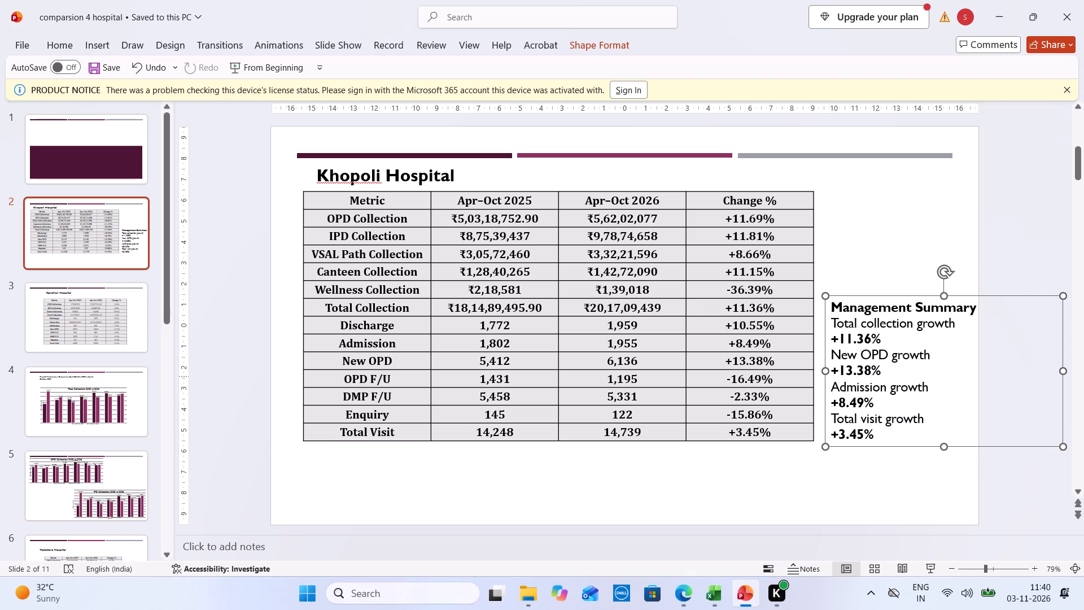
left_click_drag(1061, 371, 971, 398)
left_click(893, 506)
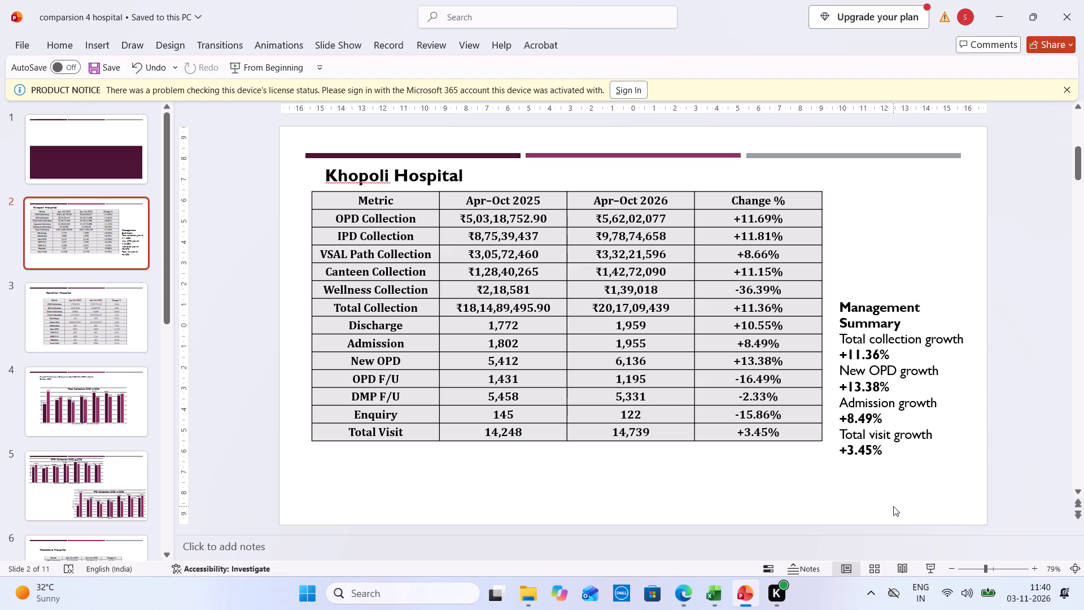
left_click(710, 492)
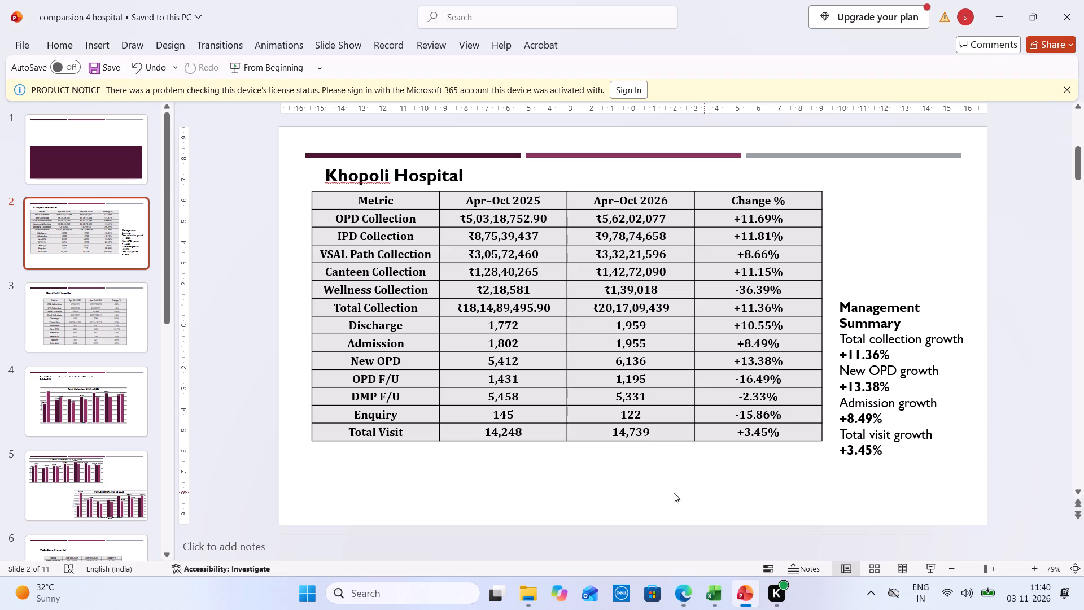
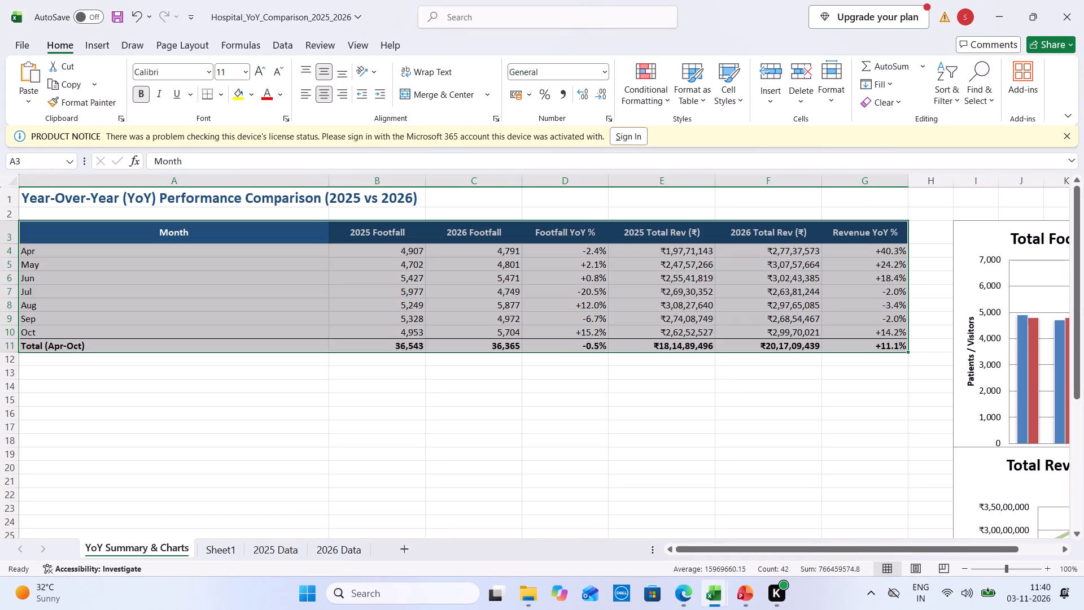
Examine the footfall and total revenue comparison charts on the YoY Summary & Charts sheet.
left_click(861, 488)
key("Down")
key("Down")
key("Down")
key("Down")
key("Down")
key("Down")
key("Down")
key("Down")
key("Down")
key("Down")
key("Down")
key("Down")
key("Down")
key("Down")
key("Down")
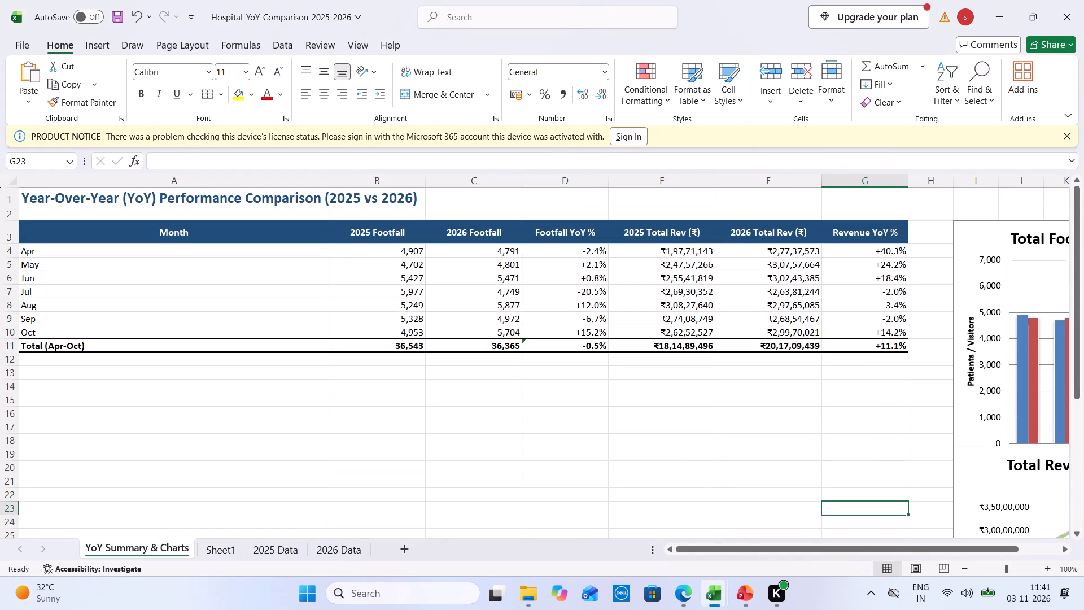
key("Right")
key("Right")
key("Right")
key("Right")
key("Right")
key("Right")
key("Right")
key("Right")
key("Right")
key("Right")
key("Right")
key("Right")
key("Right")
key("Right")
key("Right")
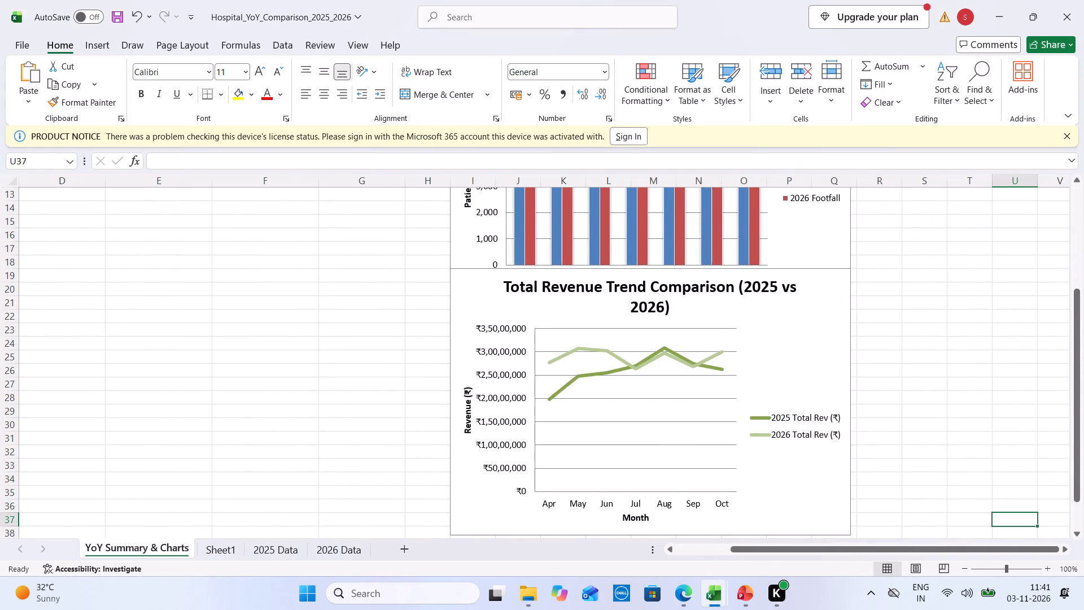
Switch to PowerPoint and add a Blank-layout slide directly after the Khopoli Hospital table slide.
left_click(747, 585)
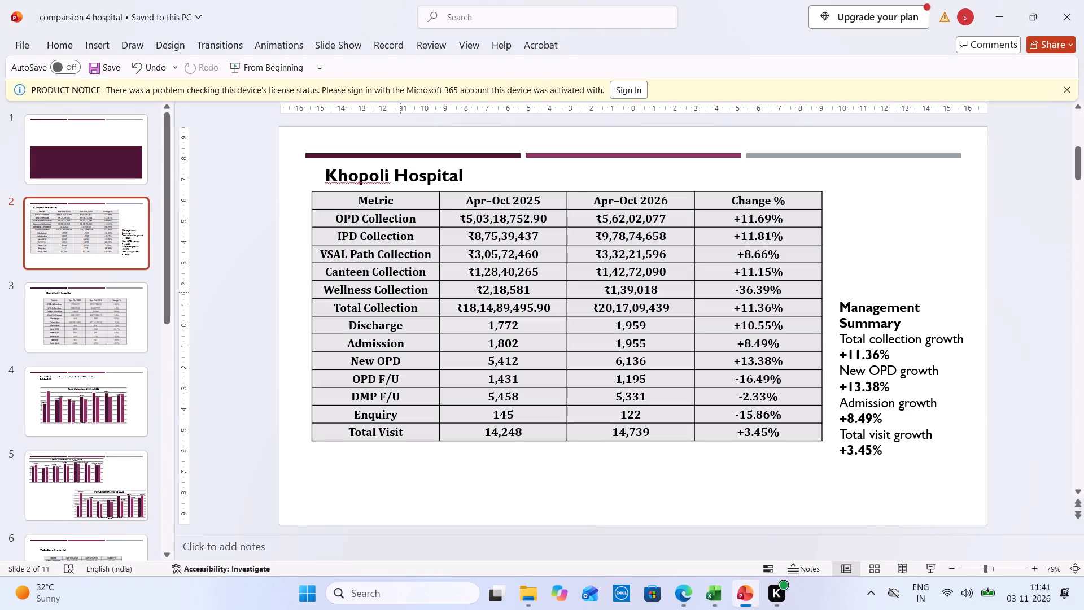
left_click(102, 392)
left_click(106, 236)
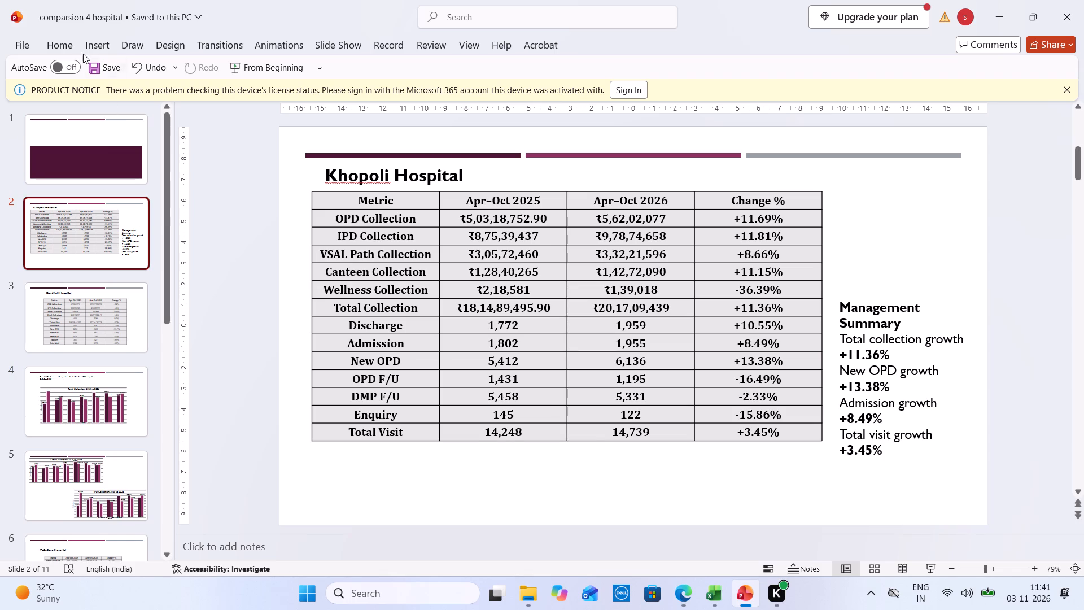
left_click(76, 50)
left_click(103, 99)
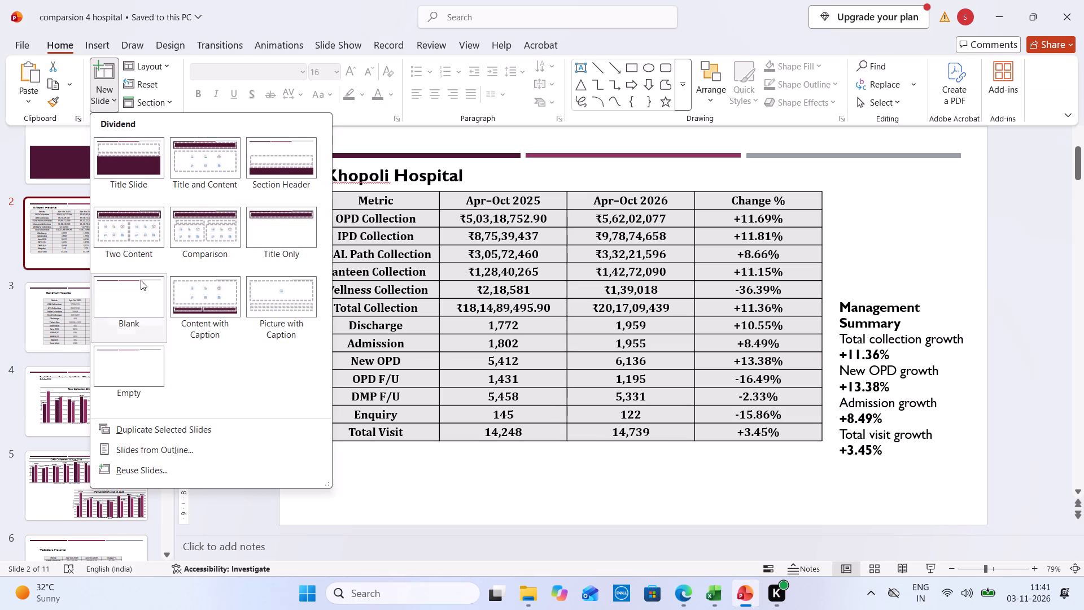
left_click(140, 306)
Insert a clustered column chart on the new blank slide and limit its data range to Series 1 and Series 2.
right_click(353, 231)
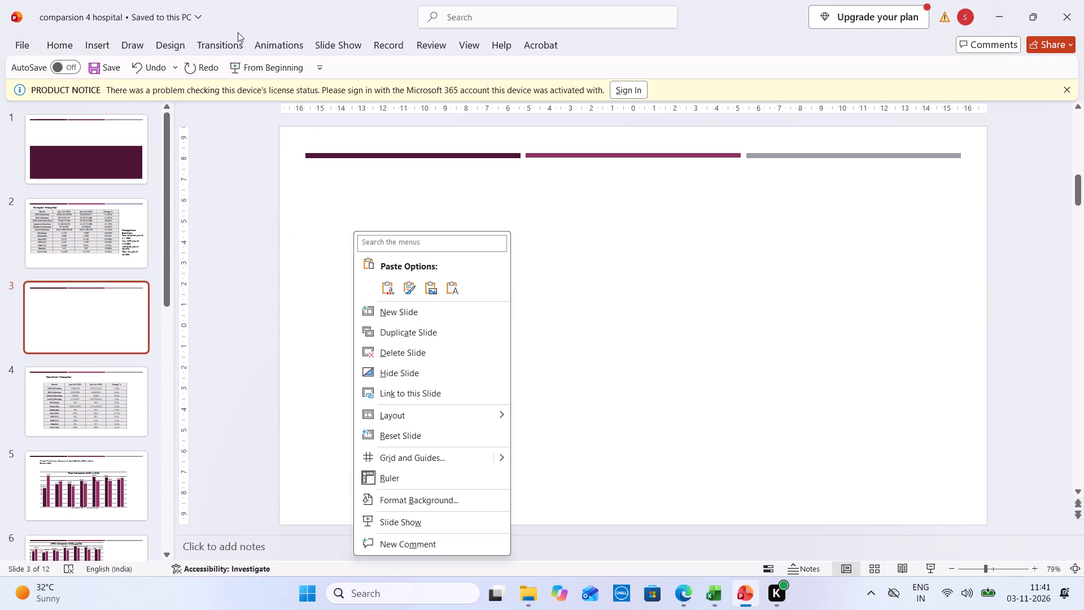
left_click(190, 54)
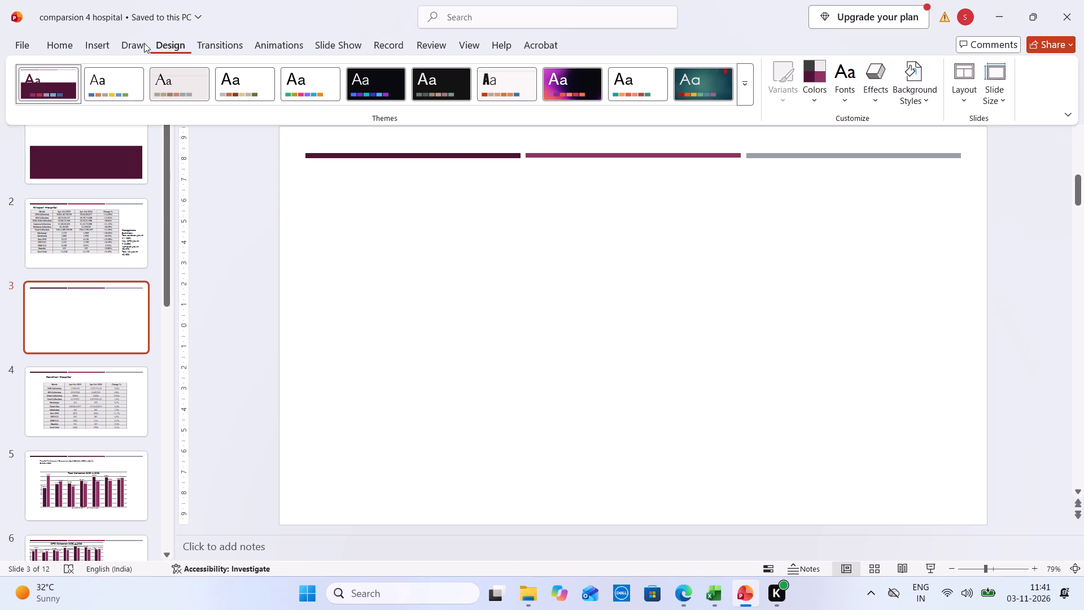
left_click(132, 48)
left_click(110, 45)
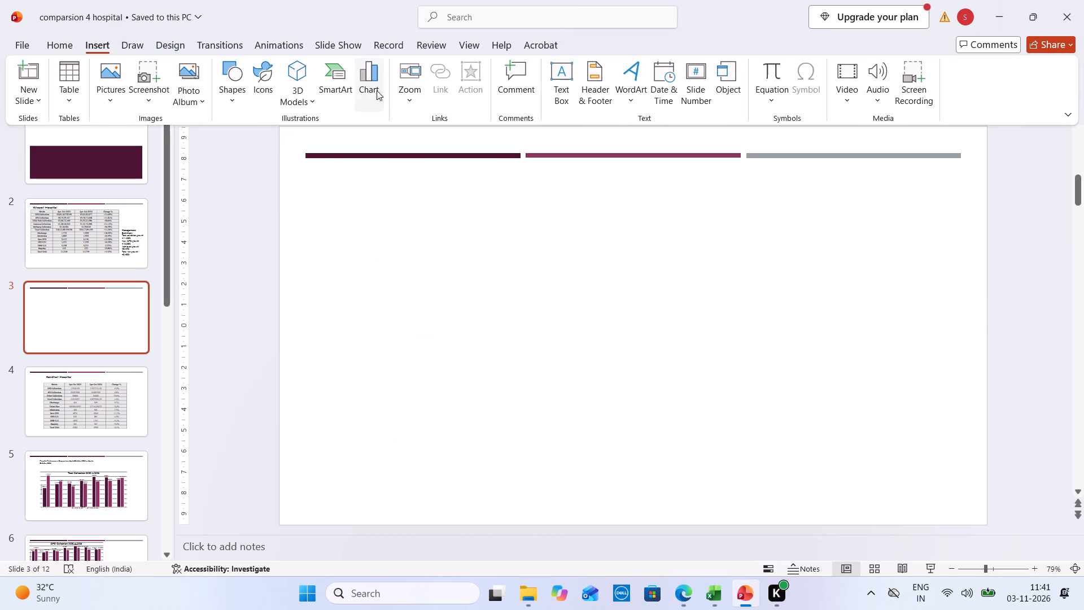
left_click(362, 88)
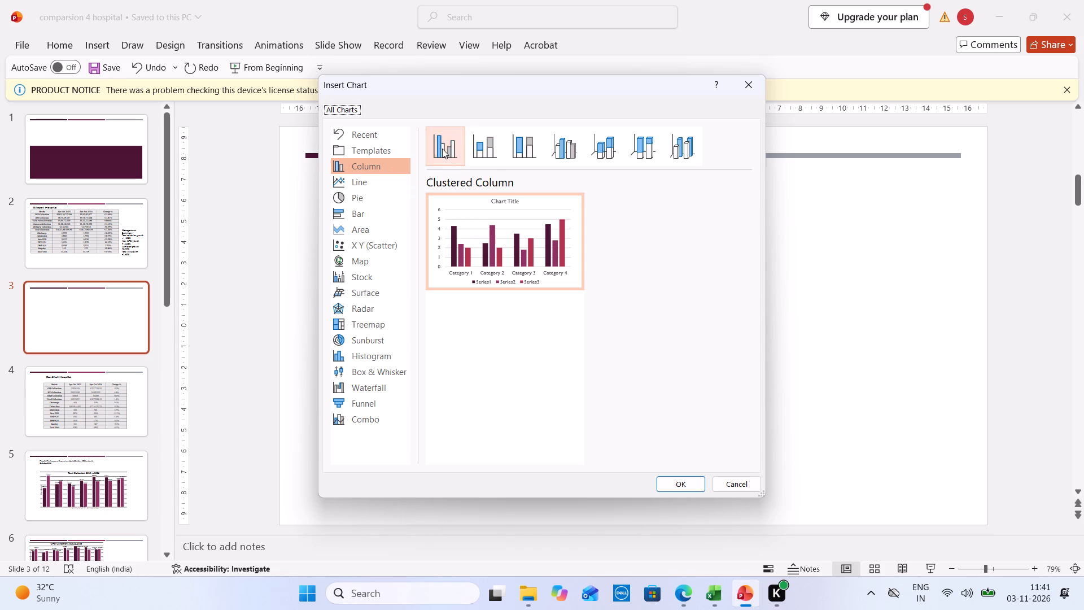
left_click(442, 149)
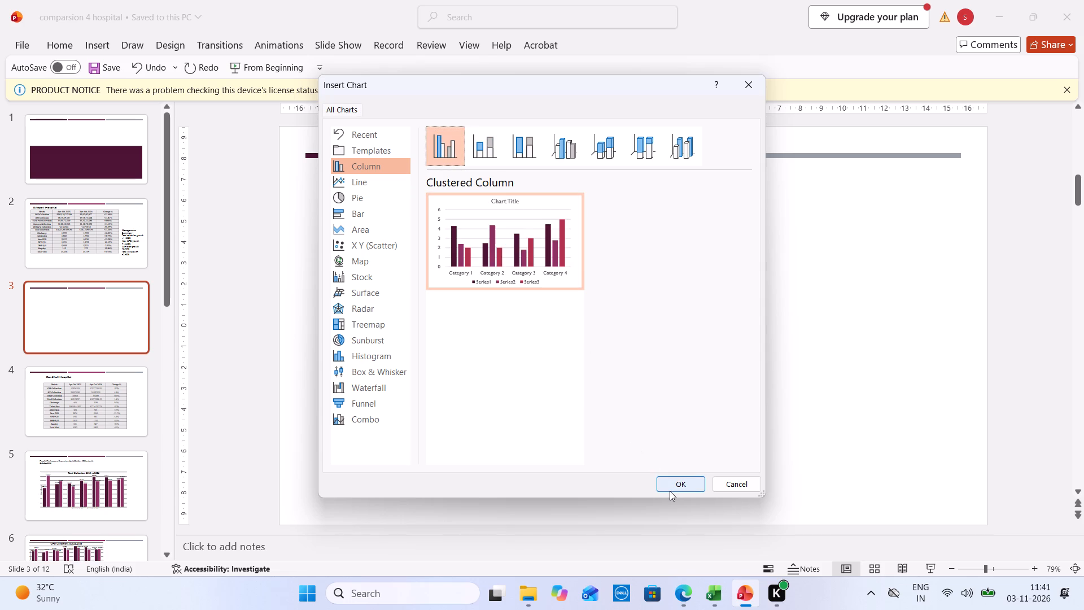
left_click(674, 490)
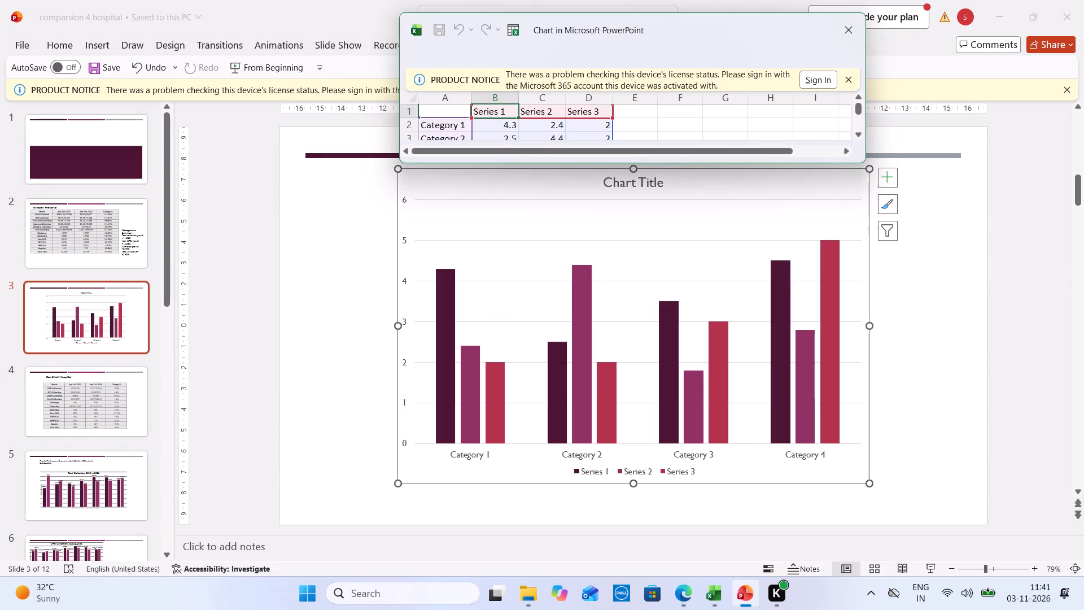
left_click_drag(611, 106, 565, 104)
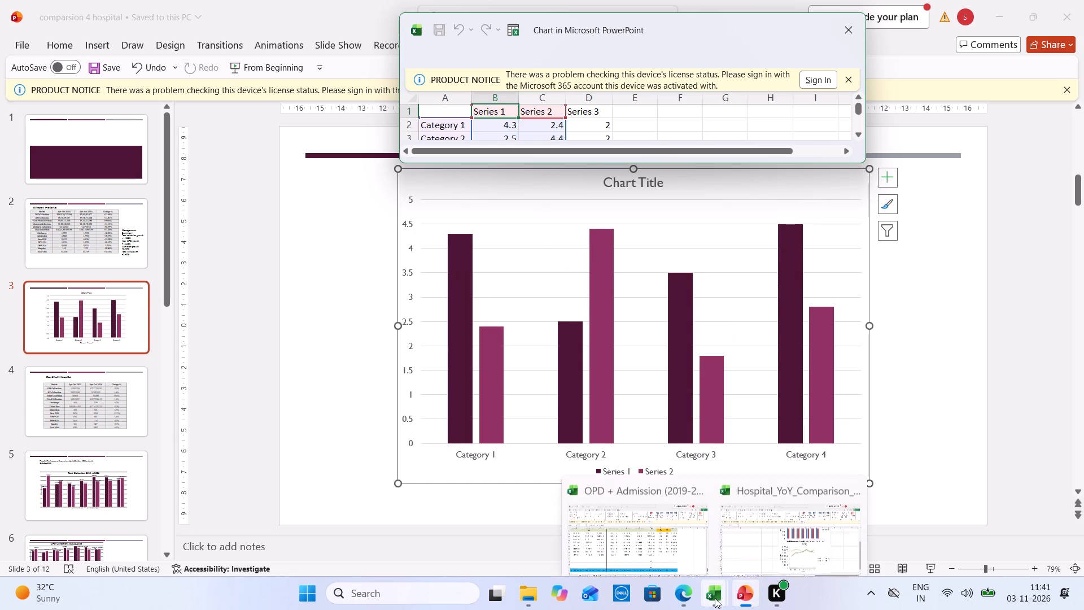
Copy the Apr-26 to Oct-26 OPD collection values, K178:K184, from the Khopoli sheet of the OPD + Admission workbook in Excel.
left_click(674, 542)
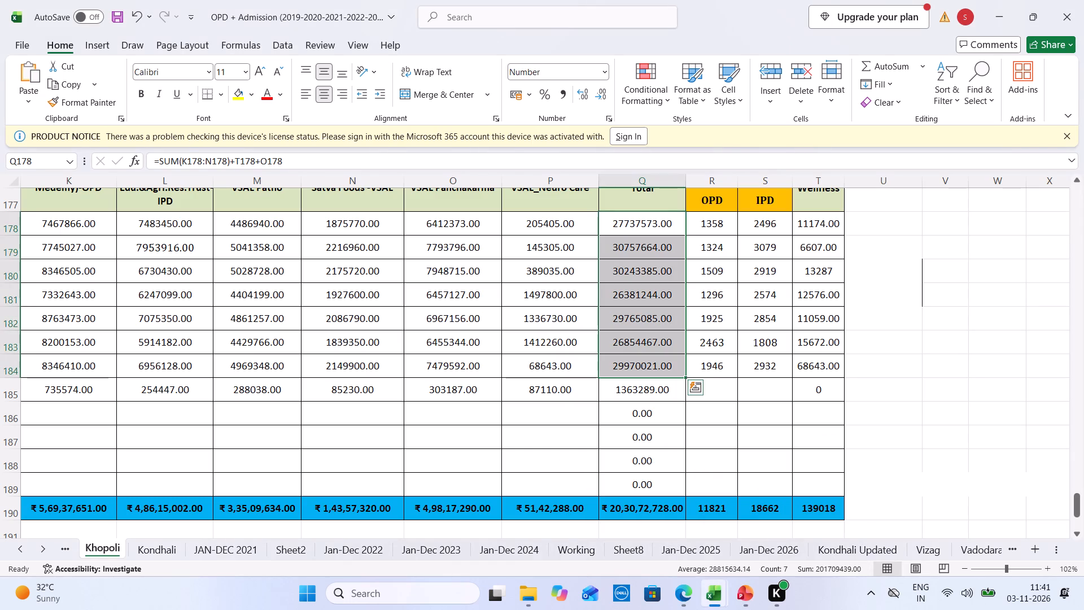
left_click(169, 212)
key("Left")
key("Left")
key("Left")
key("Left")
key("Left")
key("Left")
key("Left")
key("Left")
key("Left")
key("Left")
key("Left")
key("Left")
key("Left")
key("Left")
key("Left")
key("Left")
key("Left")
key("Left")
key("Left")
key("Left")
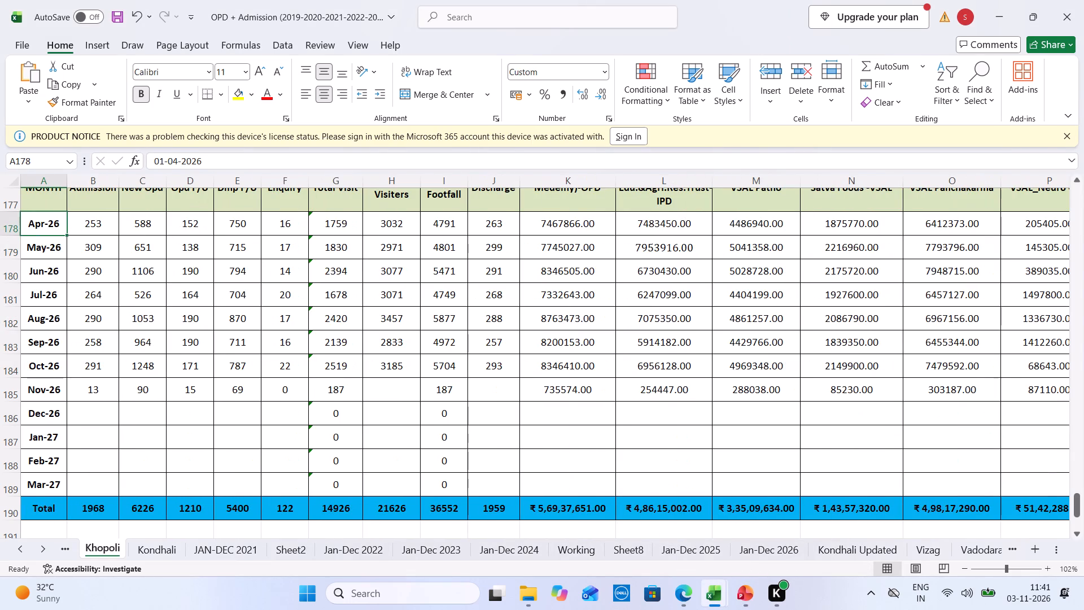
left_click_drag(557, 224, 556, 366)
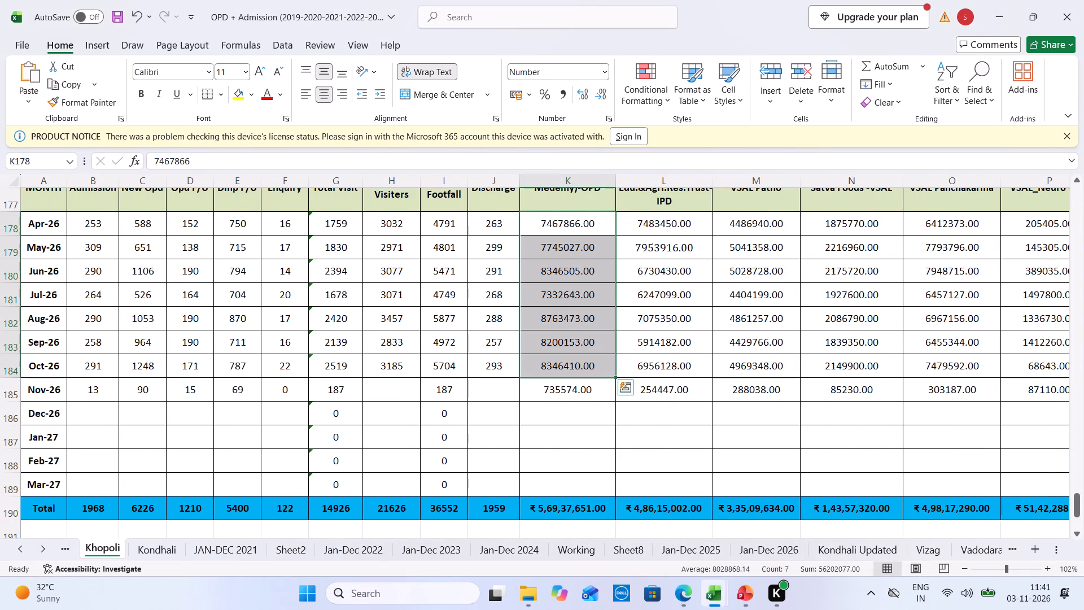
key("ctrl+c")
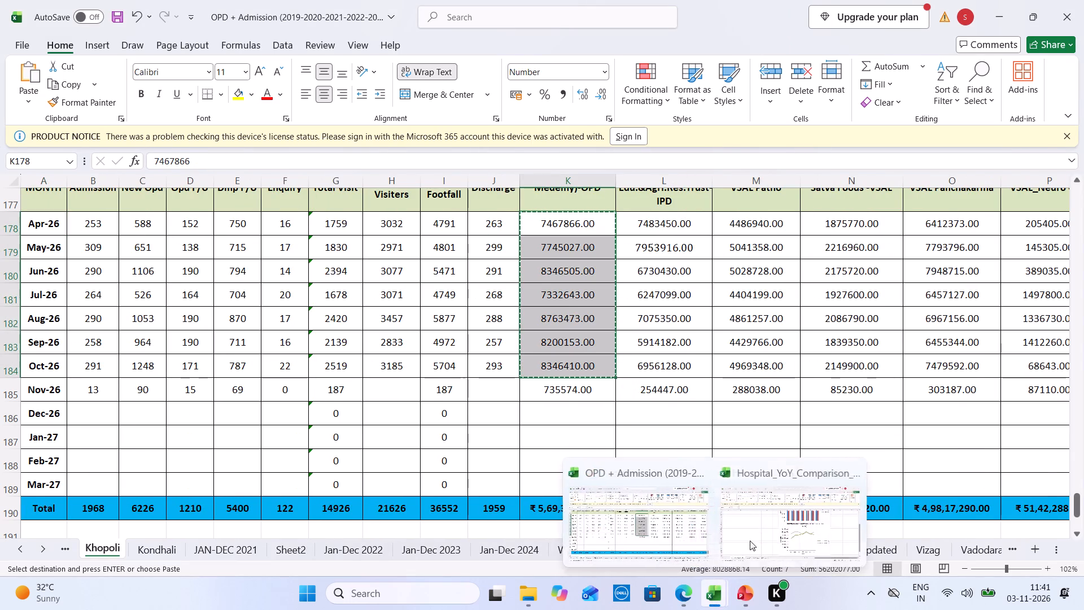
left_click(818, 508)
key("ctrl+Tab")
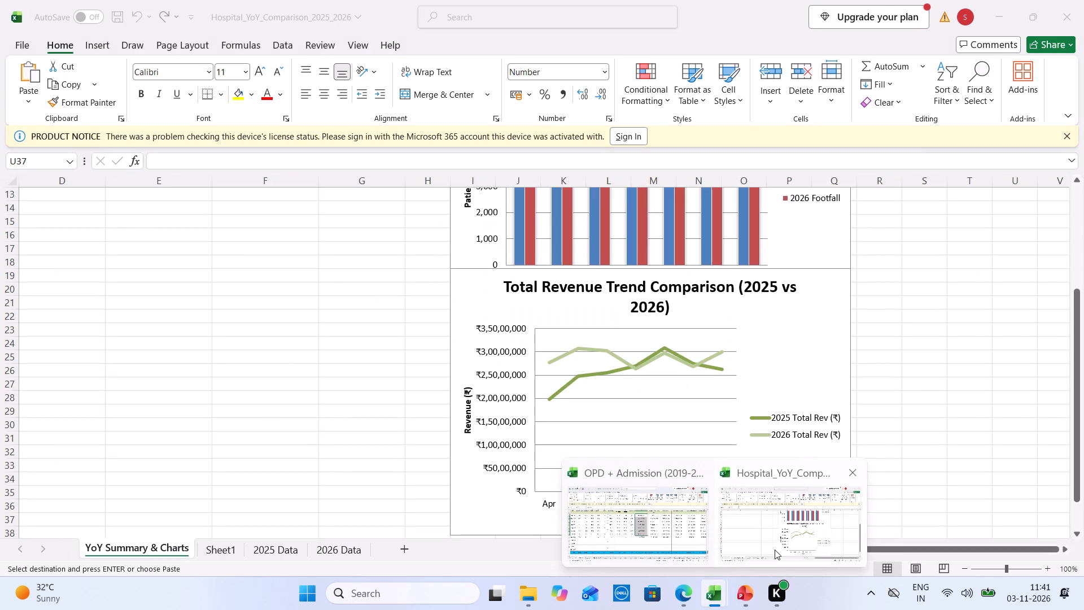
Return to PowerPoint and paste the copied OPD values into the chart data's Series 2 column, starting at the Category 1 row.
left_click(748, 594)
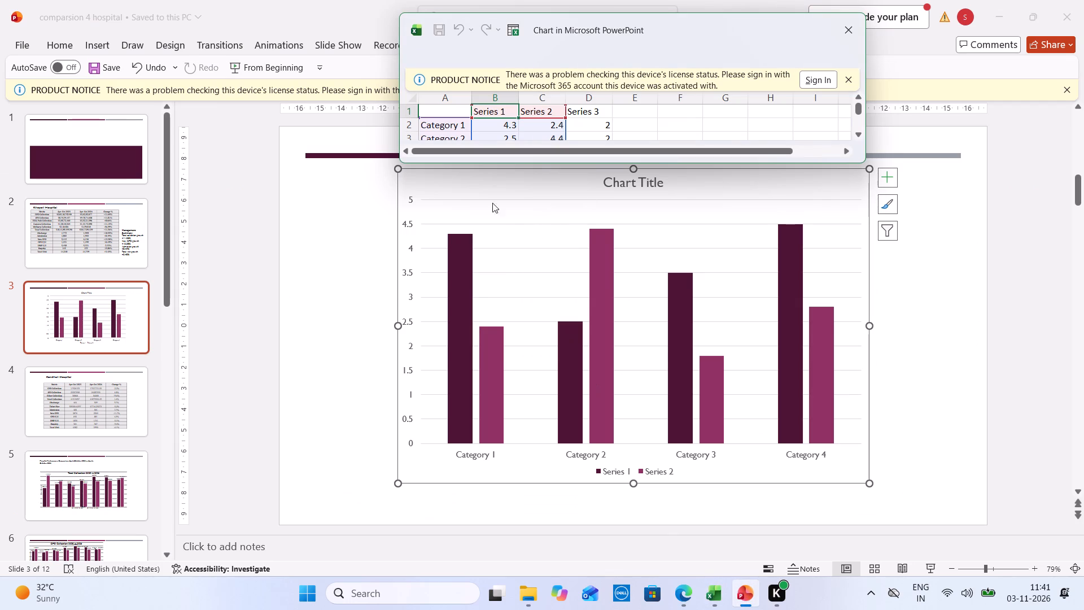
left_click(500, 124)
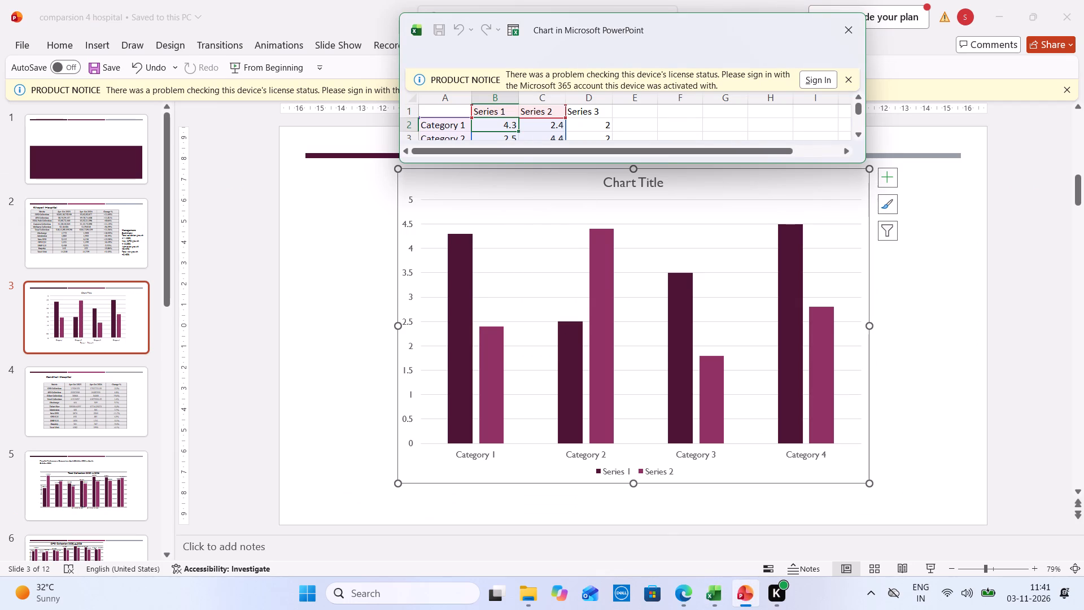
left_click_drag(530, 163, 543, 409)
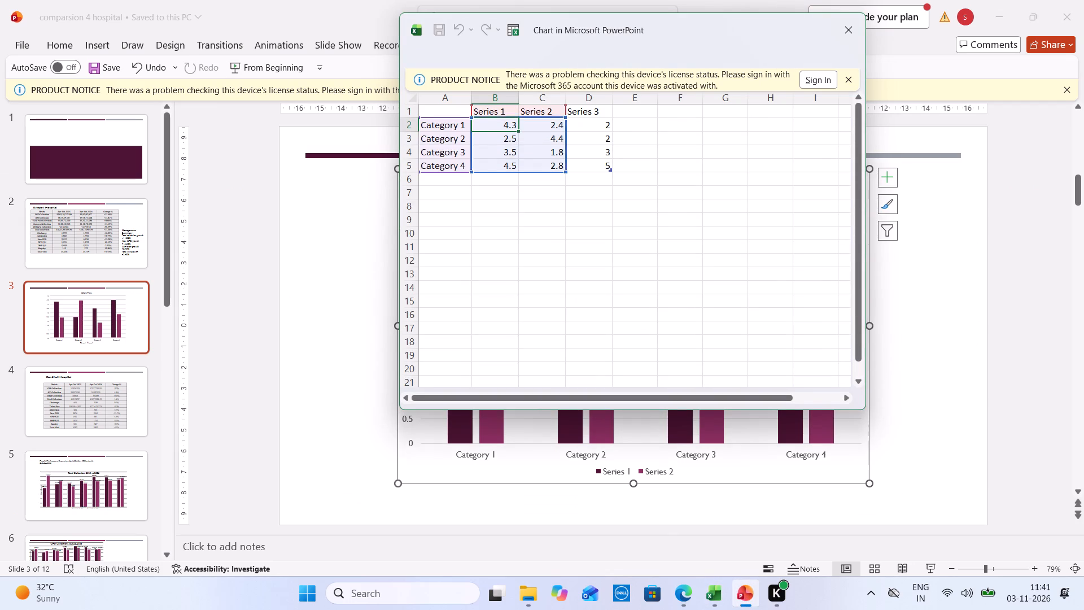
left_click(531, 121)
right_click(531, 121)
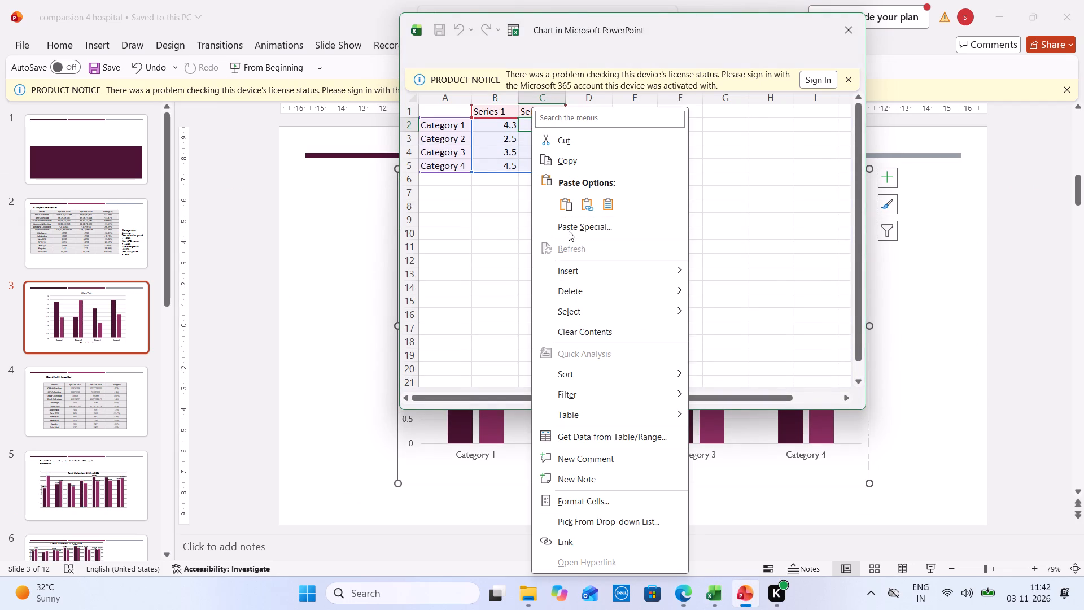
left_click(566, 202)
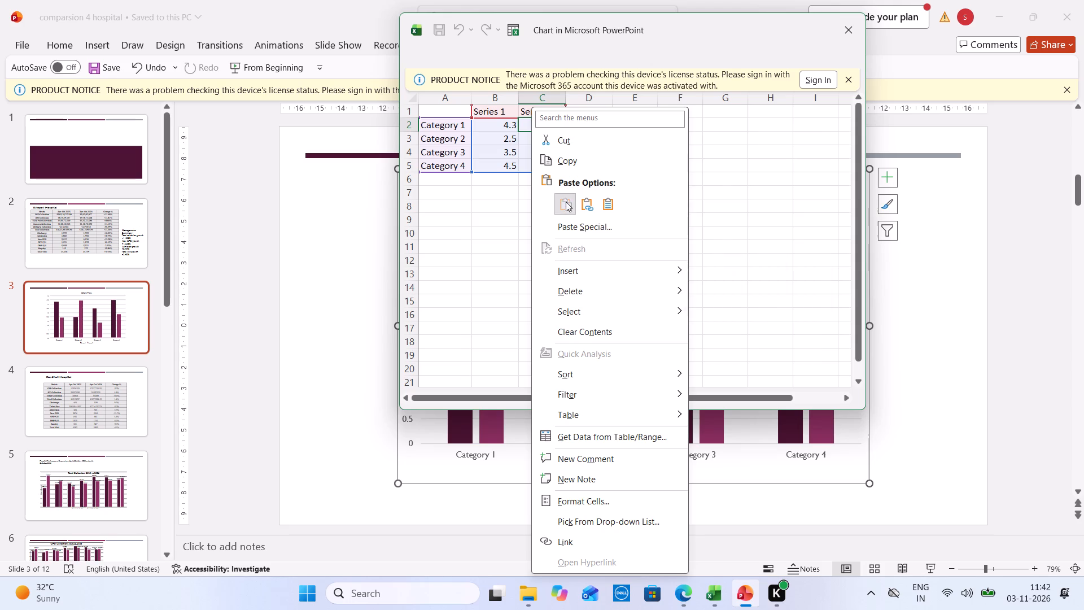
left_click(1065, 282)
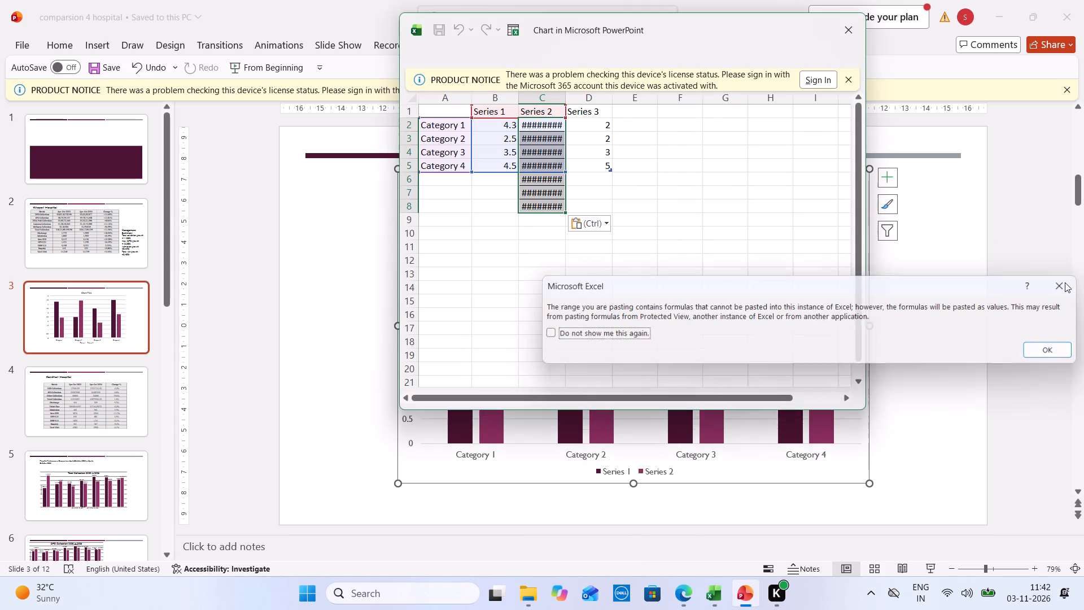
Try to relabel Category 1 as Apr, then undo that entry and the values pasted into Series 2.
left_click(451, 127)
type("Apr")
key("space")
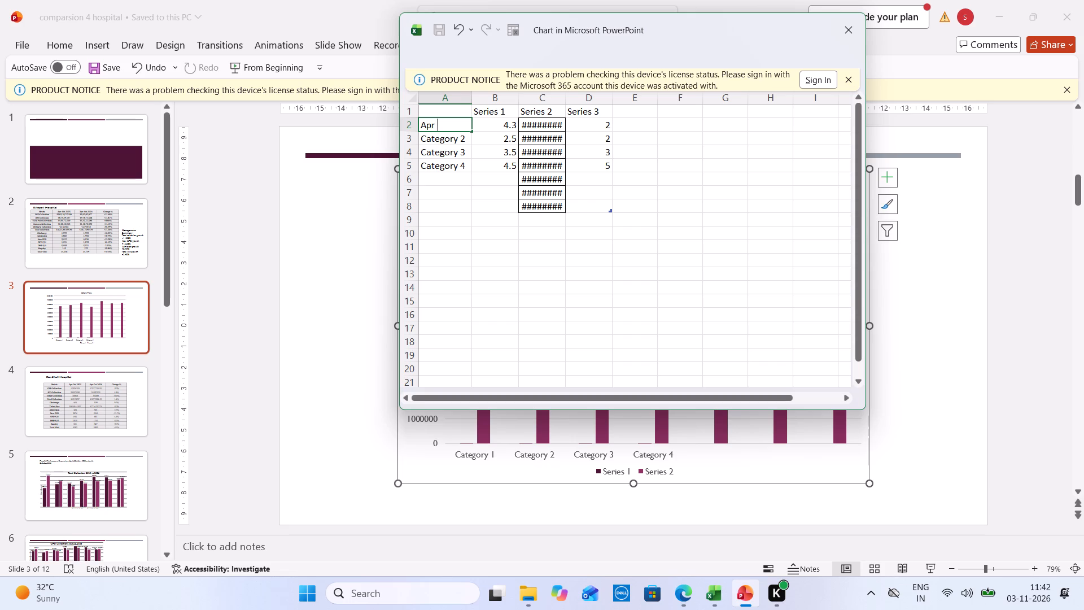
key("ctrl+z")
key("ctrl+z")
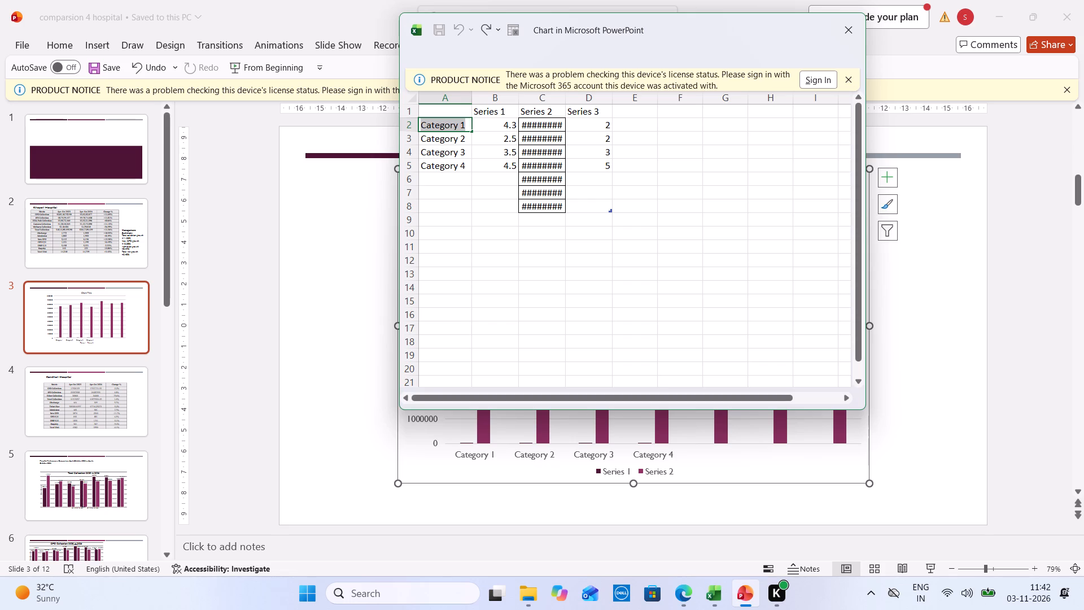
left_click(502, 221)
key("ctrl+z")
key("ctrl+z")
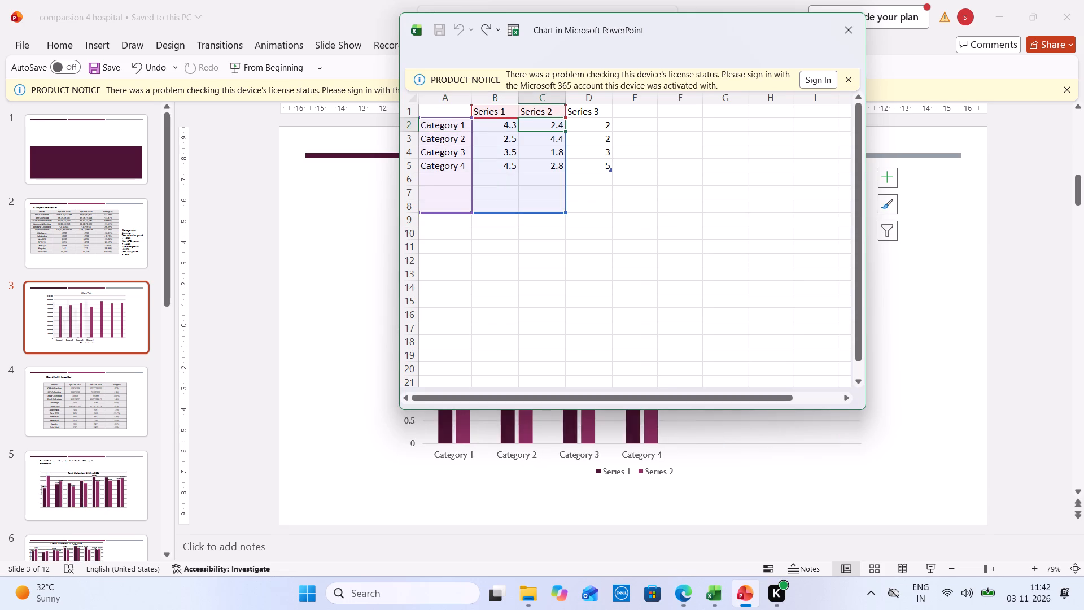
Rename the chart data's Series 1 header as Apr-25 and its Series 2 header as Apr-26.
left_click(492, 115)
left_click(498, 116)
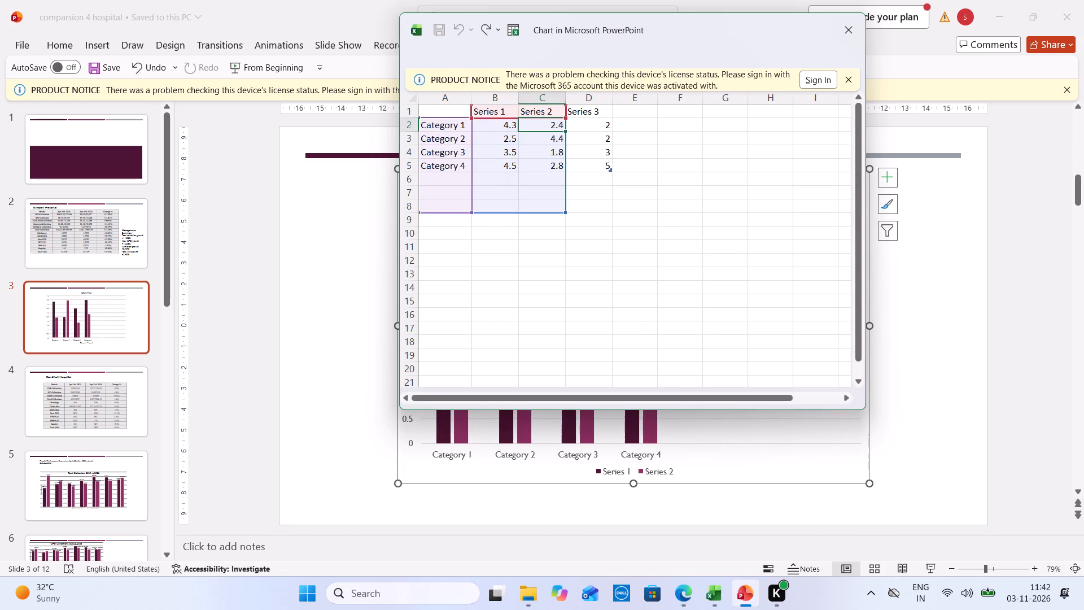
left_click(489, 114)
type("Apr 26")
key("Tab")
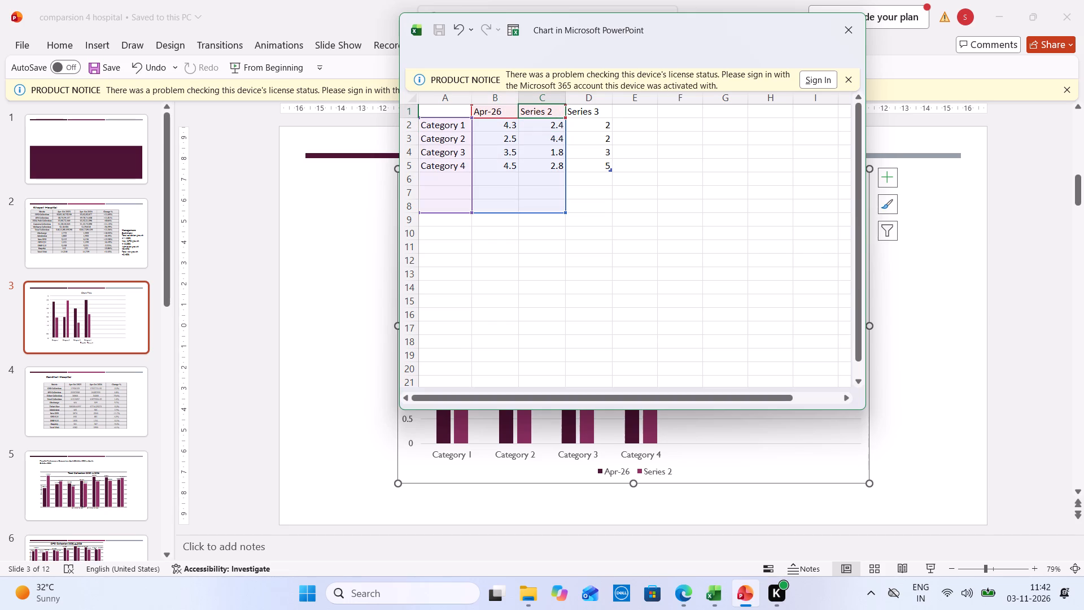
double_click(496, 115)
key("Right")
key("BackSpace")
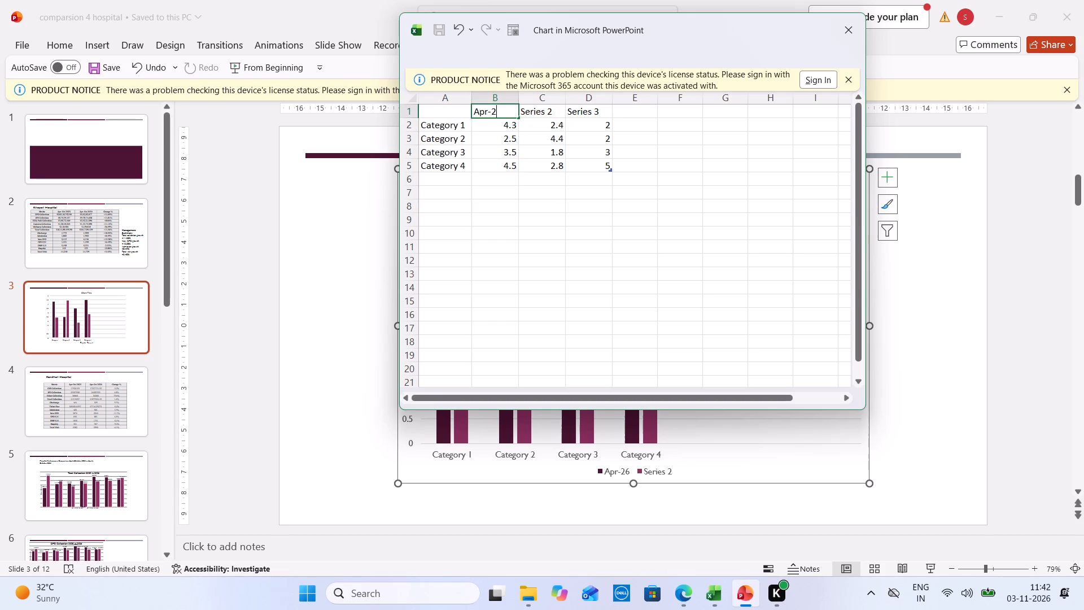
key("5")
key("Tab")
type("Apr 26")
key("Tab")
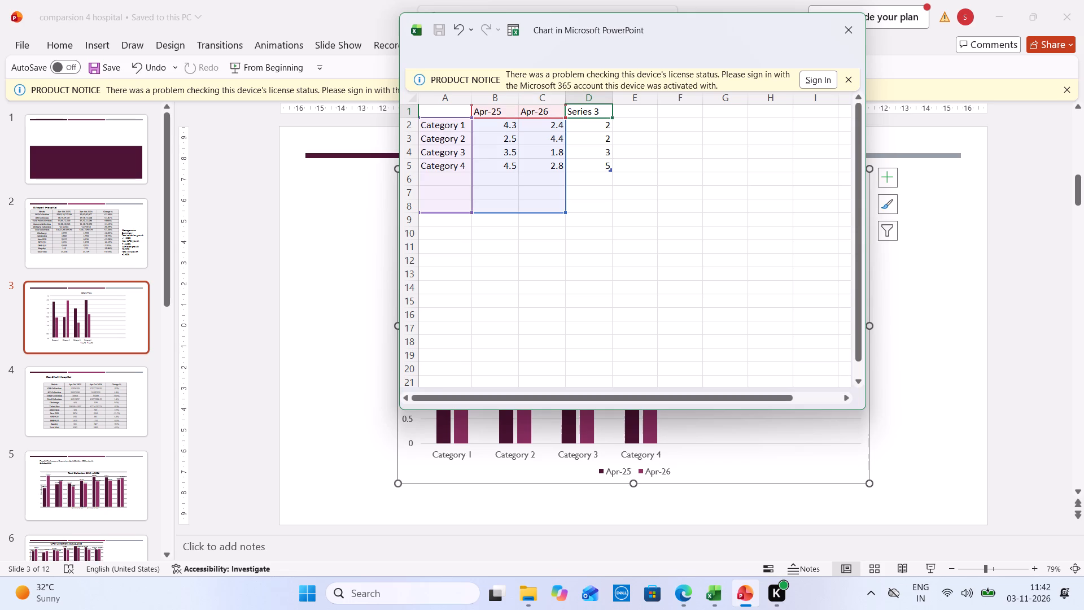
Relabel Category 1 in the chart data as "OPD Collectio".
left_click(513, 114)
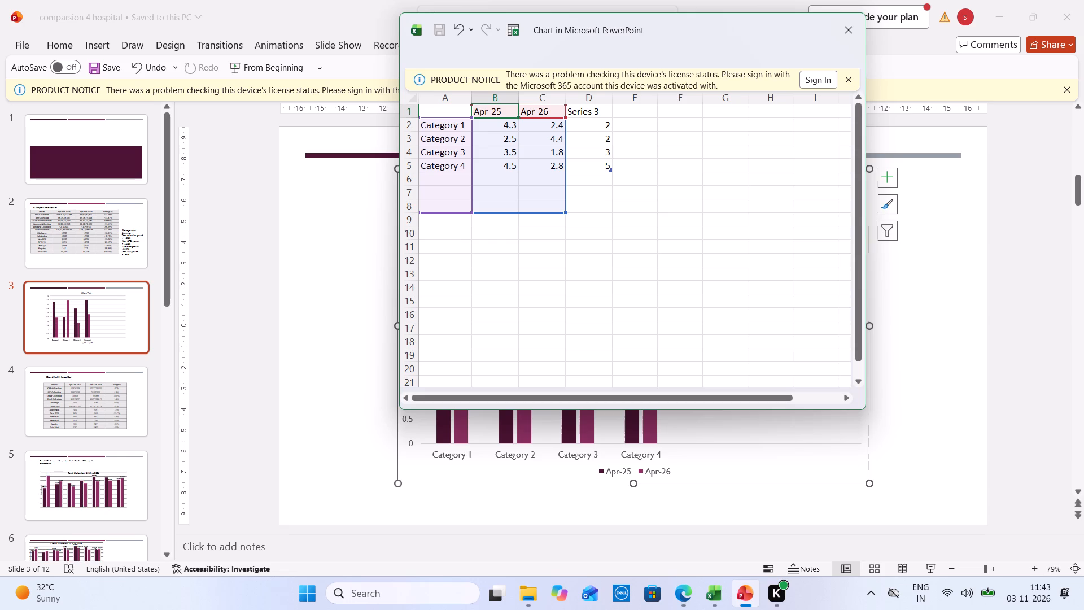
left_click(456, 131)
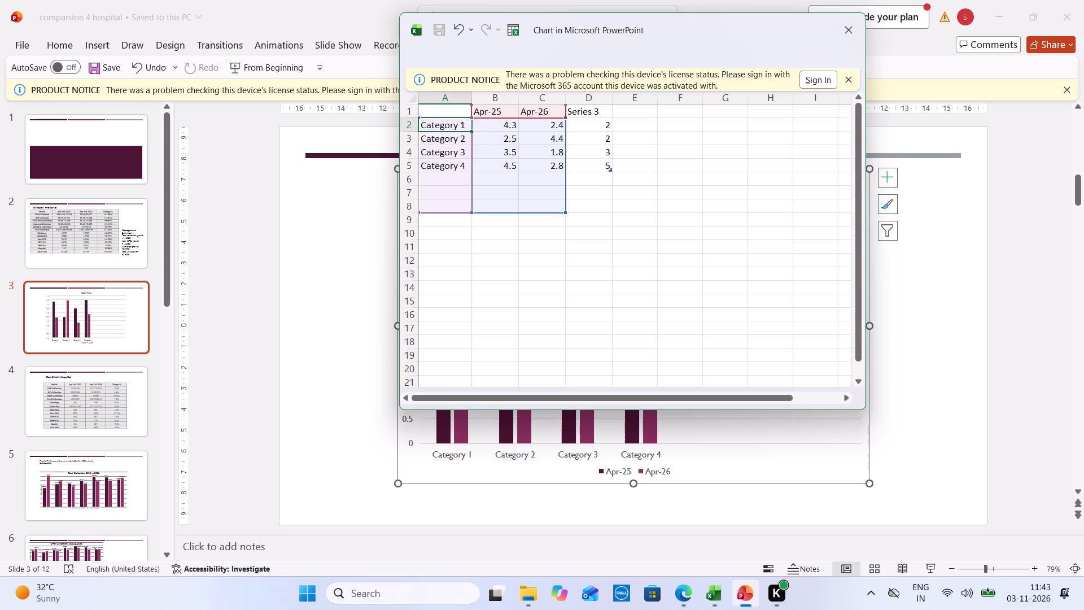
left_click(500, 114)
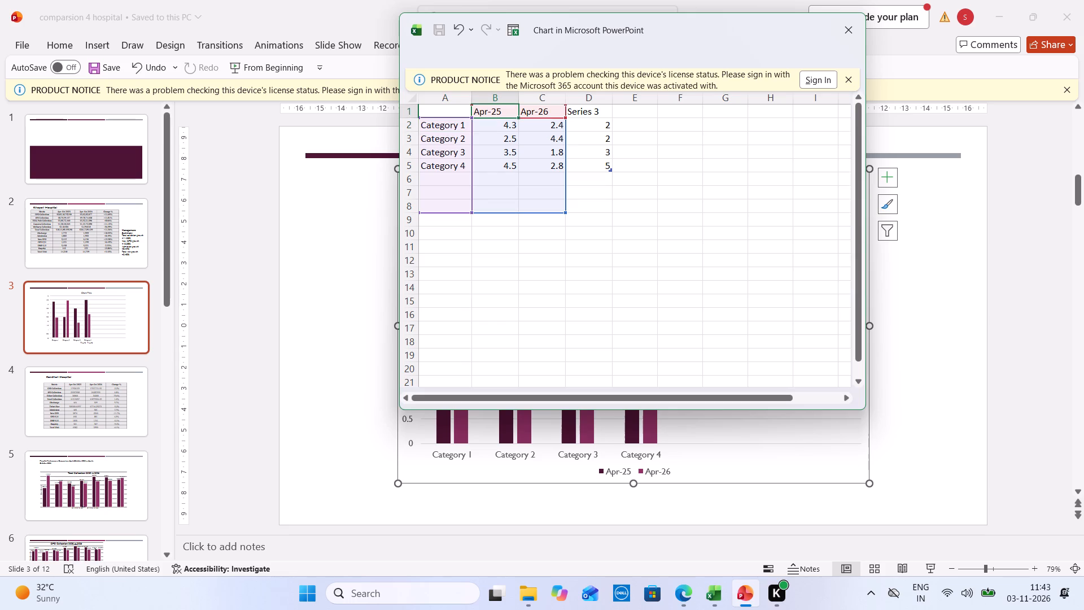
left_click(454, 125)
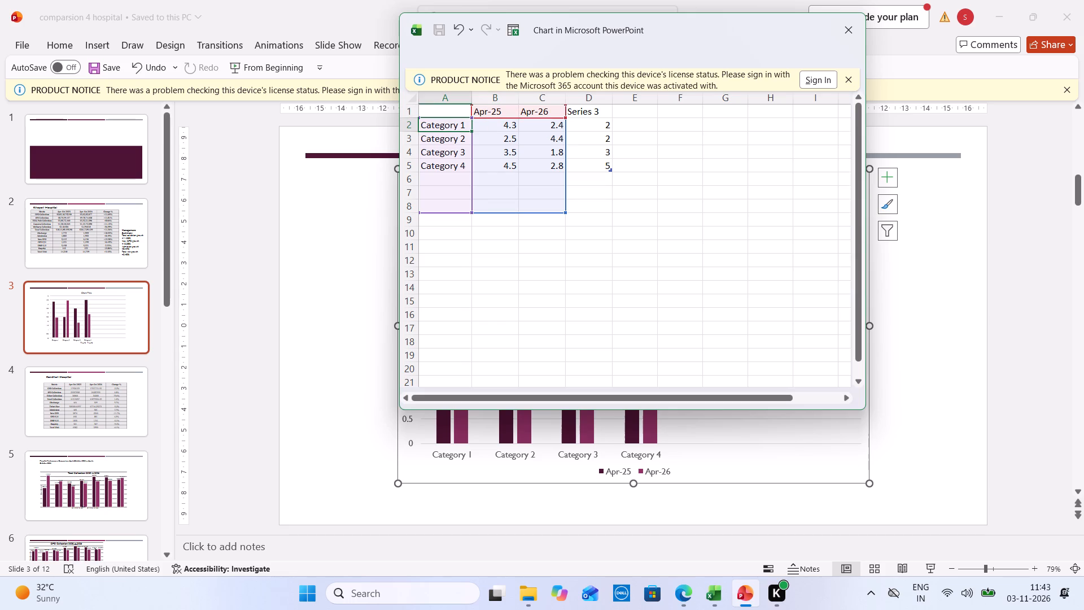
type("OPD Collectio")
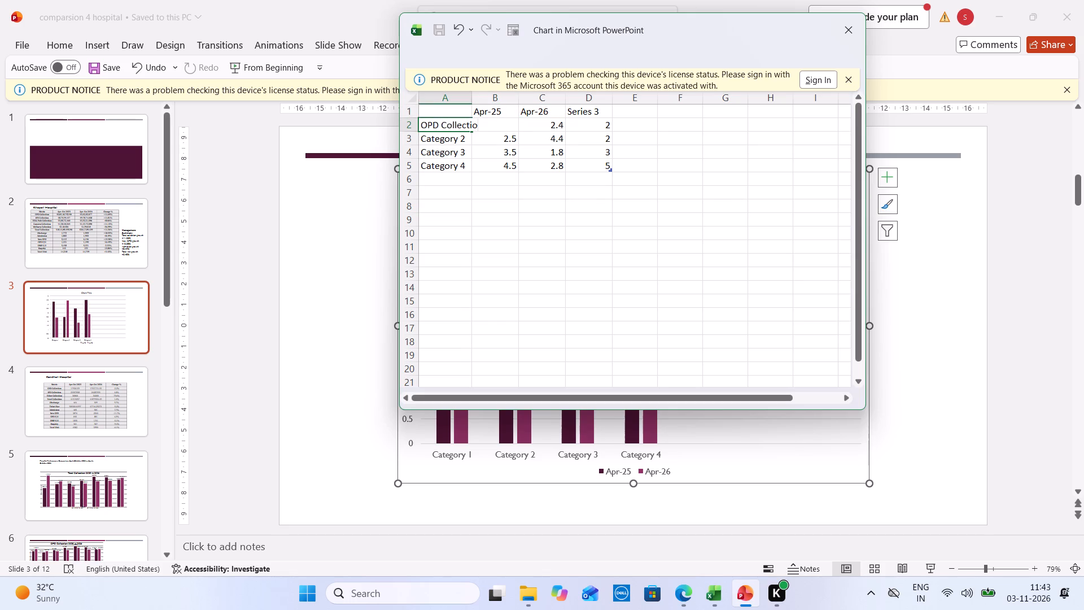
left_click(532, 141)
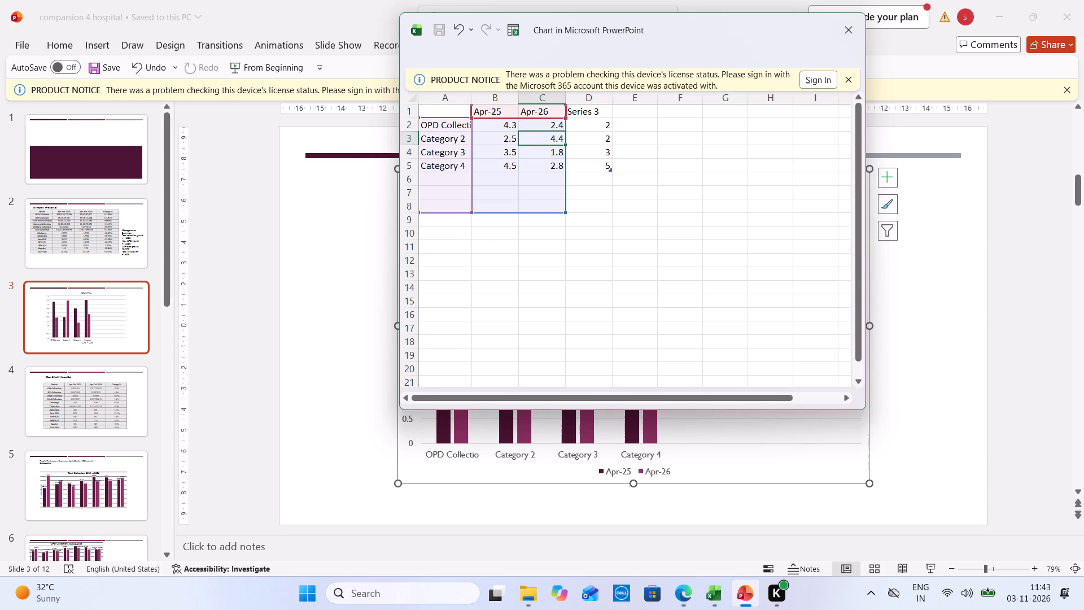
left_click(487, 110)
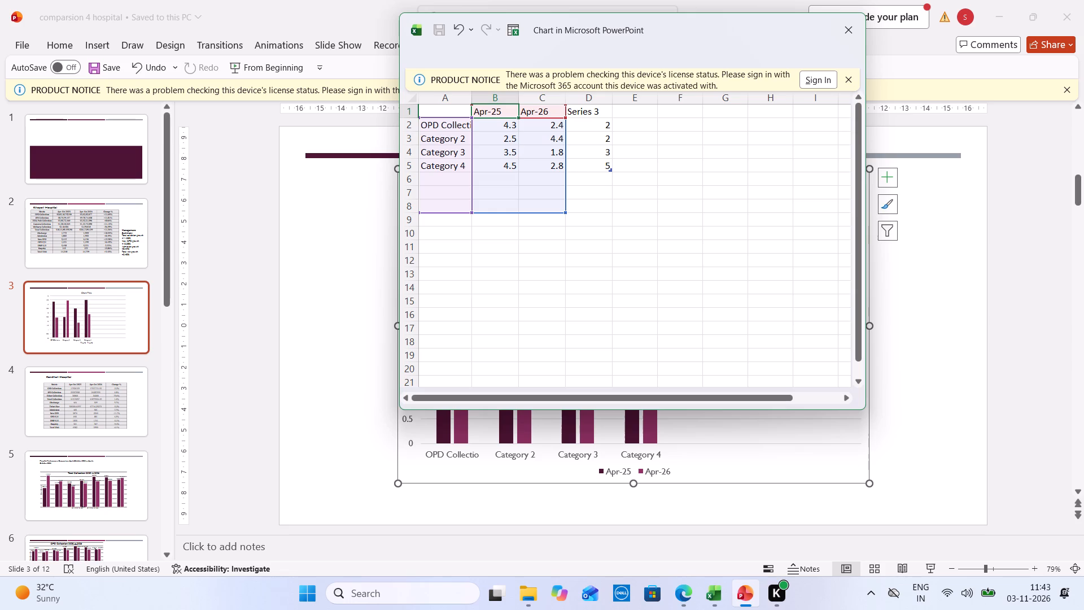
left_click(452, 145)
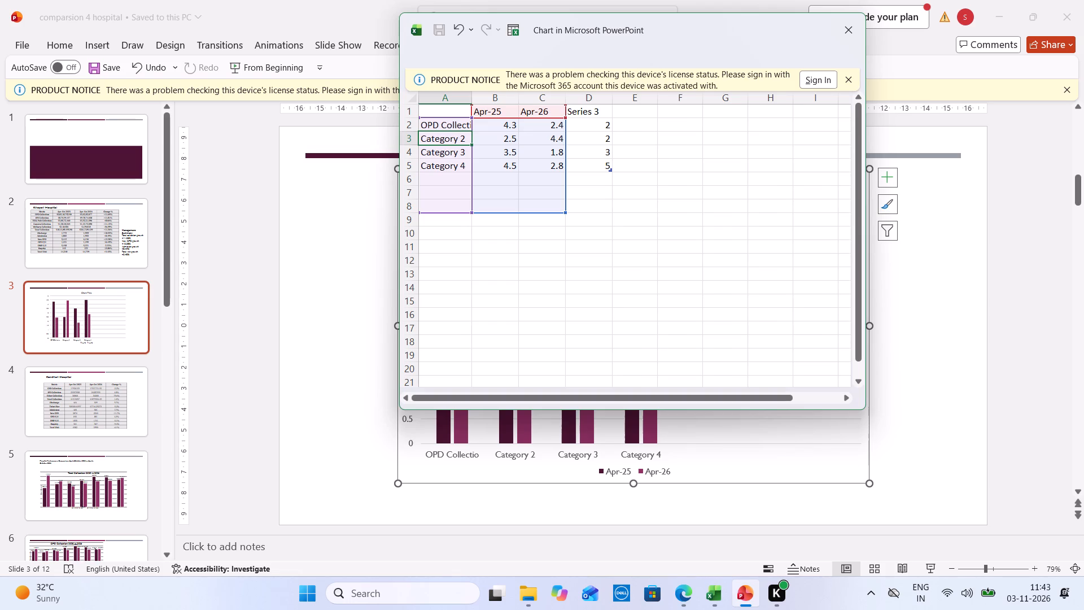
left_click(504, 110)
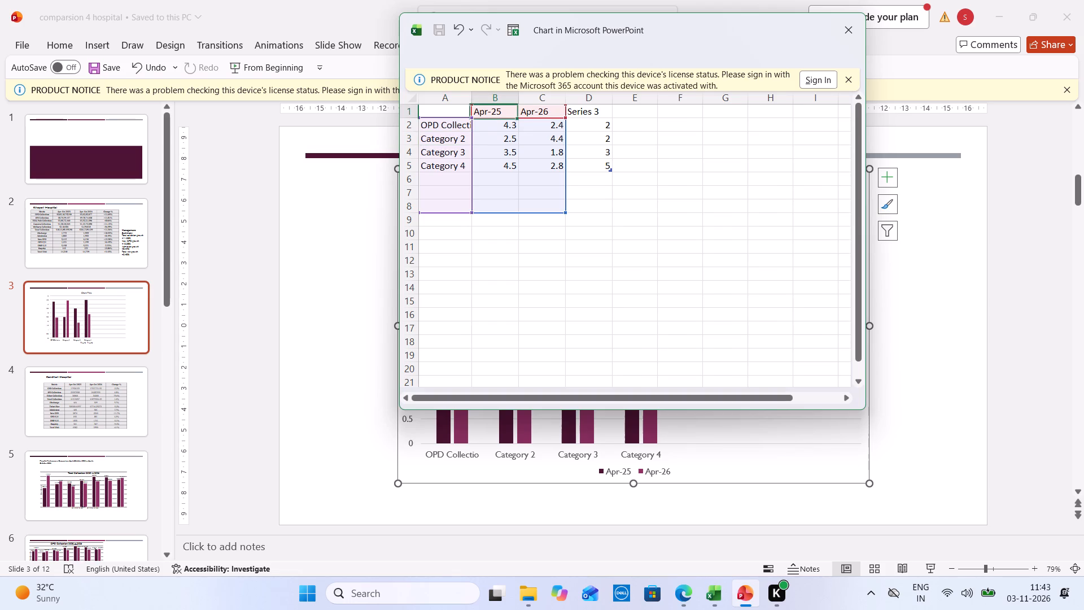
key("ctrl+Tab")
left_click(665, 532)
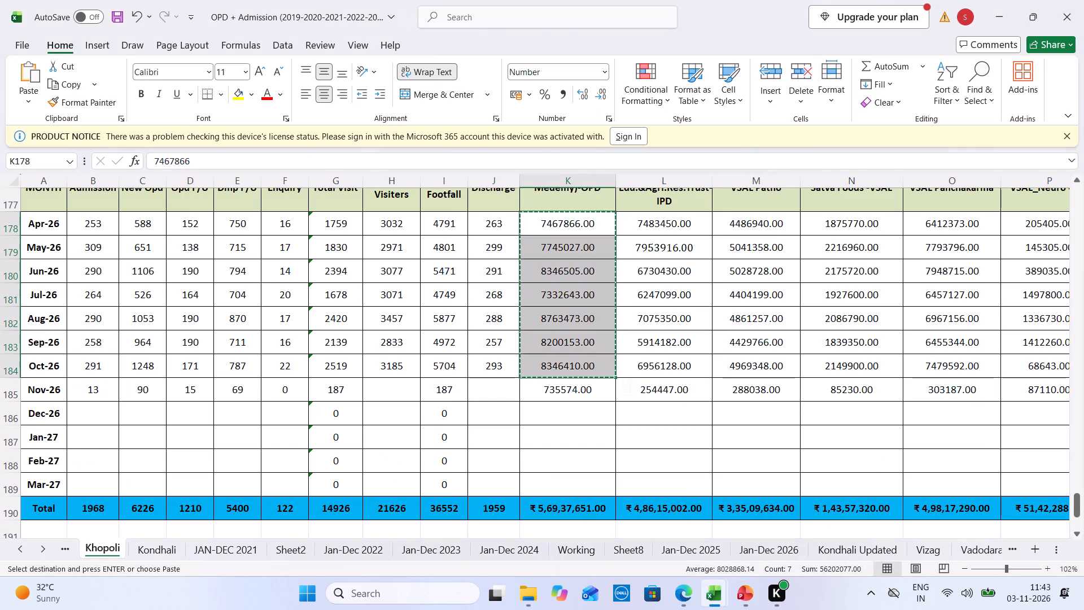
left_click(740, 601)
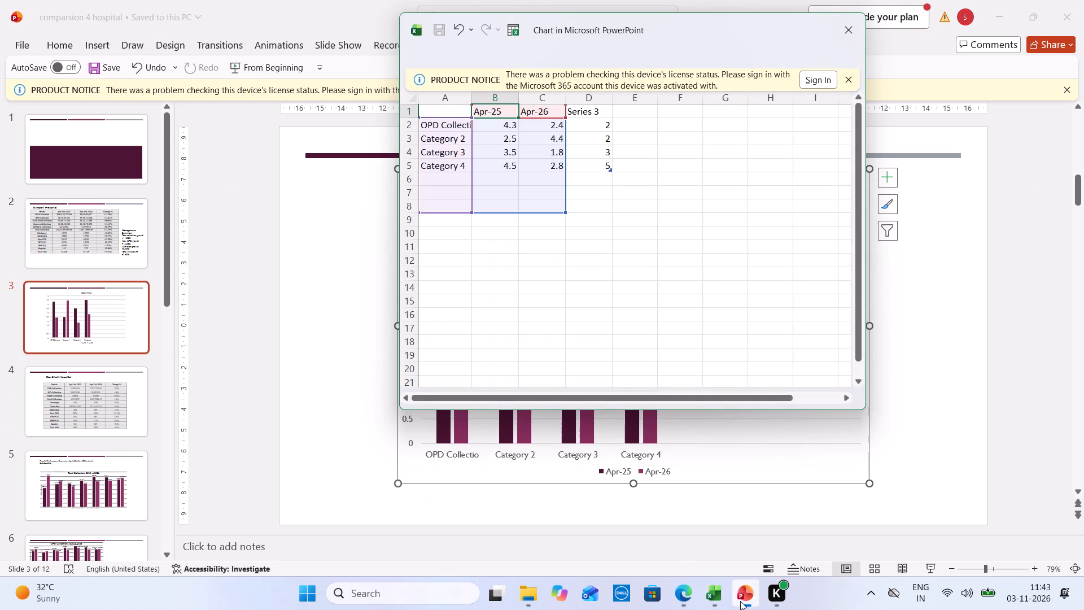
Close the chart's data sheet and return to the presentation in PowerPoint.
left_click(836, 29)
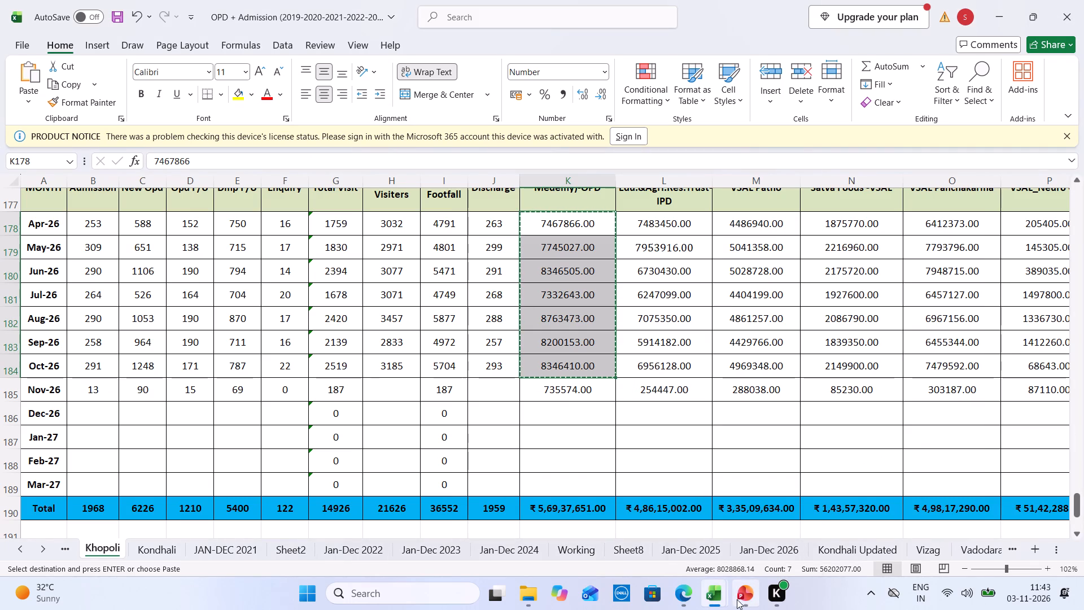
left_click(737, 599)
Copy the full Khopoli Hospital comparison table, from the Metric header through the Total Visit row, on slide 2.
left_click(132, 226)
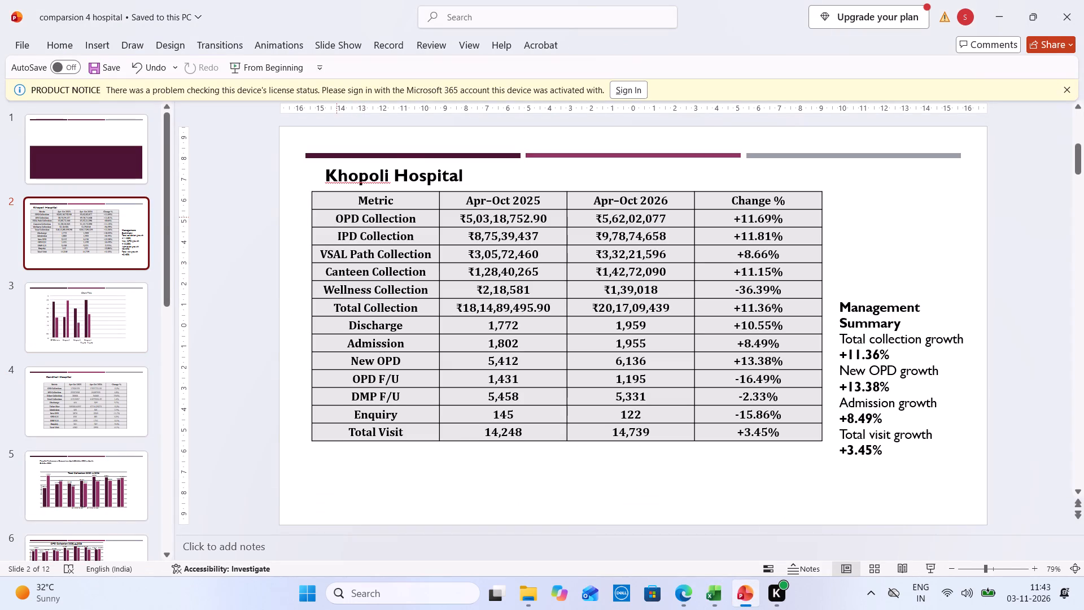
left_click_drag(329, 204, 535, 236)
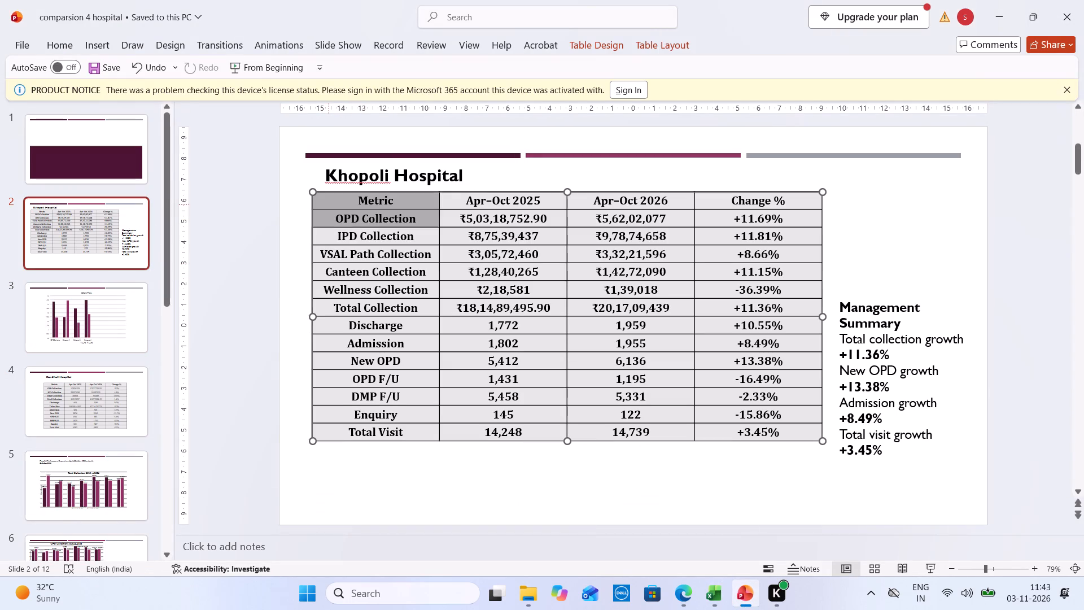